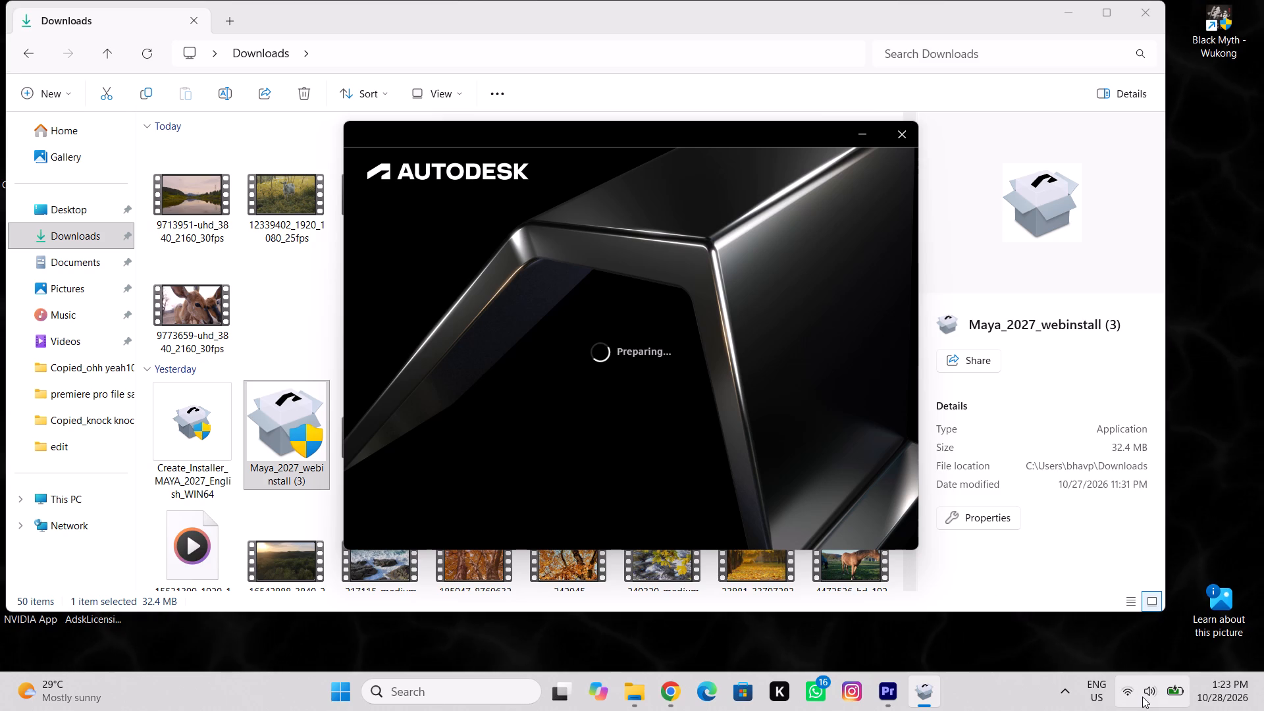
Switch to Adobe Premiere and review the diagonal strip transition by scrubbing from 00:00:05:13 back to 00:00:04:07.
click(884, 685)
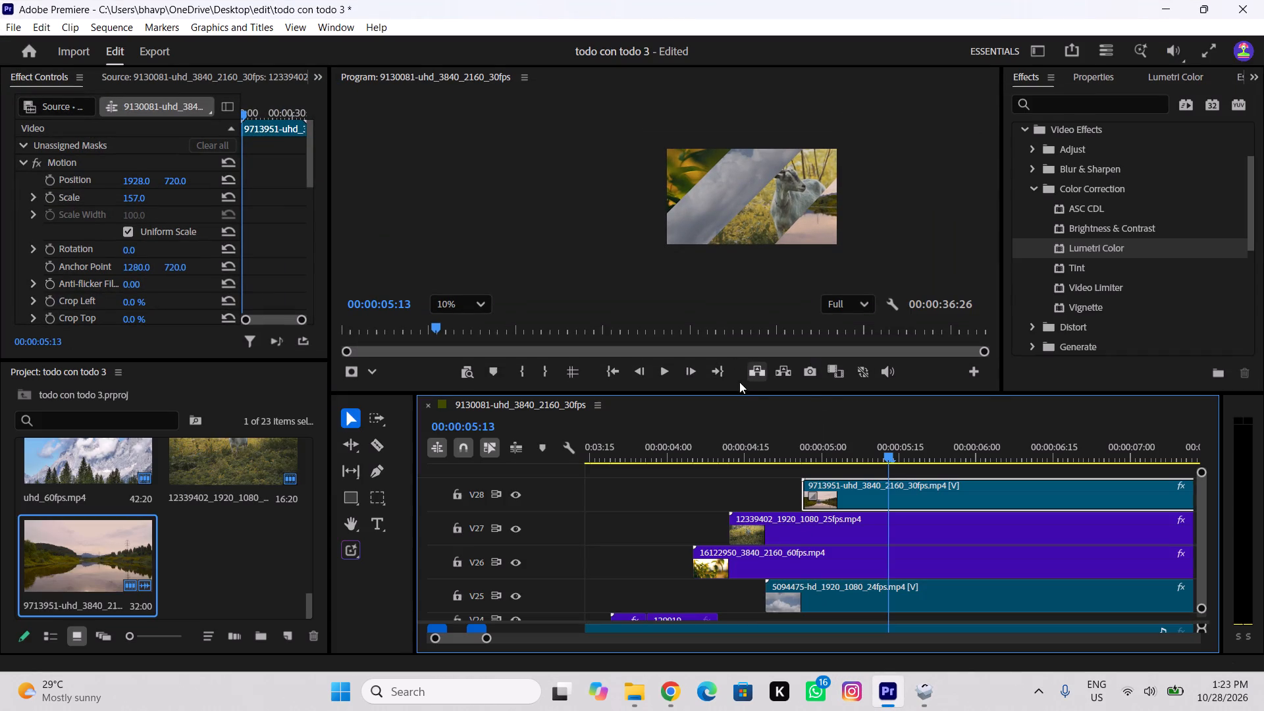
drag(878, 452, 771, 504)
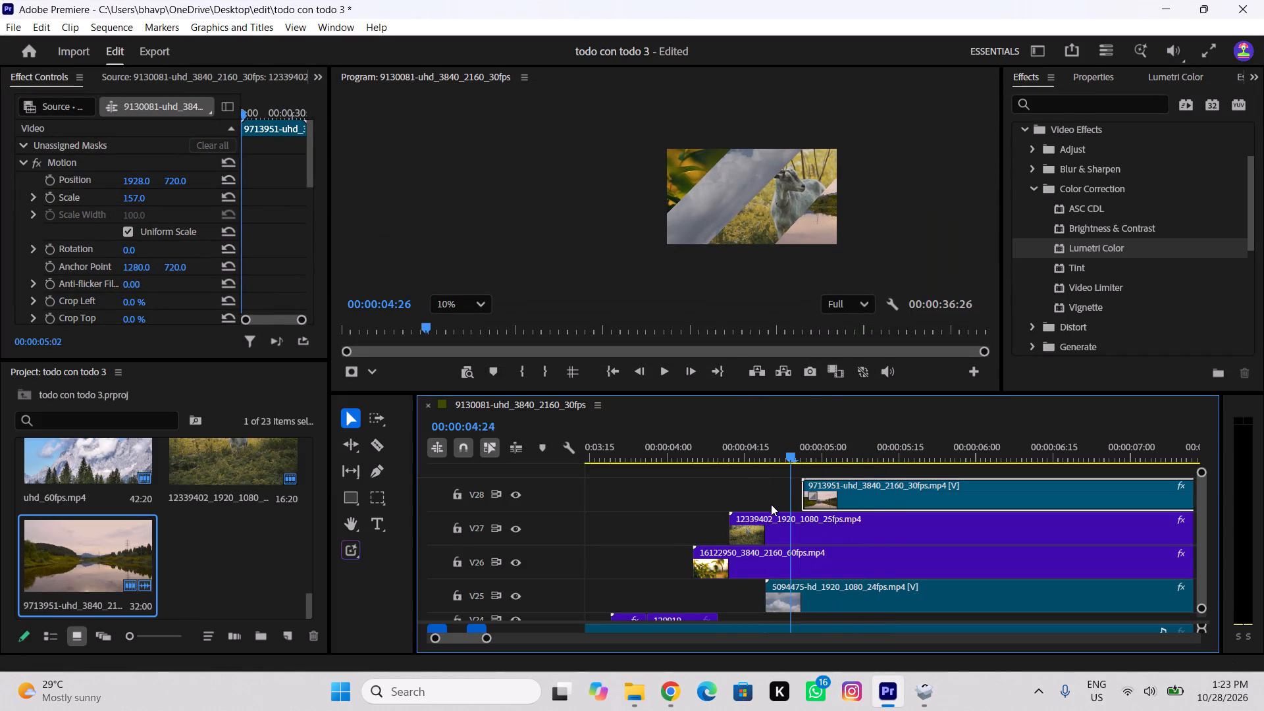
drag(771, 504, 707, 546)
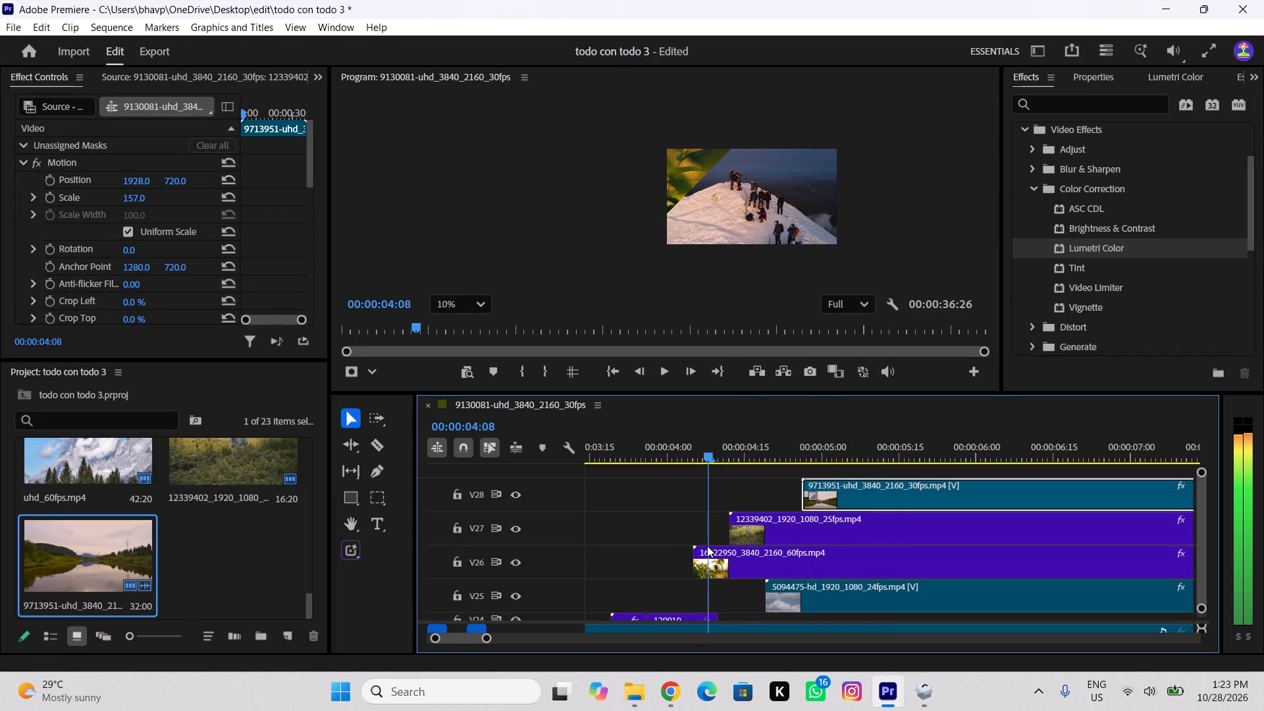
drag(707, 546, 704, 556)
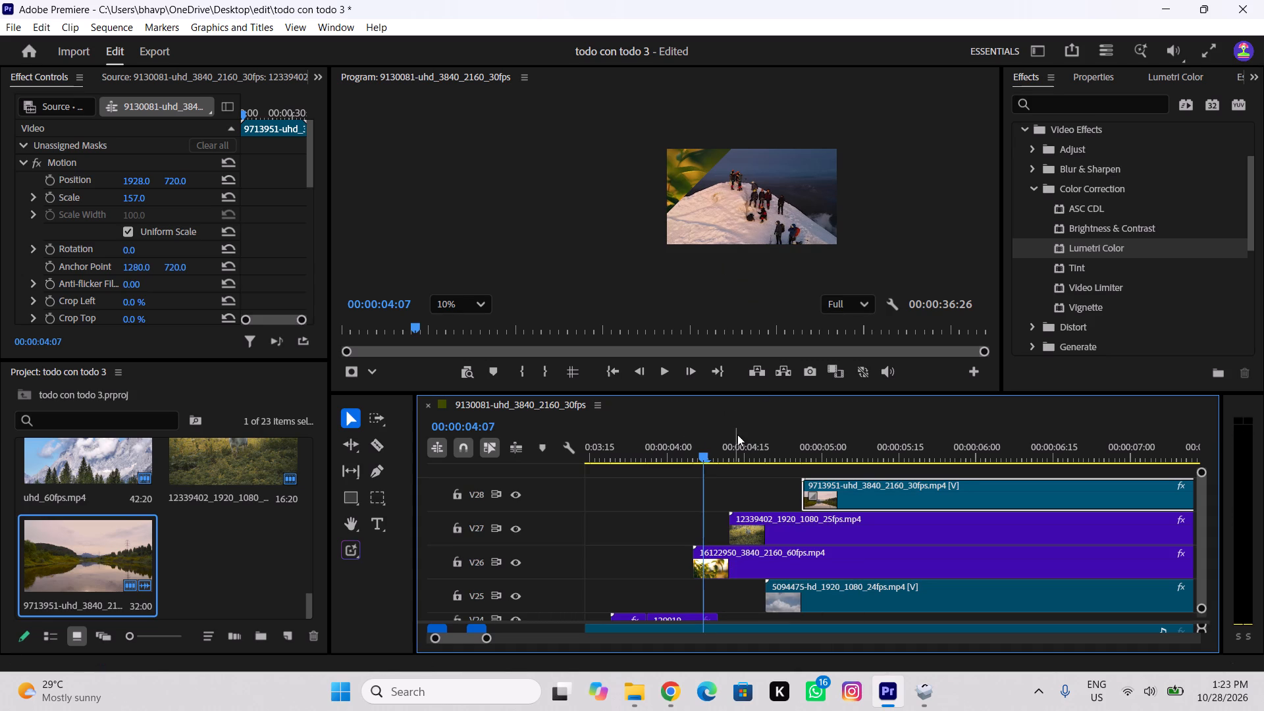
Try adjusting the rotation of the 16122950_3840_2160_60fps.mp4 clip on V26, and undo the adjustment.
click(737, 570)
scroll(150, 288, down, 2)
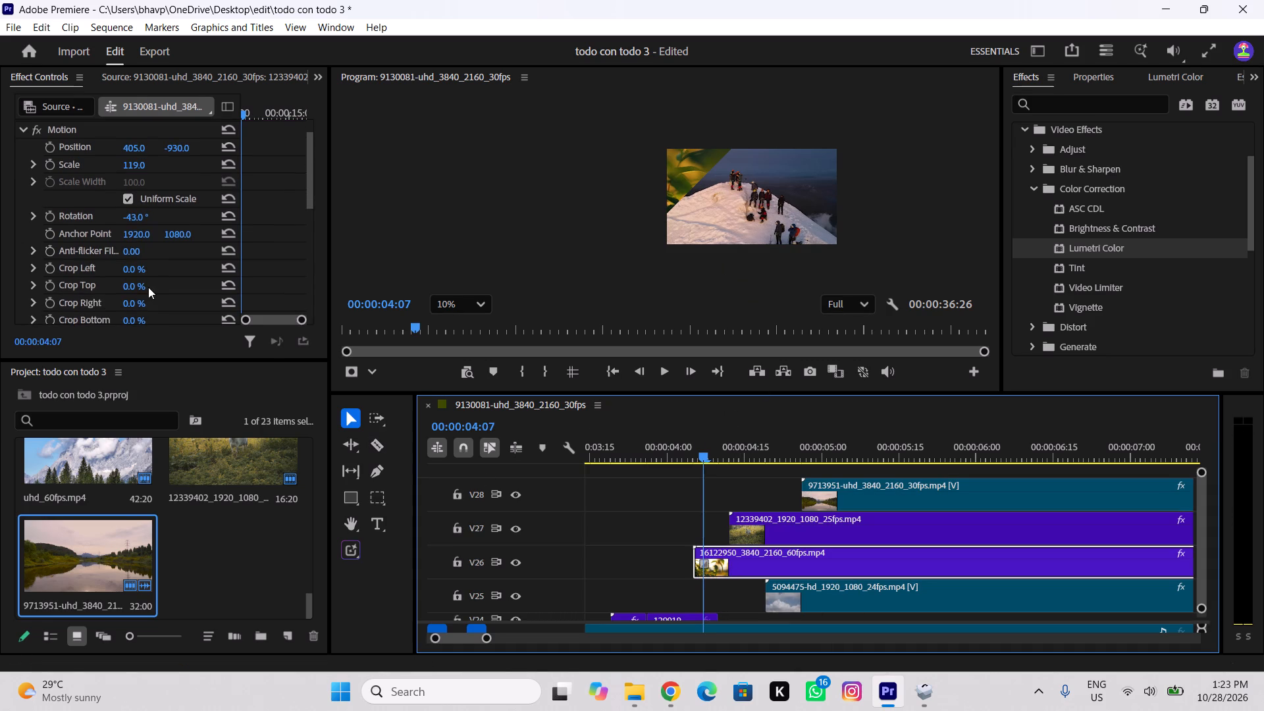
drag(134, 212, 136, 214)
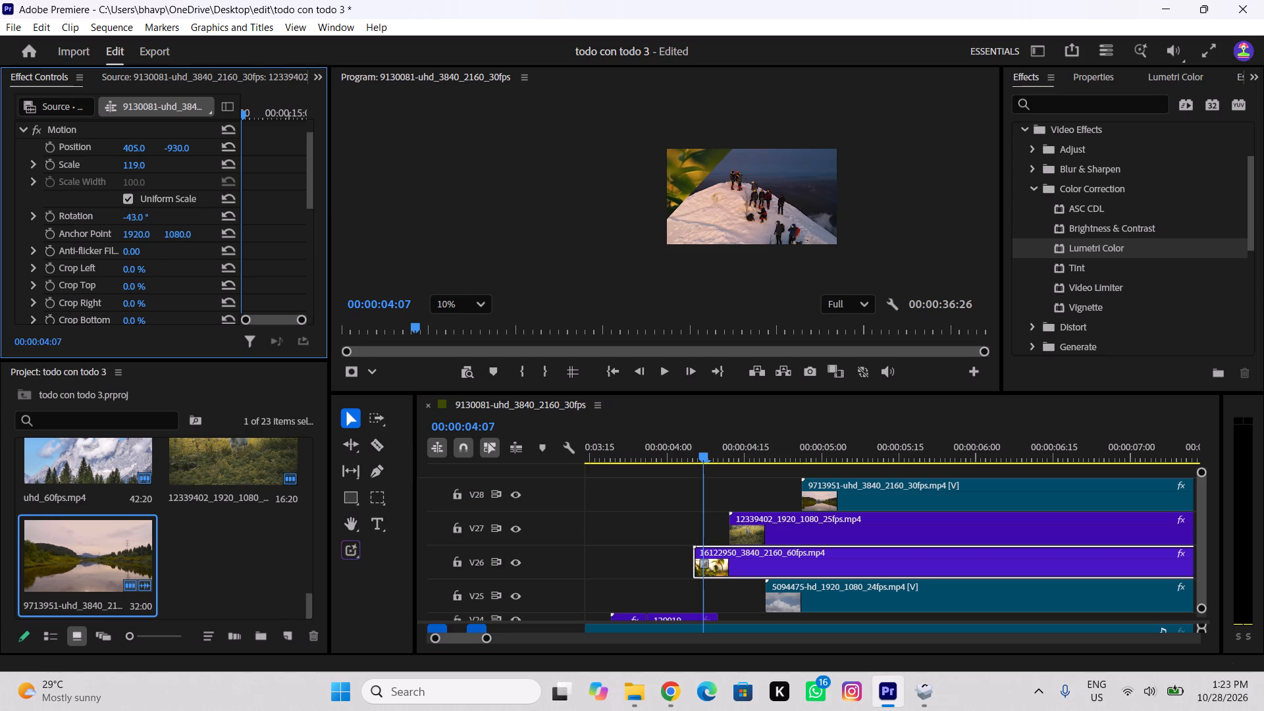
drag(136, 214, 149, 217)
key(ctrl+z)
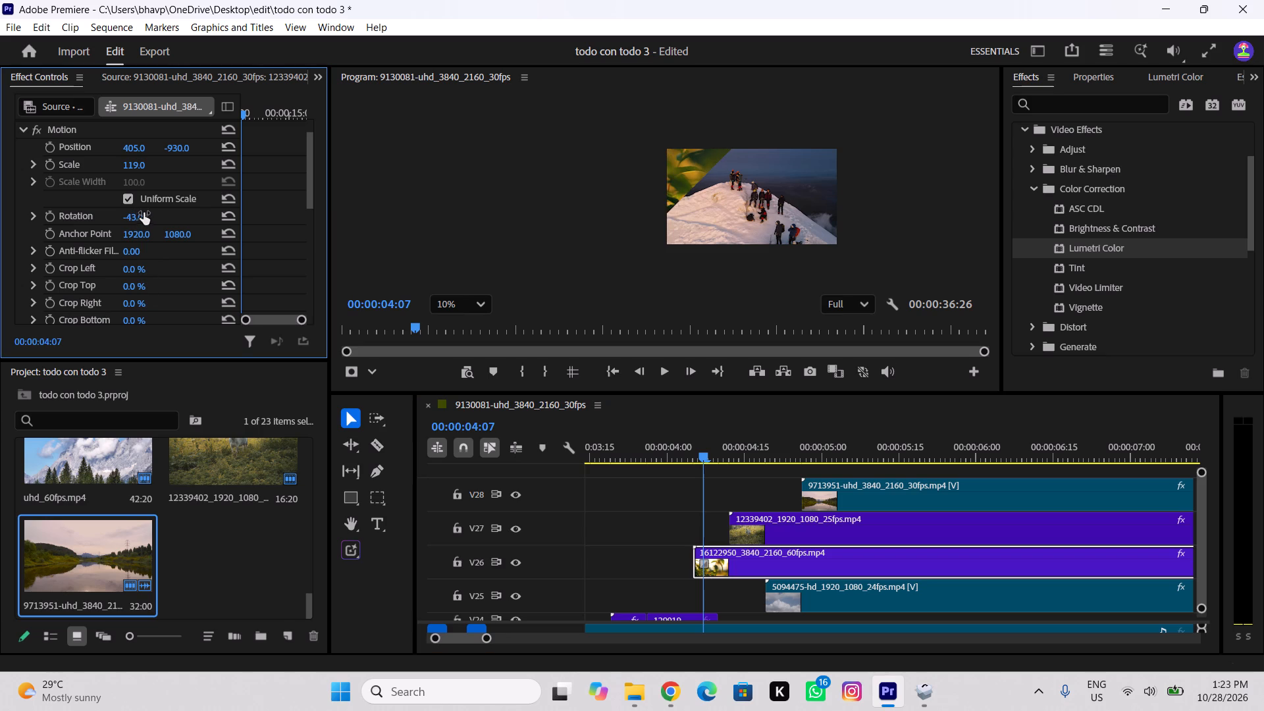
Undo the previous timeline edit to the 9713951-uhd_3840_2160_30fps.mp4 clip on V28.
key(ctrl+z)
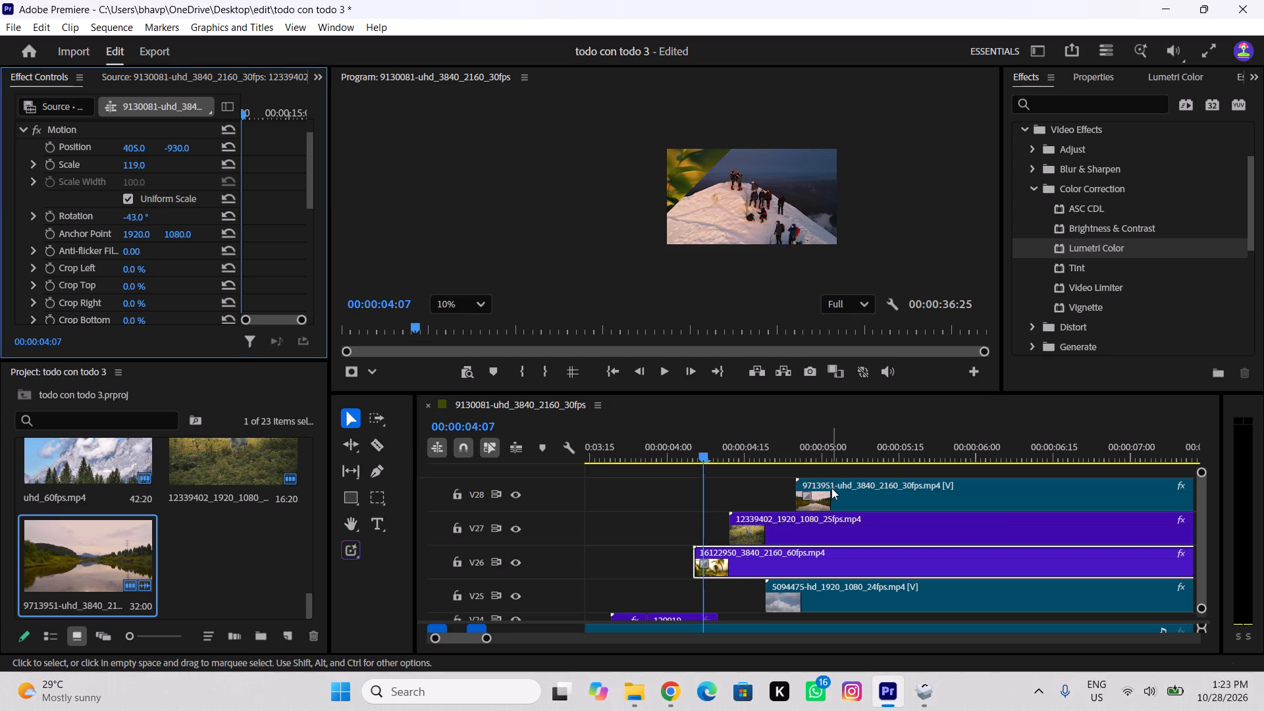
Open the V28 lake clip's source footage and preview the strip transition in the sequence from about 00:00:04:00 to 00:00:05:06.
drag(807, 465, 708, 473)
drag(739, 450, 671, 483)
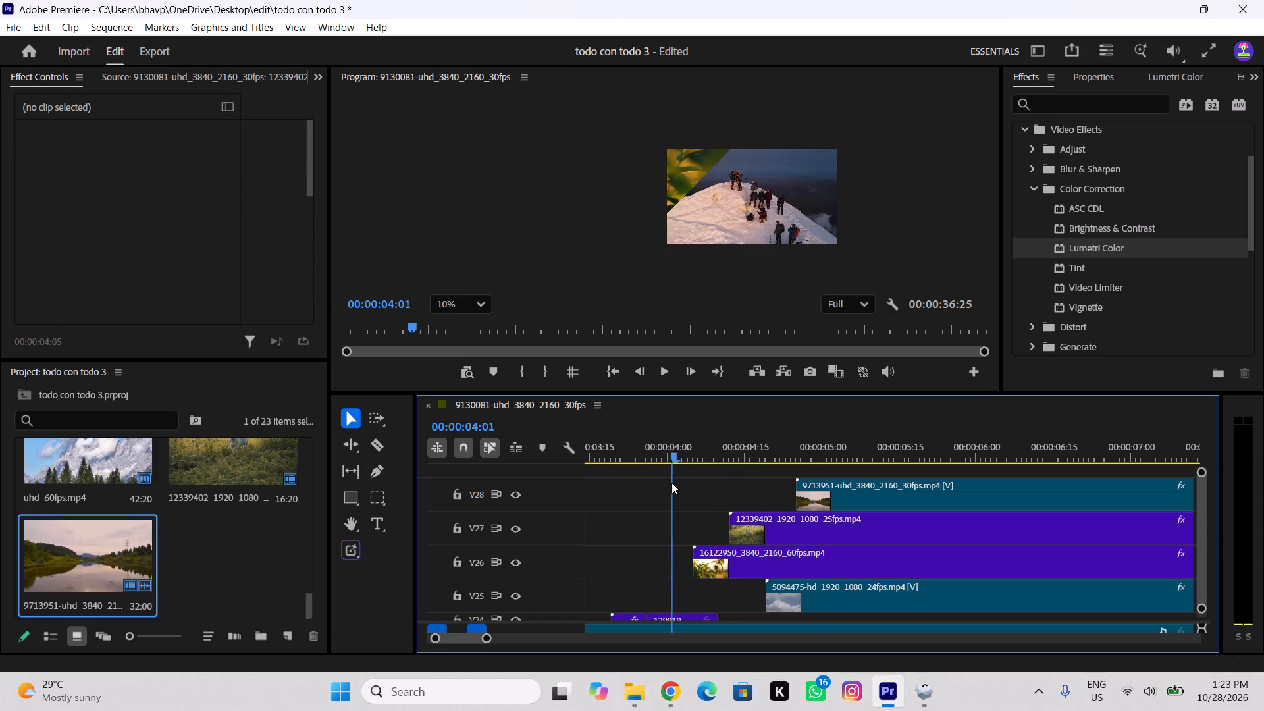
drag(671, 483, 671, 493)
click(828, 485)
drag(828, 485, 812, 486)
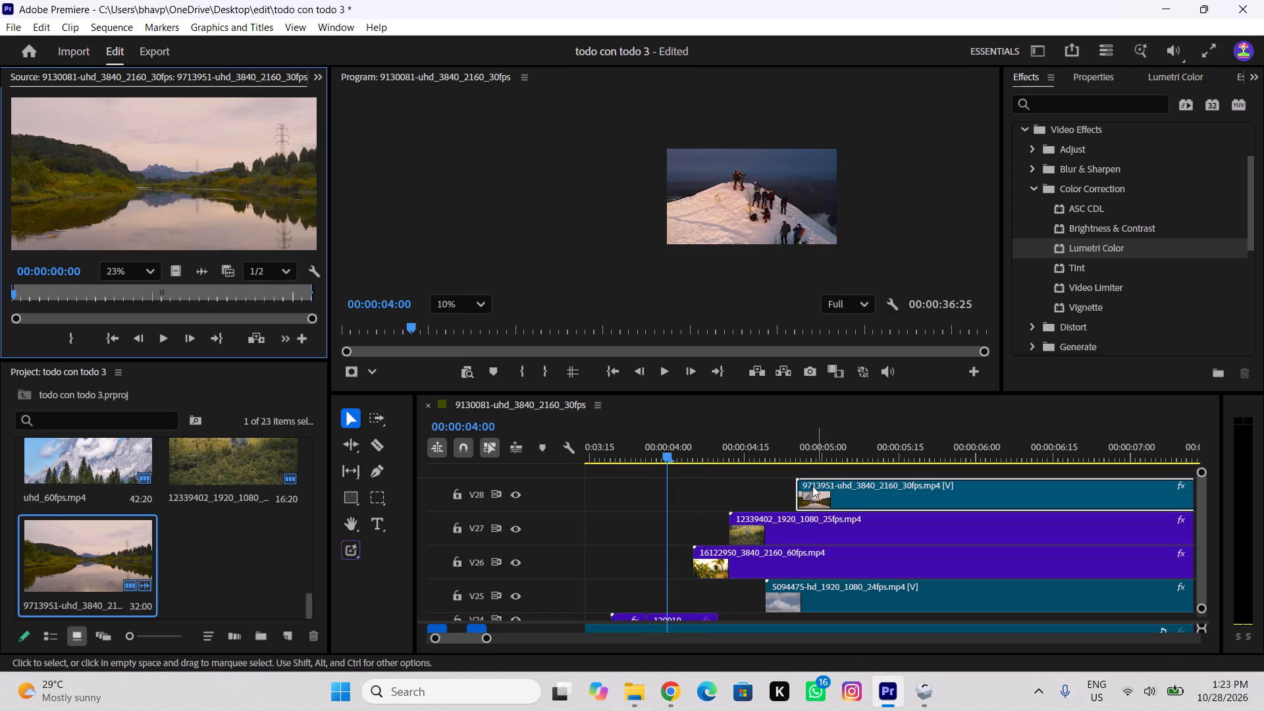
drag(812, 486, 810, 486)
drag(815, 456, 656, 481)
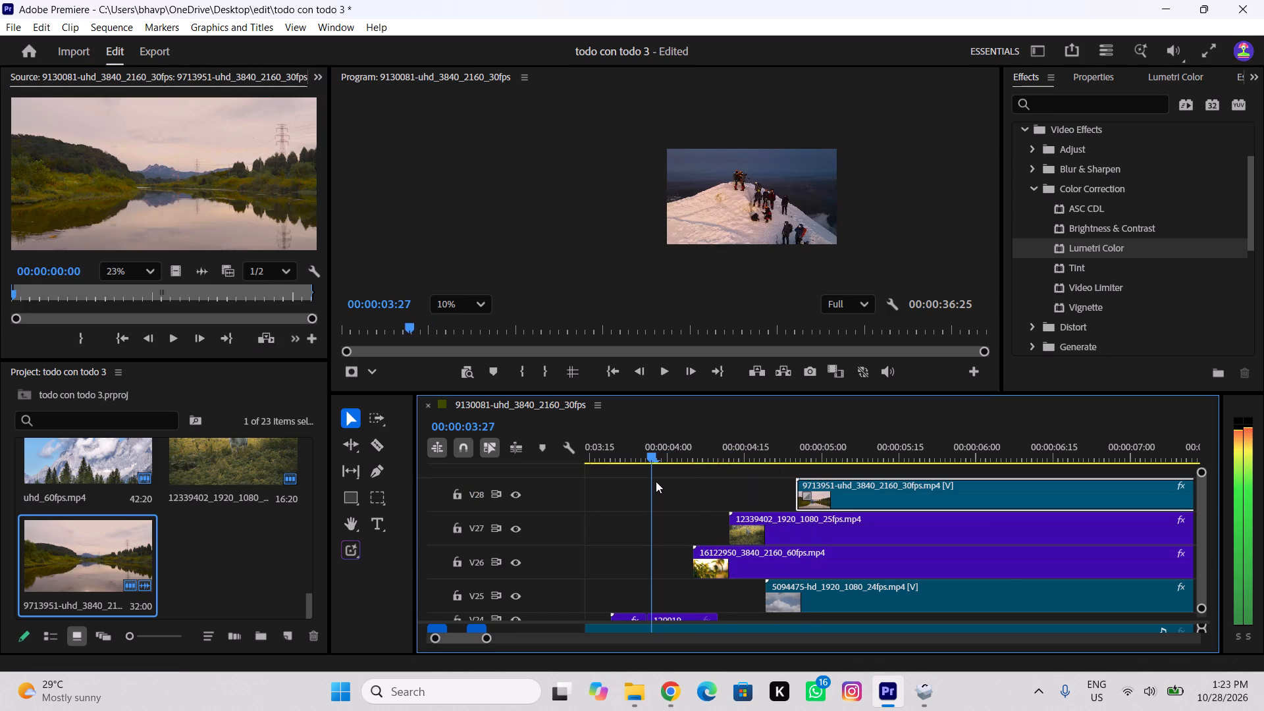
drag(656, 481, 685, 486)
key(space)
key(space)
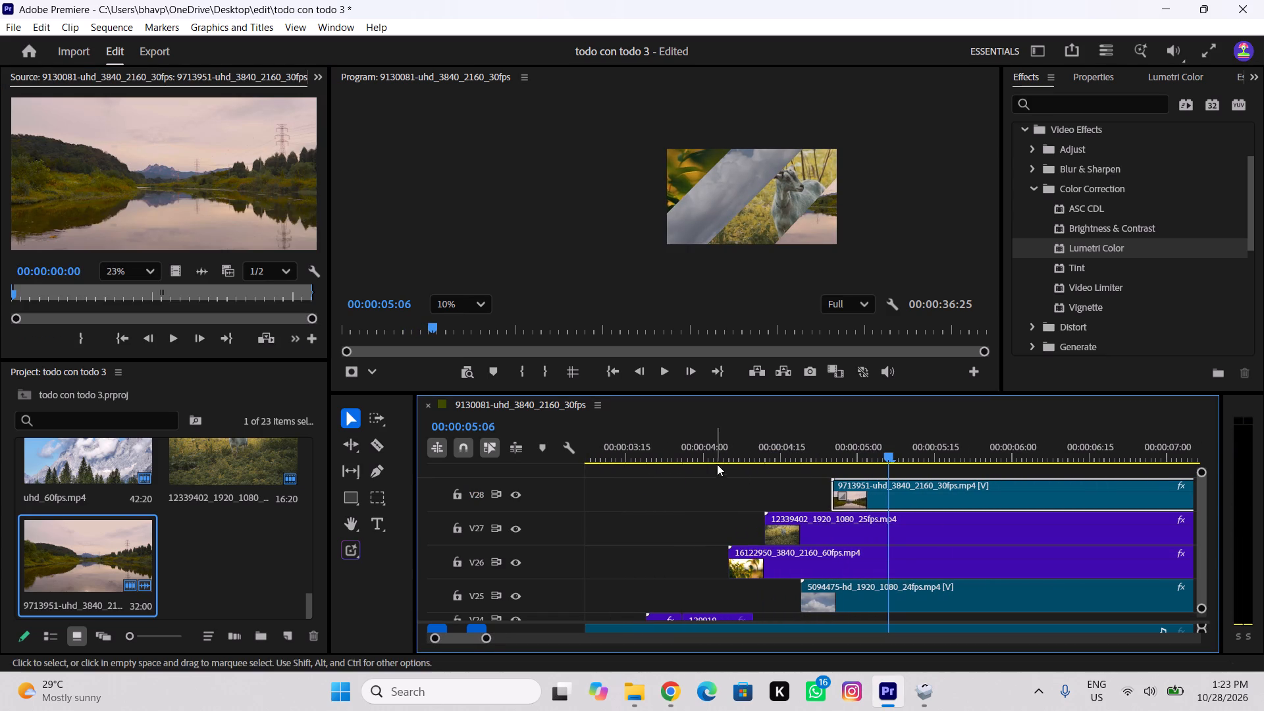
drag(810, 436, 701, 514)
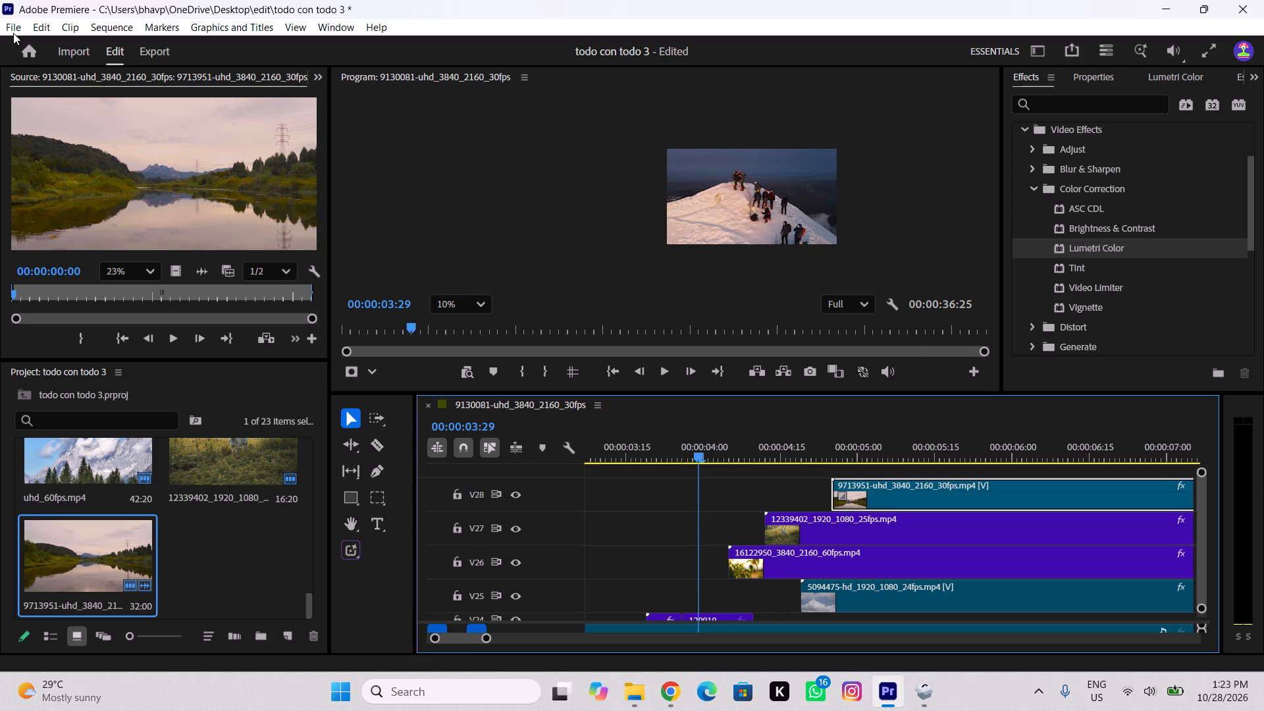
Display the effect controls of the 9713951-uhd_3840_2160_30fps.mp4 clip on V28 in place of its source footage.
click(316, 76)
click(325, 108)
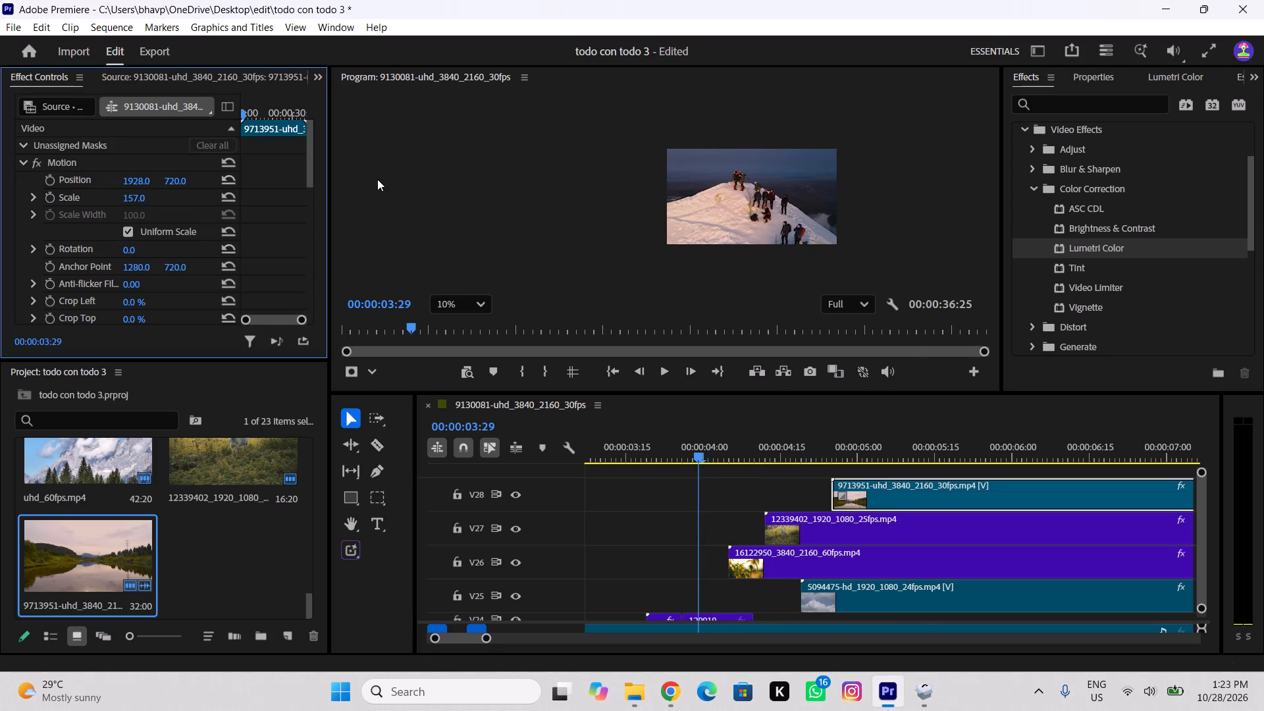
Switch to the Maya 2027 installer.
click(917, 699)
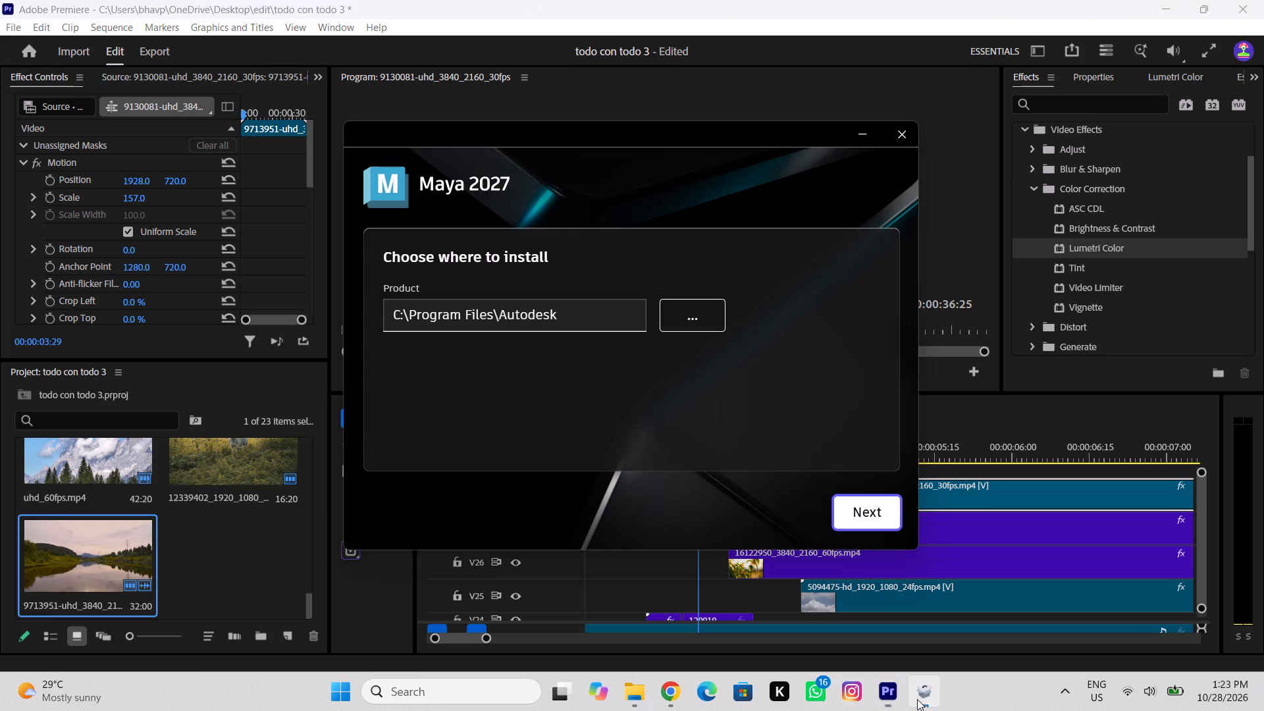
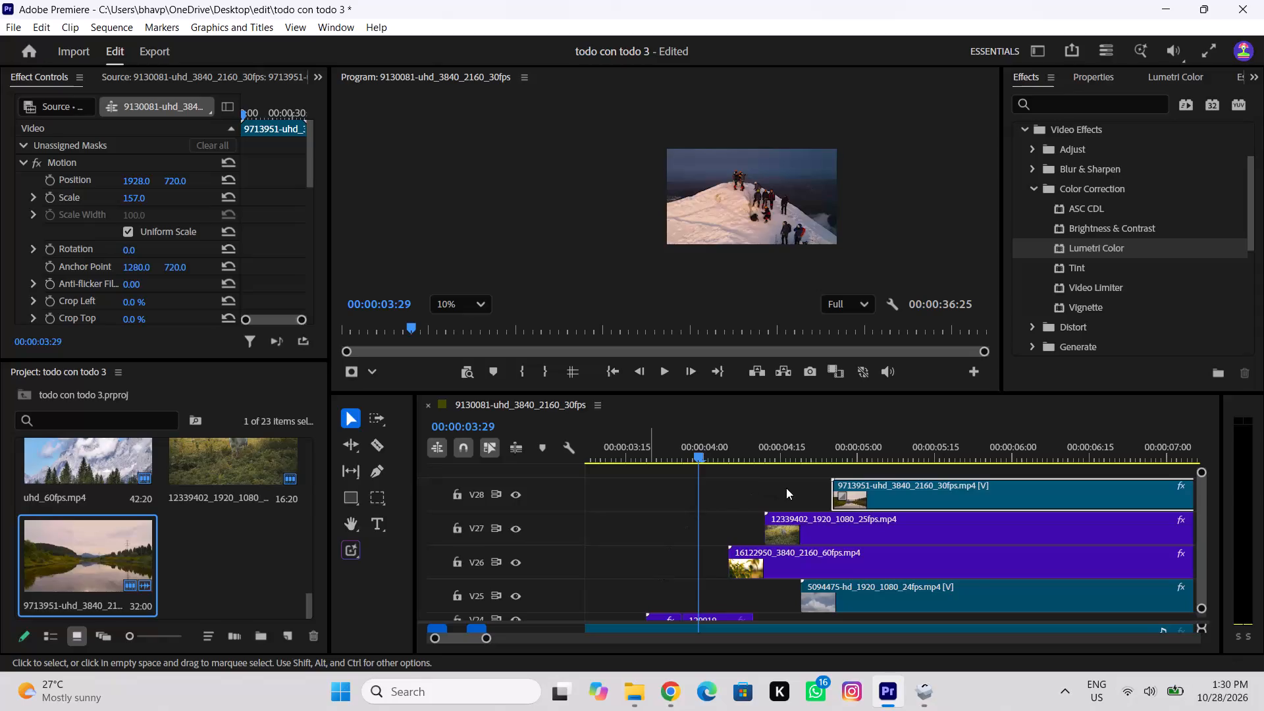
Extend the end of the 12991937_3840_2160_60fps.mp4 clip on V24 to about 00:00:05:12.
scroll(787, 488, up, 3)
scroll(788, 488, down, 5)
ctrl+scroll(797, 553, down, 3)
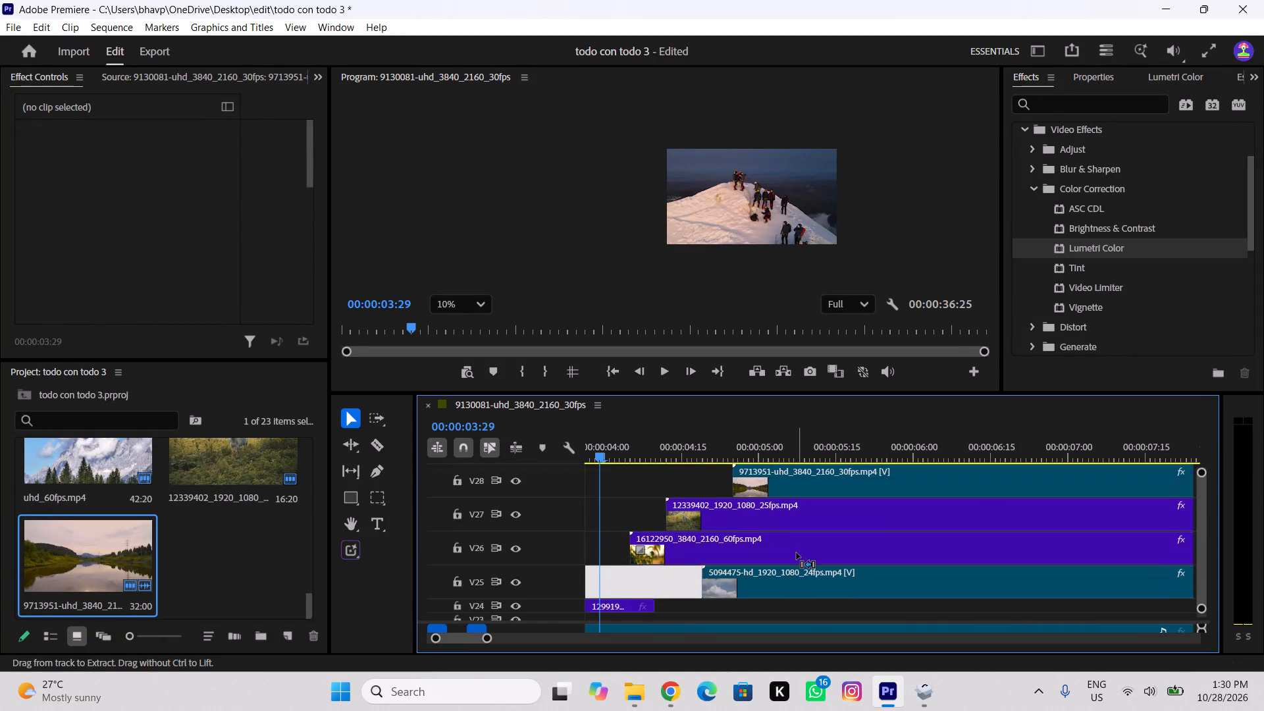
ctrl+scroll(797, 553, down, 2)
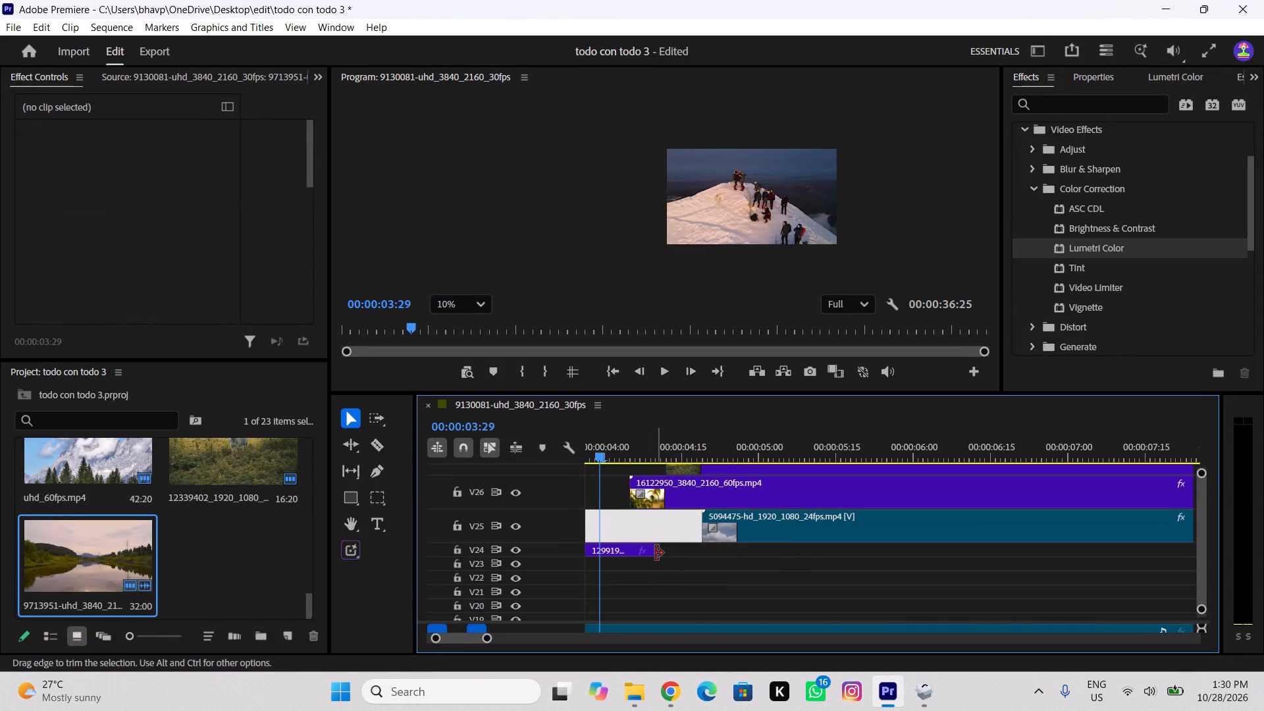
drag(656, 553, 815, 568)
scroll(818, 567, up, 1)
ctrl+scroll(819, 567, up, 4)
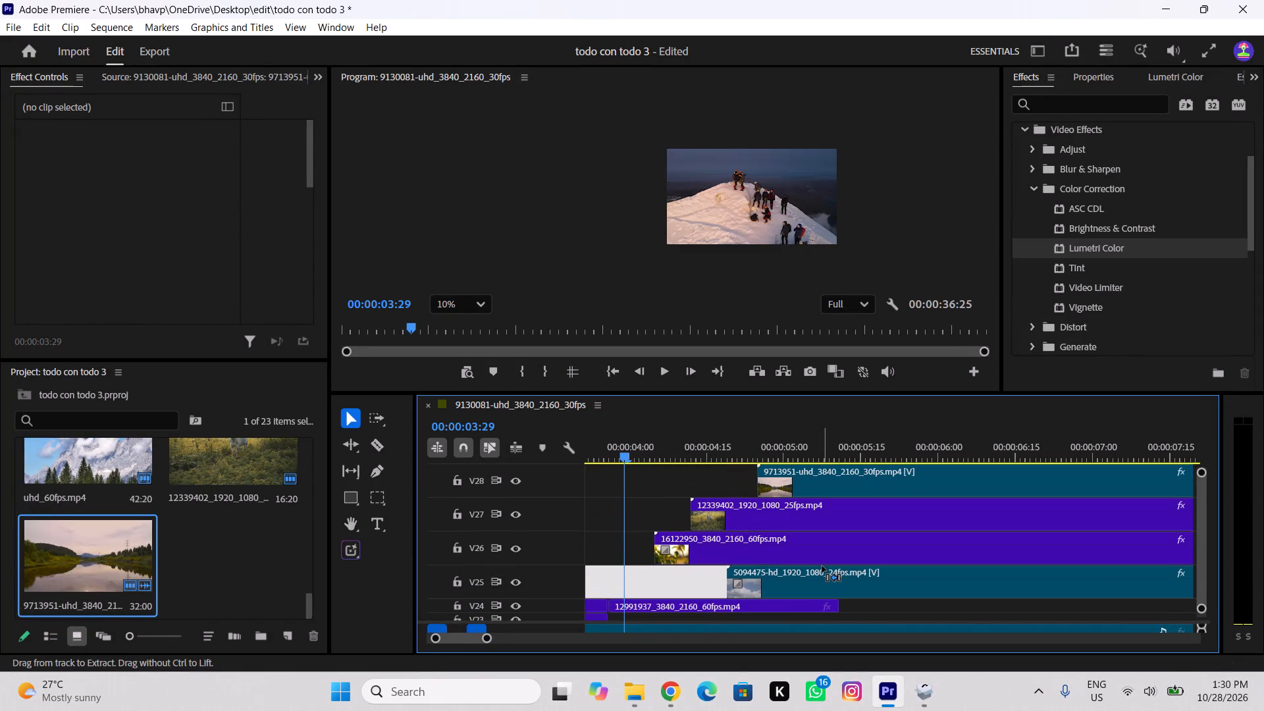
click(843, 604)
Find the frame where the strips fully cover the picture and trim the V24 clip's end back to about 00:00:05:02.
drag(824, 450, 815, 461)
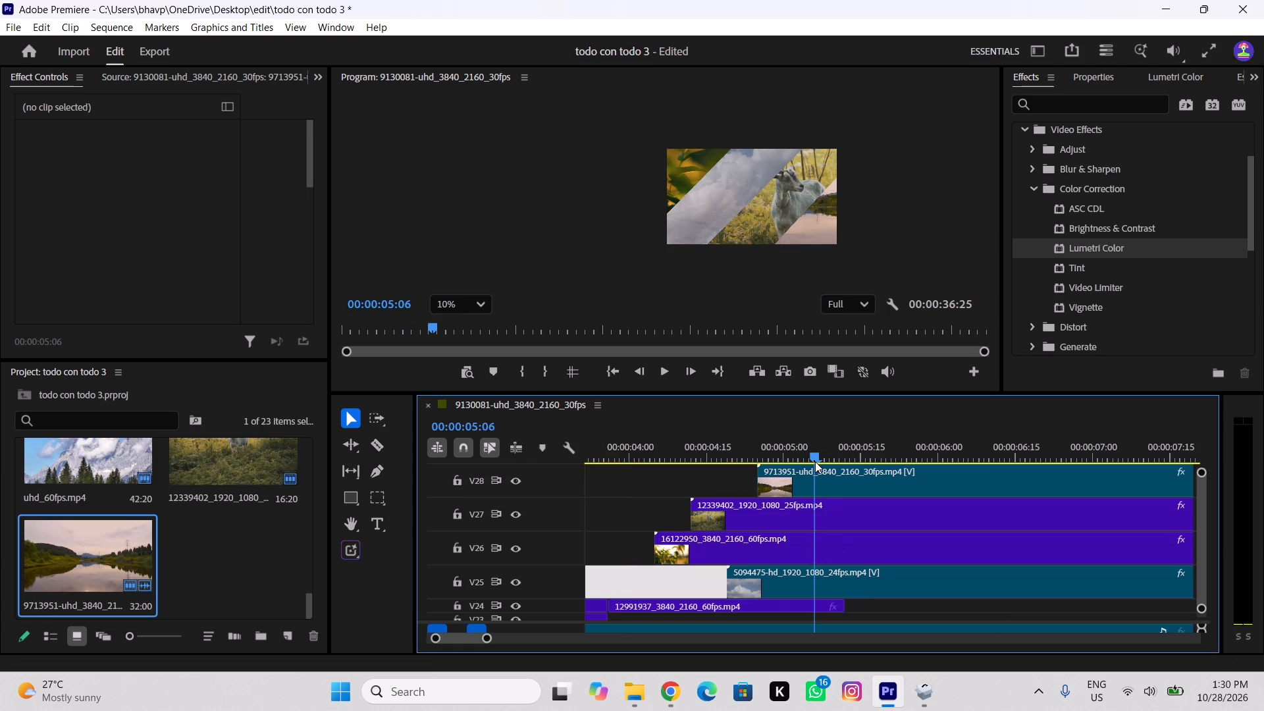
drag(815, 461, 757, 482)
key(Right)
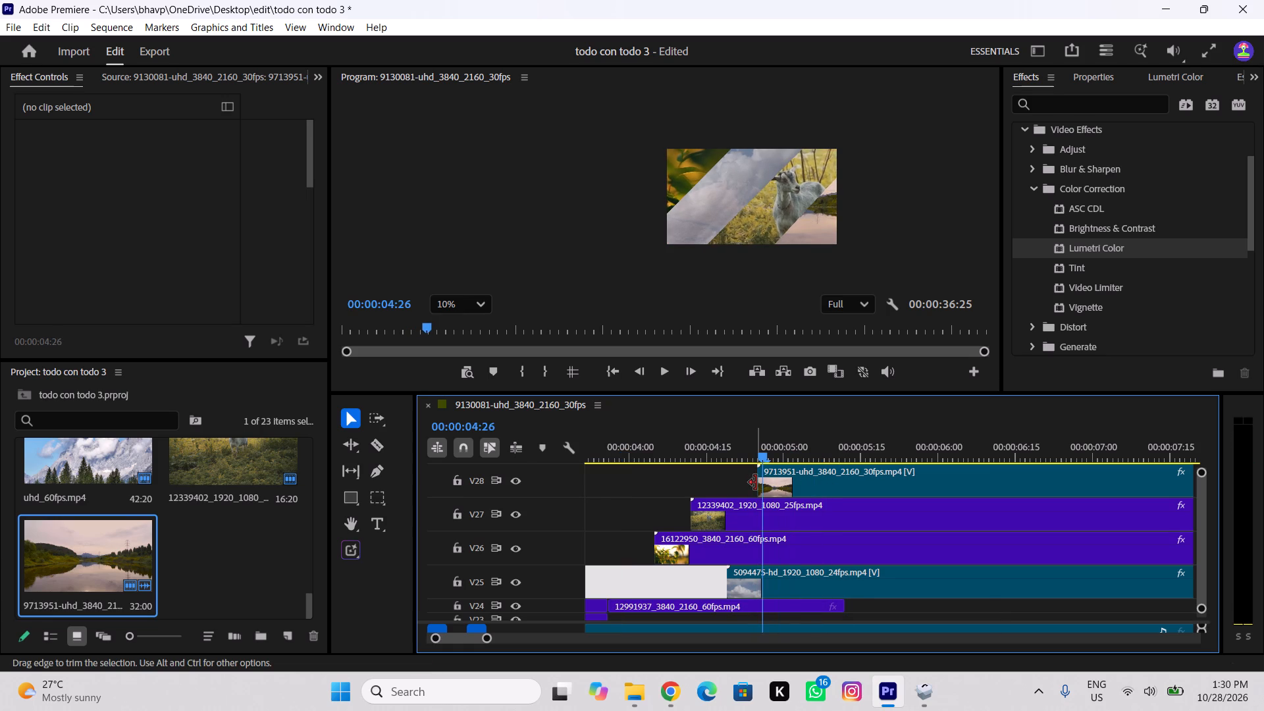
key(Right)
key(Right)
key(Right)
key(Right)
key(Right)
key(Right)
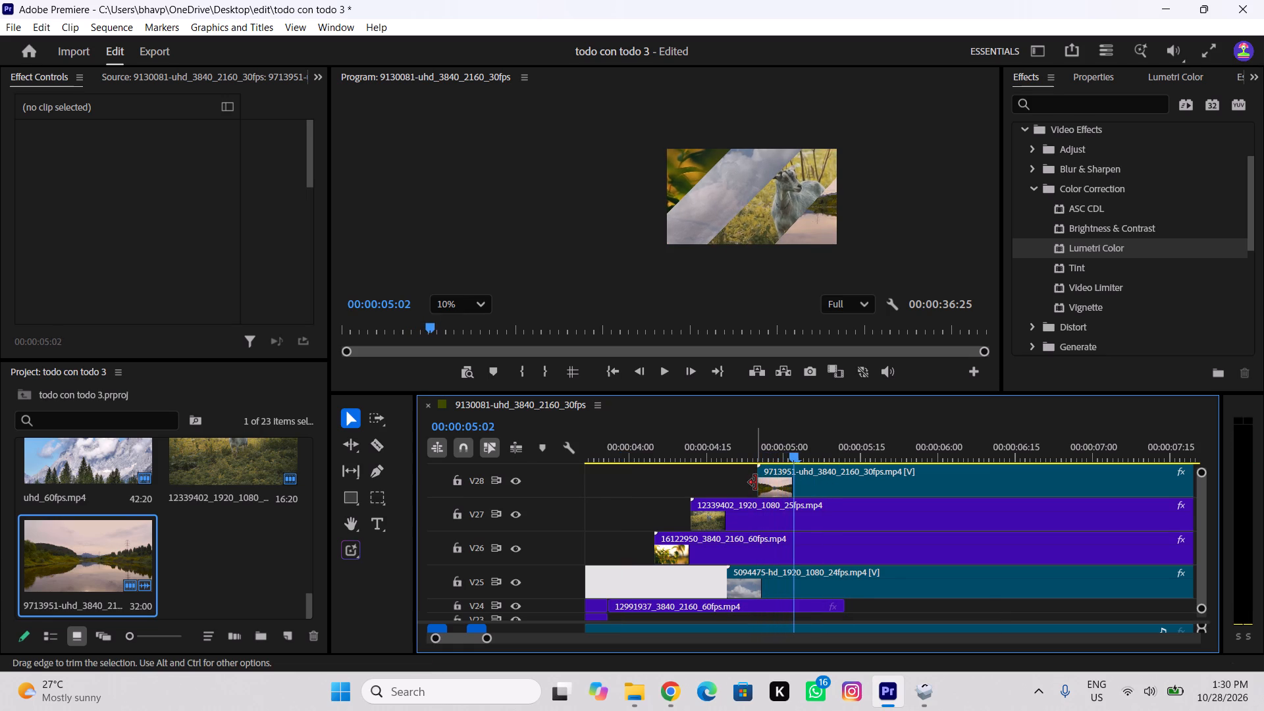
key(Right)
key(Left)
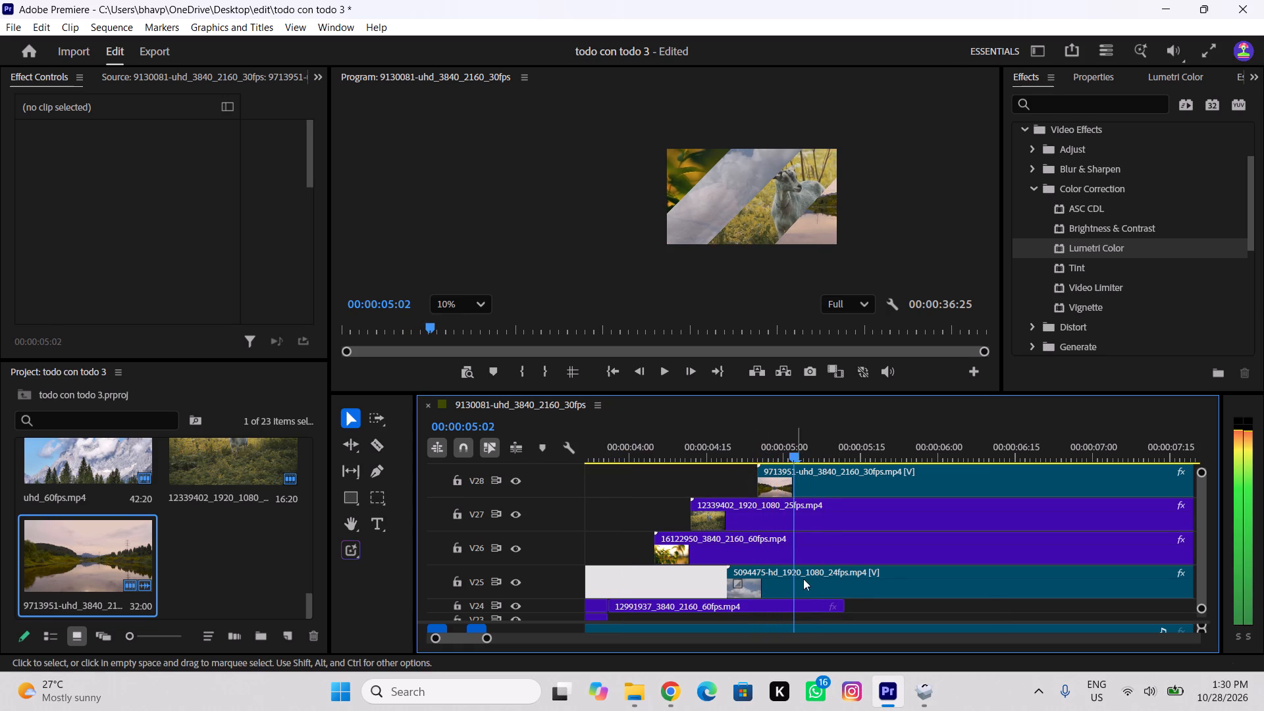
drag(849, 606, 805, 625)
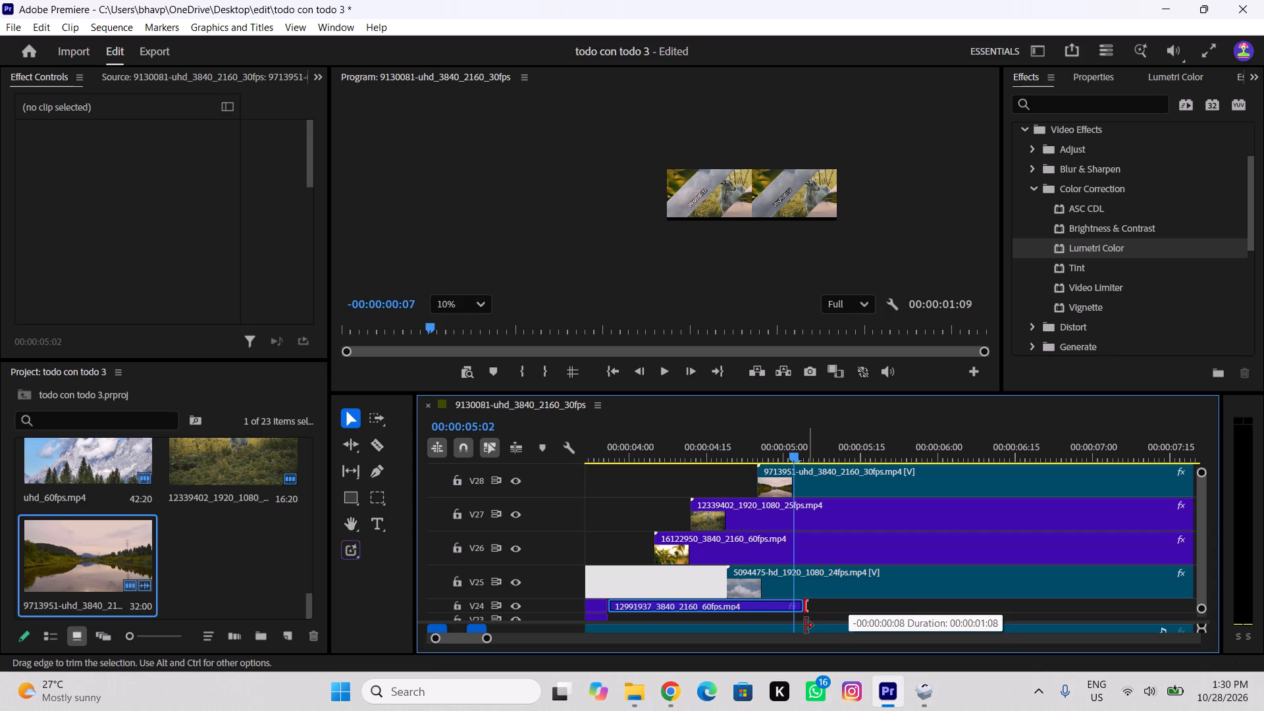
drag(805, 625, 803, 627)
Play the strip transition through to 00:00:05:19 and check the area around 00:00:05:06.
drag(824, 448, 582, 461)
key(space)
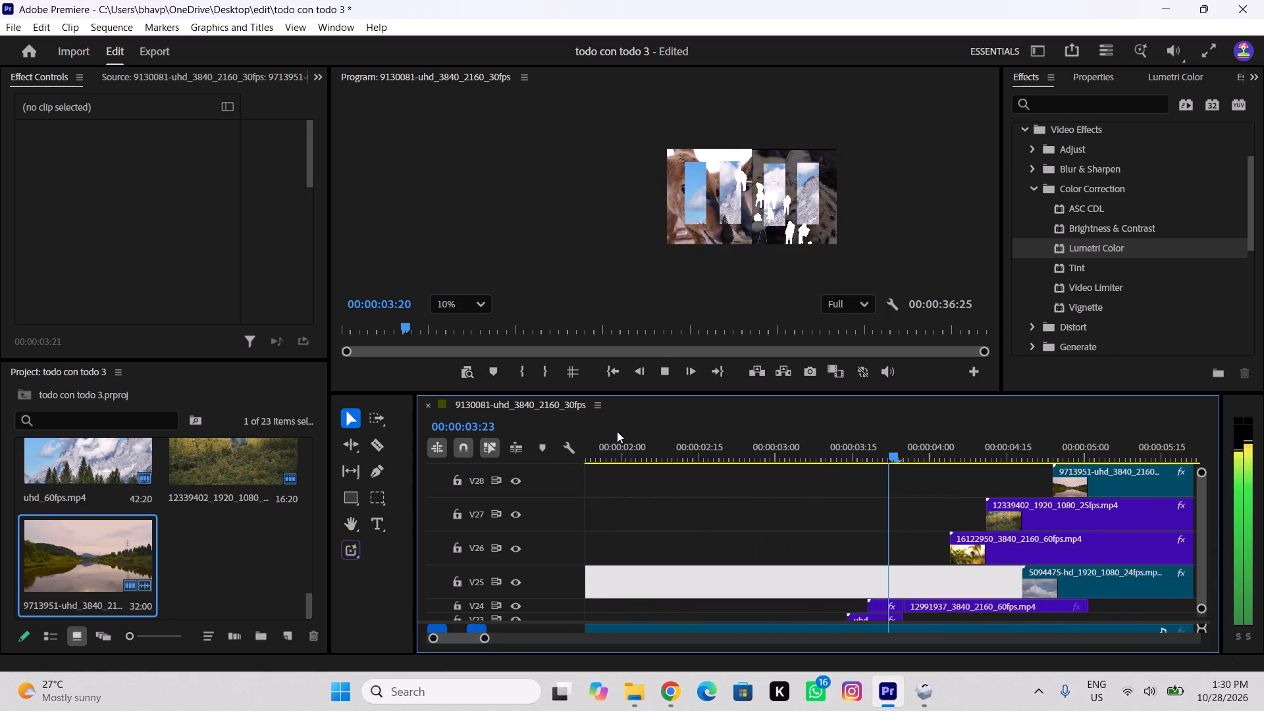
key(space)
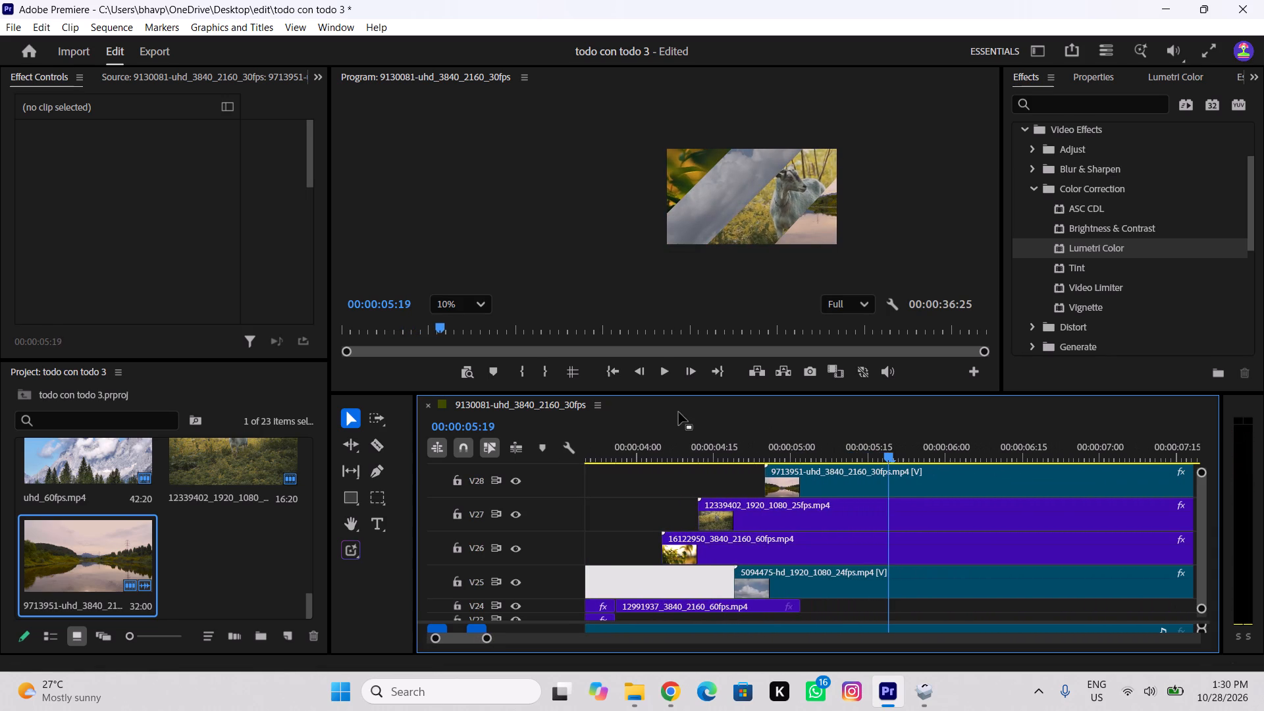
scroll(849, 499, down, 3)
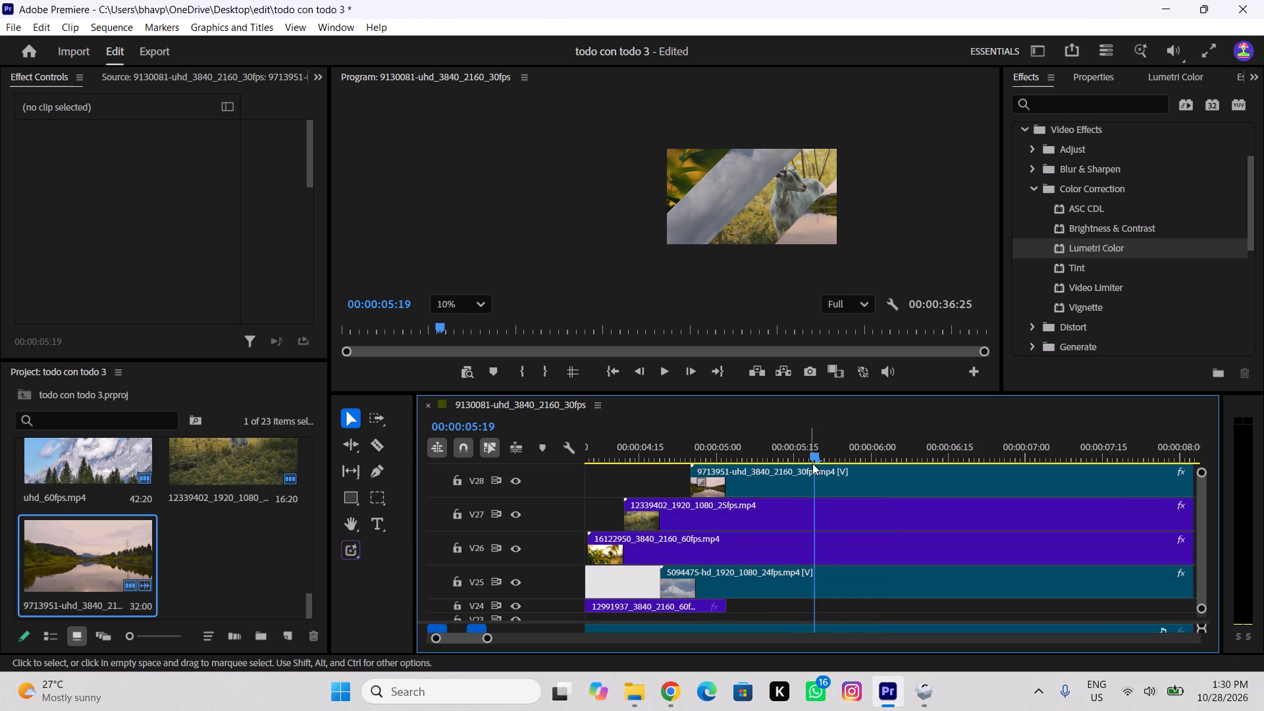
drag(814, 448, 746, 487)
ctrl+scroll(765, 552, down, 6)
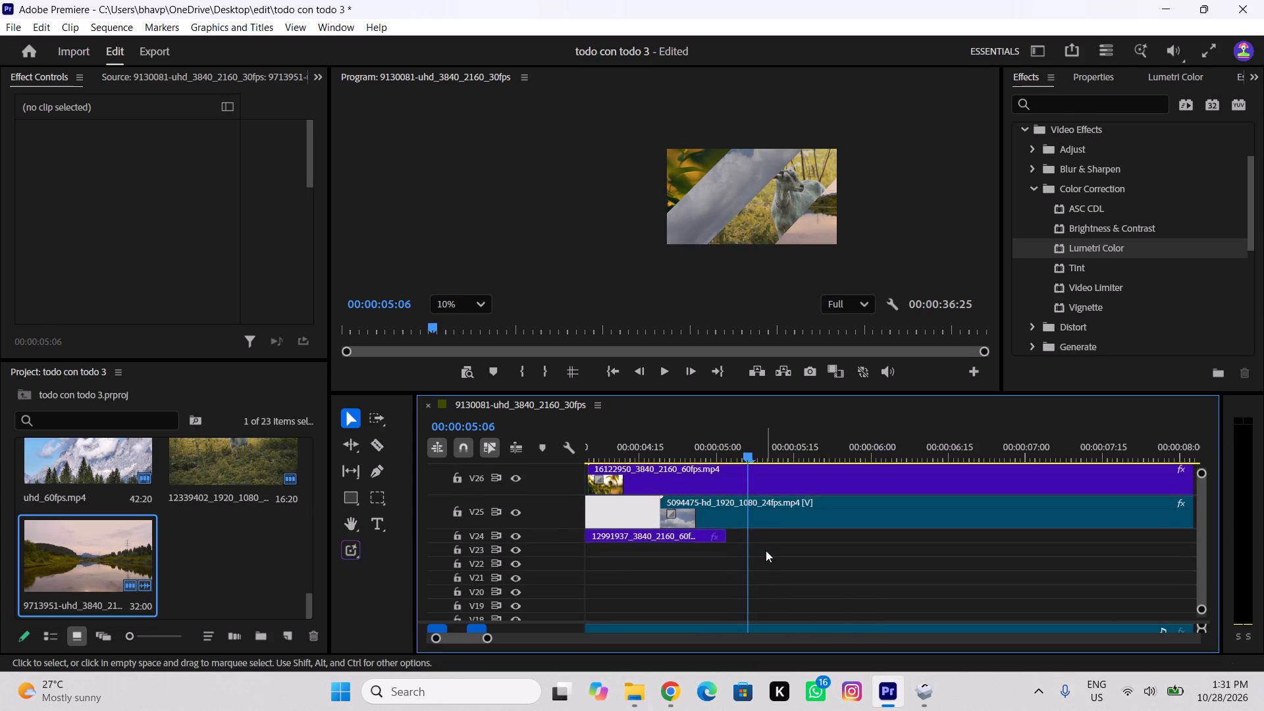
ctrl+scroll(766, 550, up, 2)
Examine the full stack of video tracks from V28 down to V3 in an enlarged timeline, with the playhead at 00:00:00:00.
drag(493, 635, 590, 665)
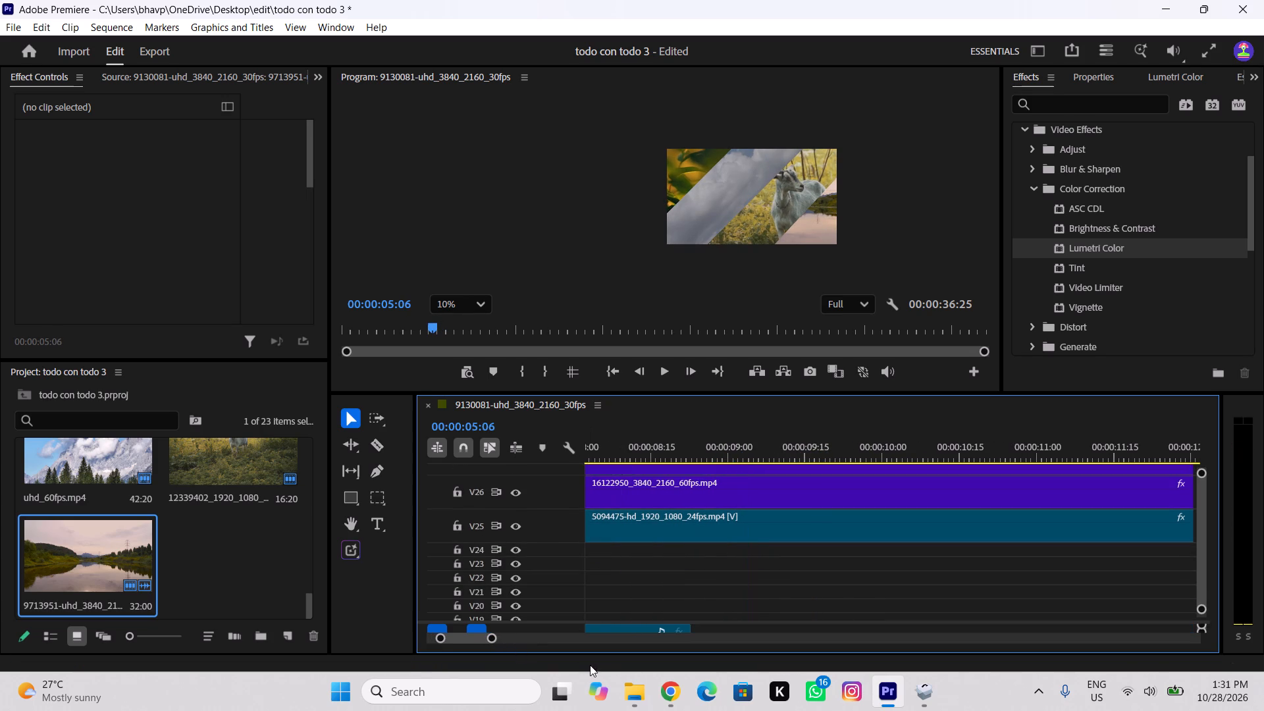
drag(590, 665, 600, 666)
drag(496, 637, 701, 676)
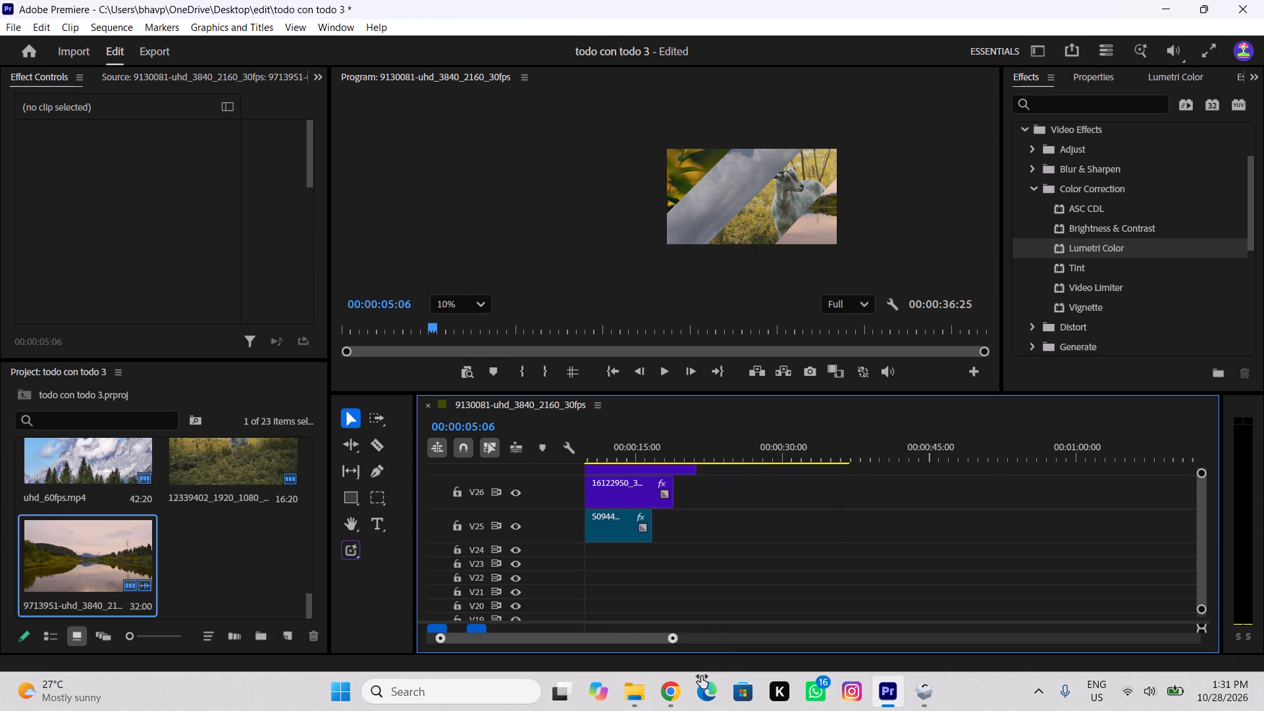
drag(701, 676, 730, 671)
drag(697, 454, 473, 444)
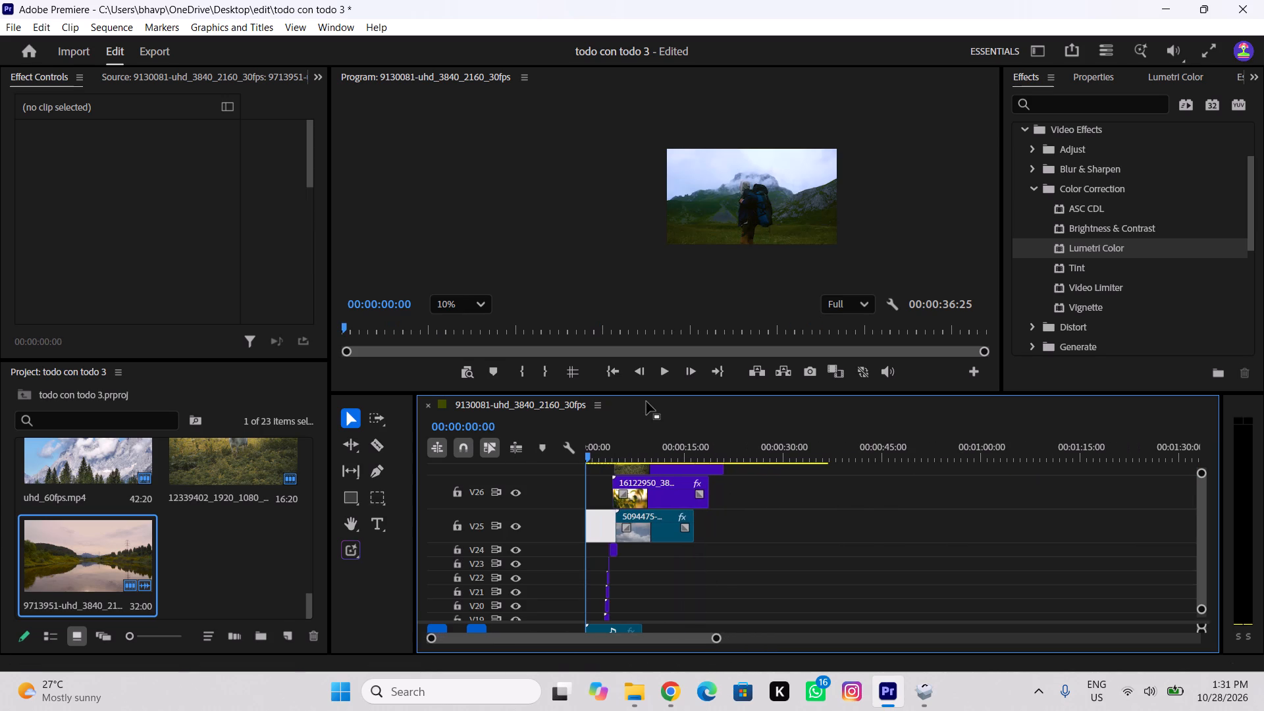
drag(671, 394, 720, 174)
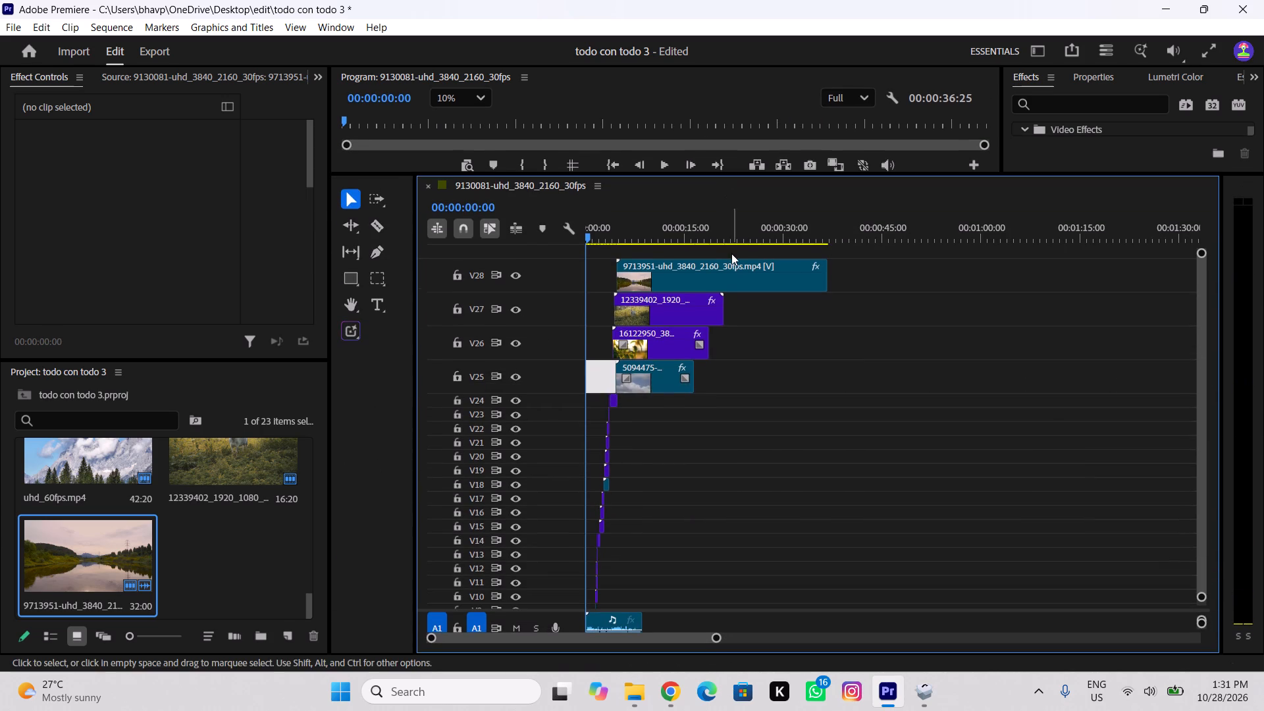
drag(737, 237, 479, 261)
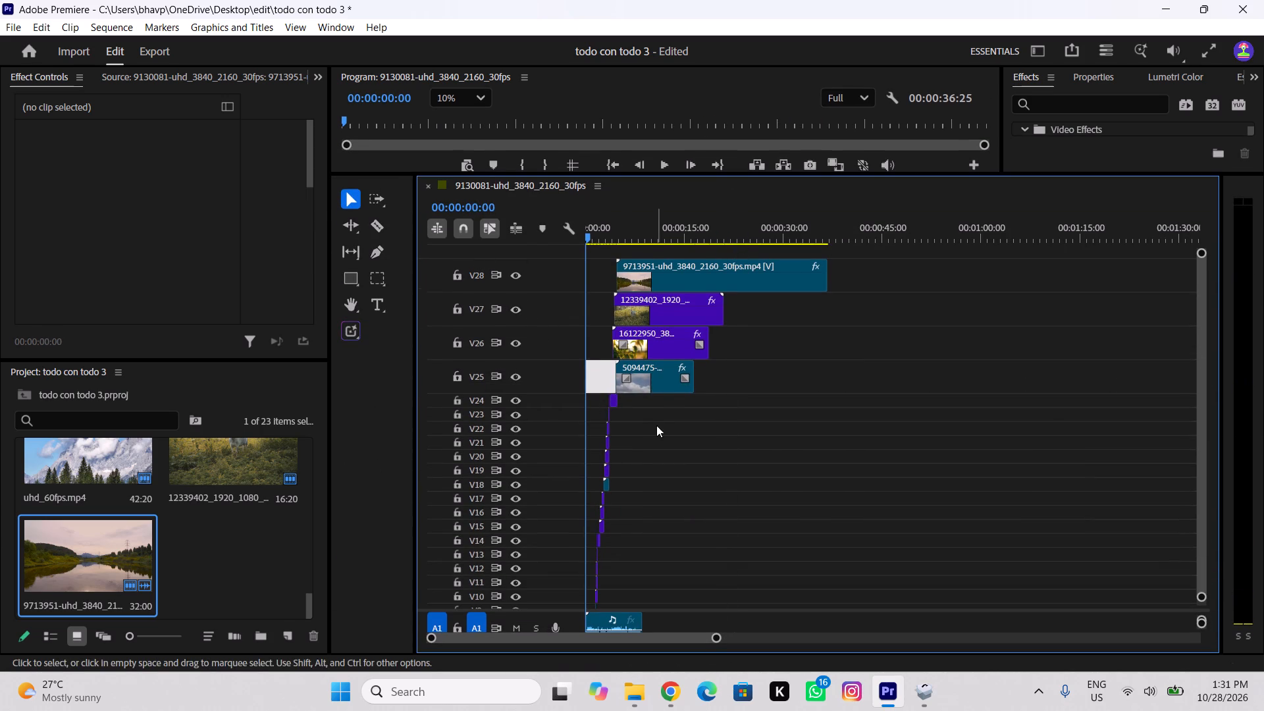
ctrl+scroll(660, 429, down, 4)
ctrl+scroll(660, 429, up, 2)
ctrl+scroll(660, 430, down, 5)
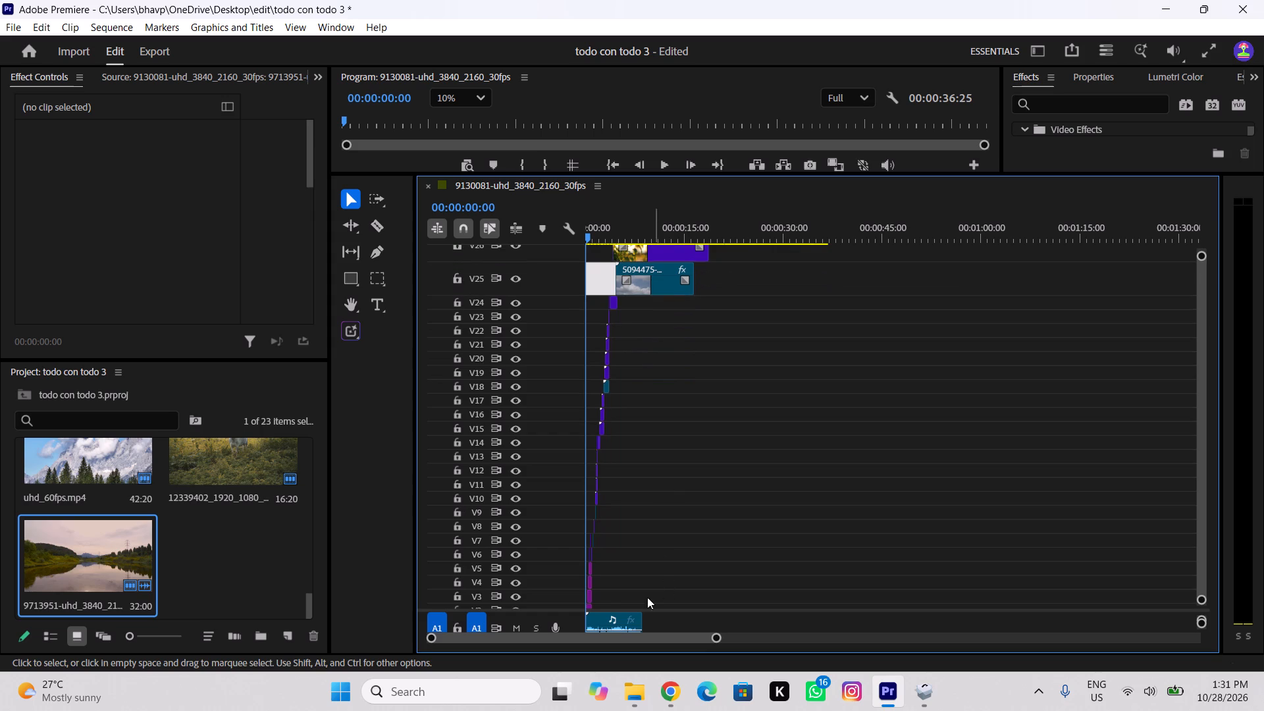
ctrl+drag(558, 610, 558, 609)
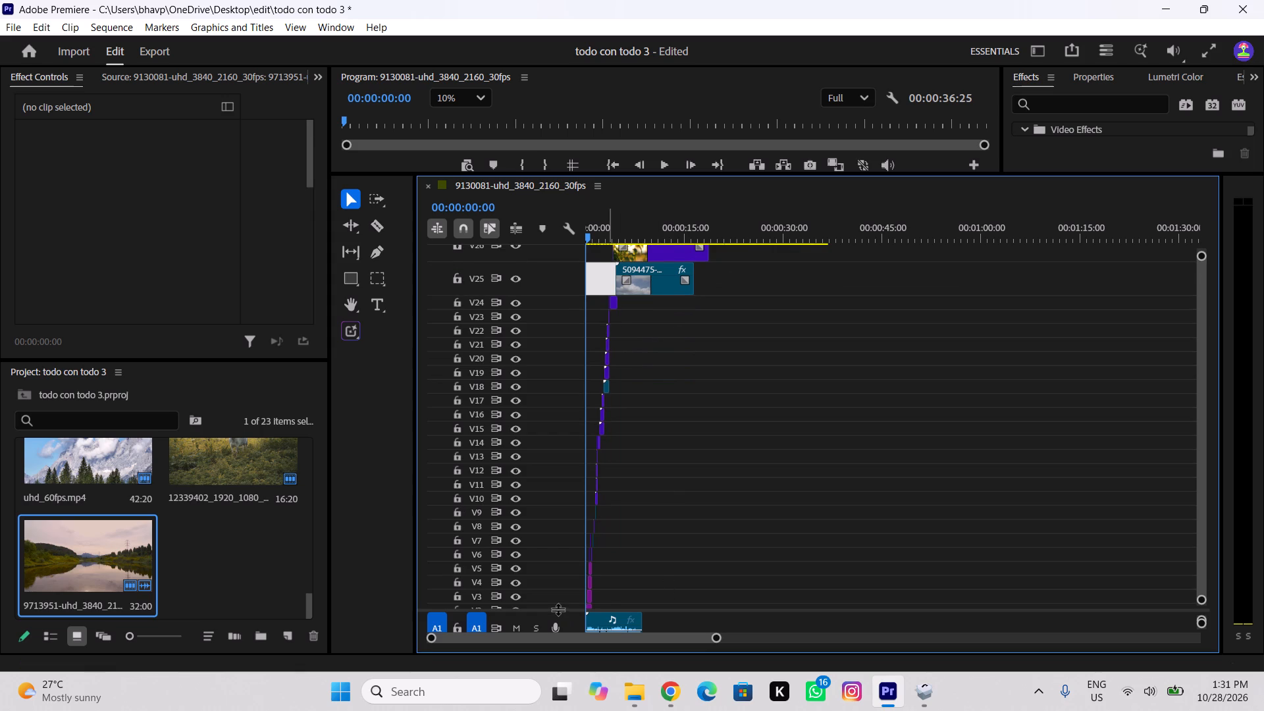
ctrl+drag(558, 609, 556, 645)
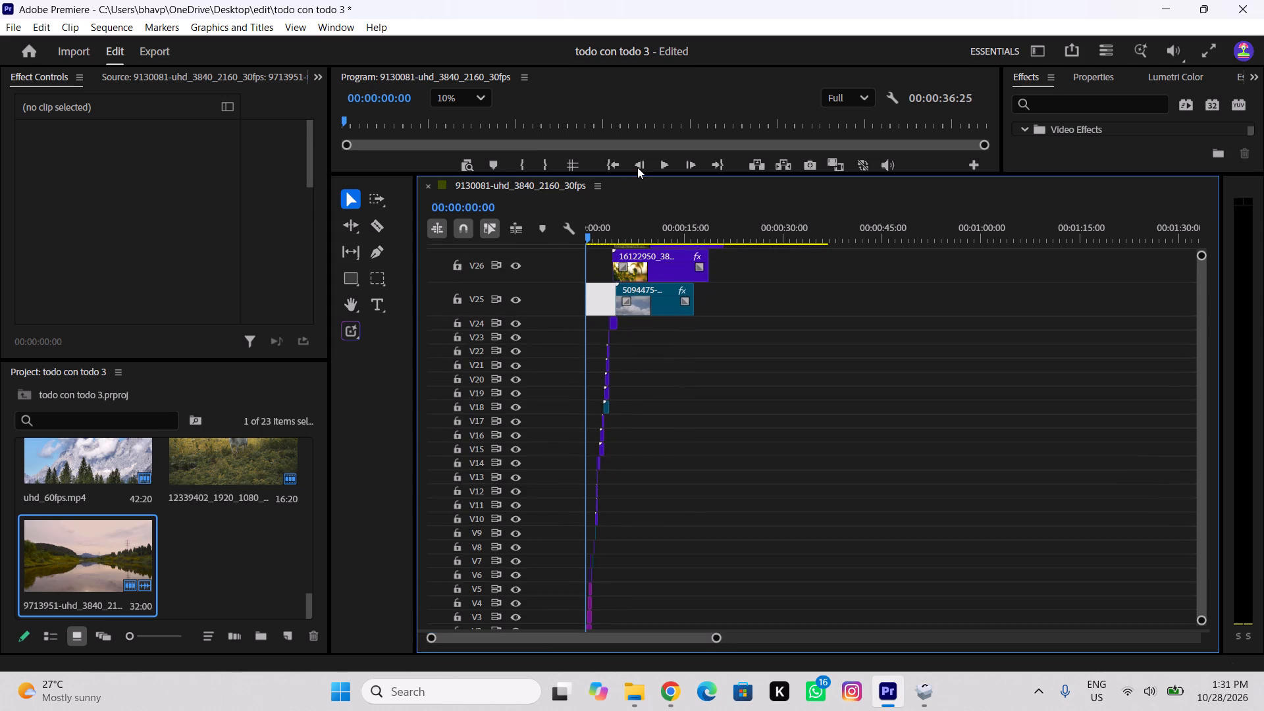
drag(641, 174, 672, 72)
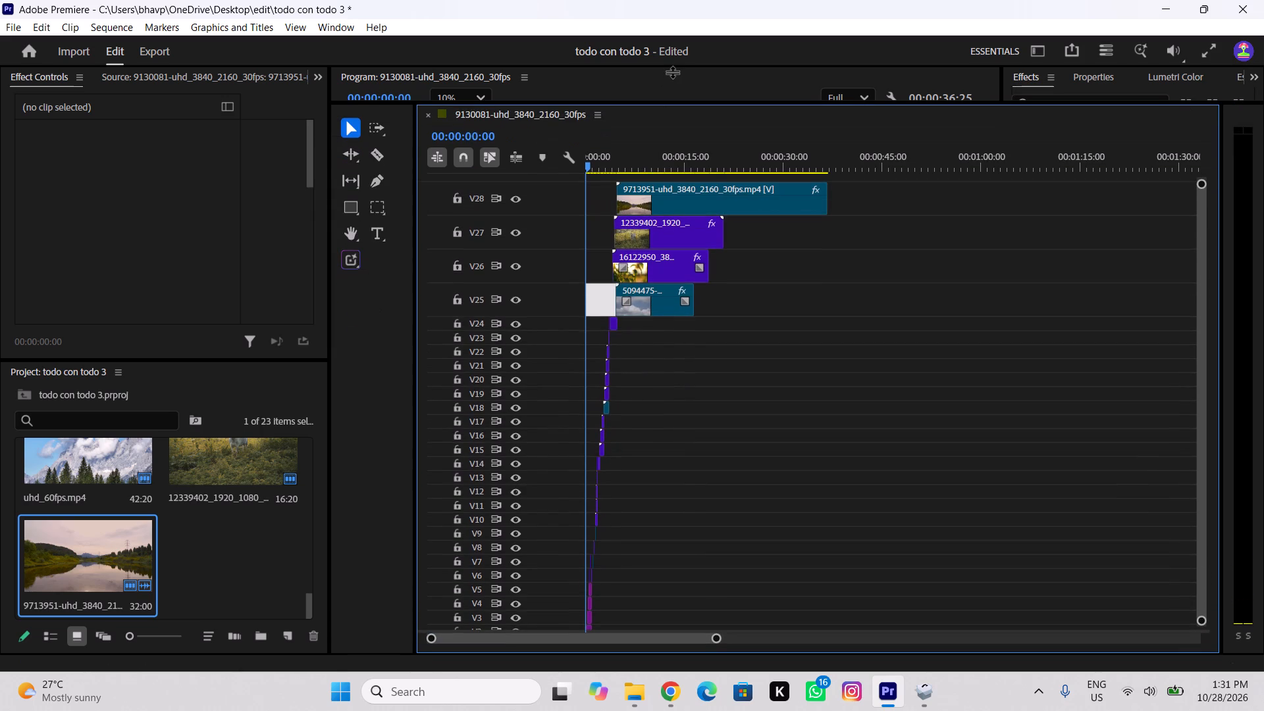
drag(672, 72, 673, 72)
drag(689, 155, 490, 285)
drag(490, 285, 562, 386)
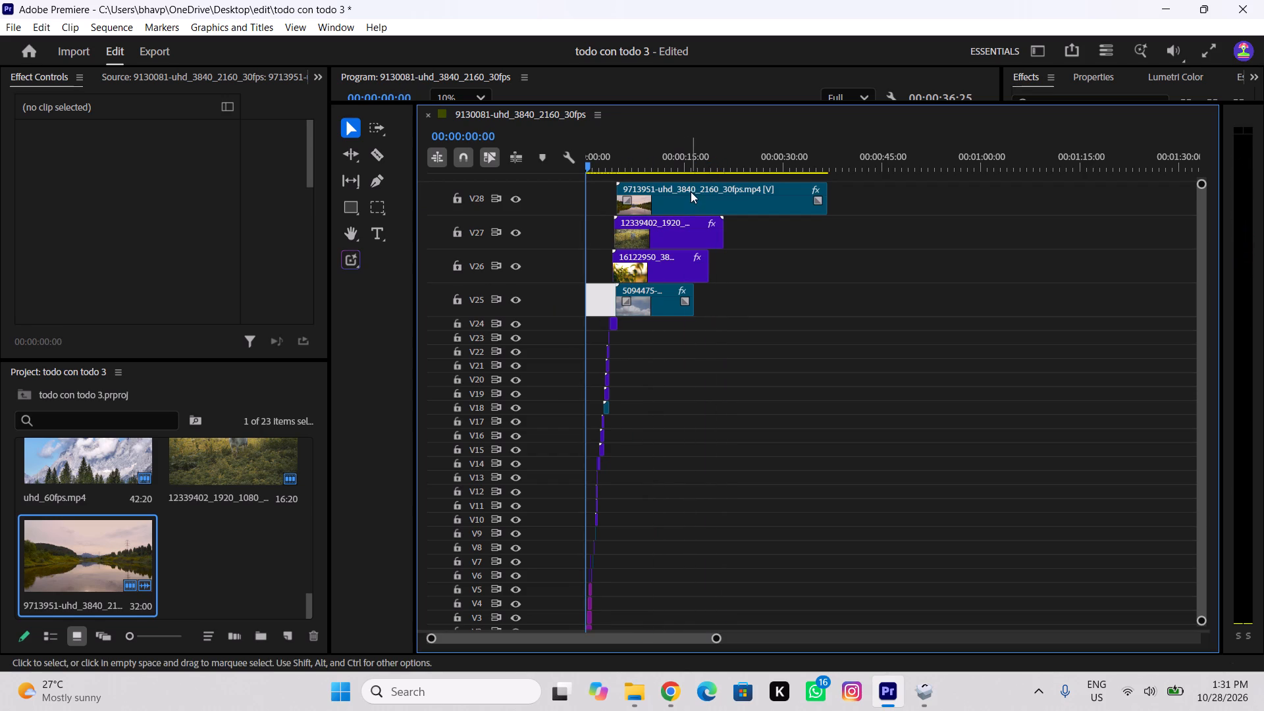
Play the sequence full screen from the beginning, then return to the editing workspace.
click(1207, 59)
key(space)
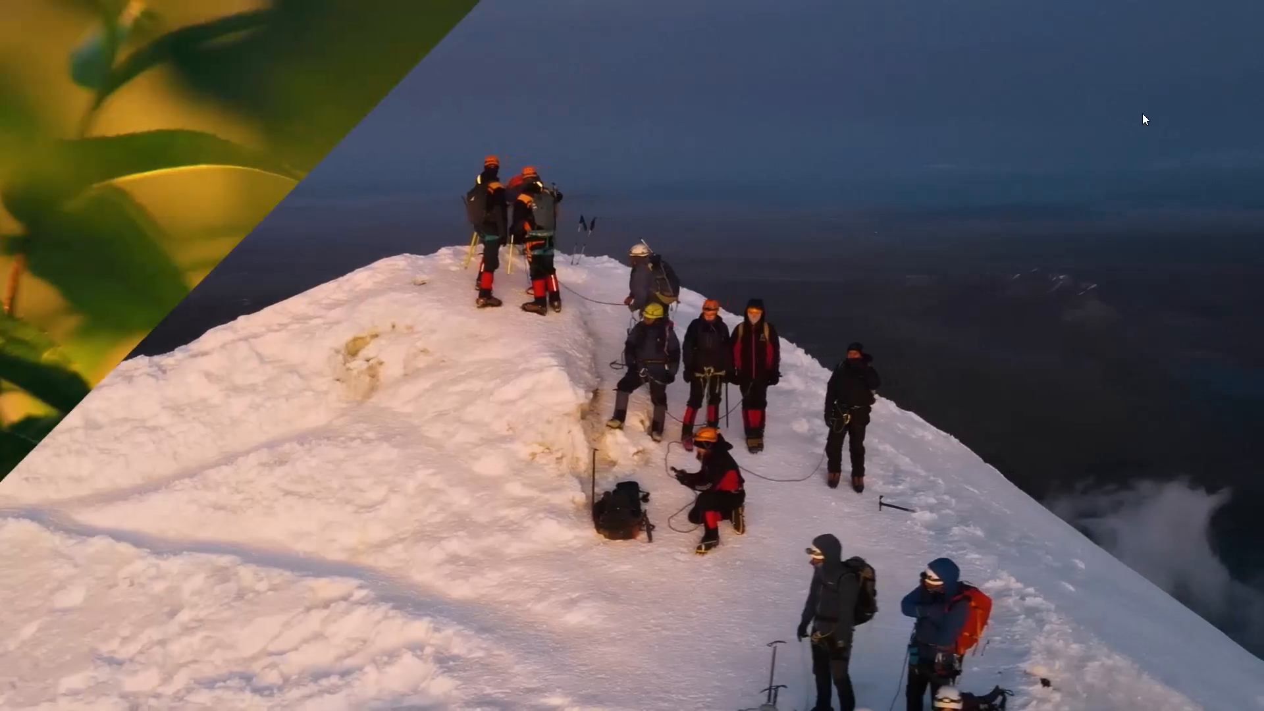
key(Escape)
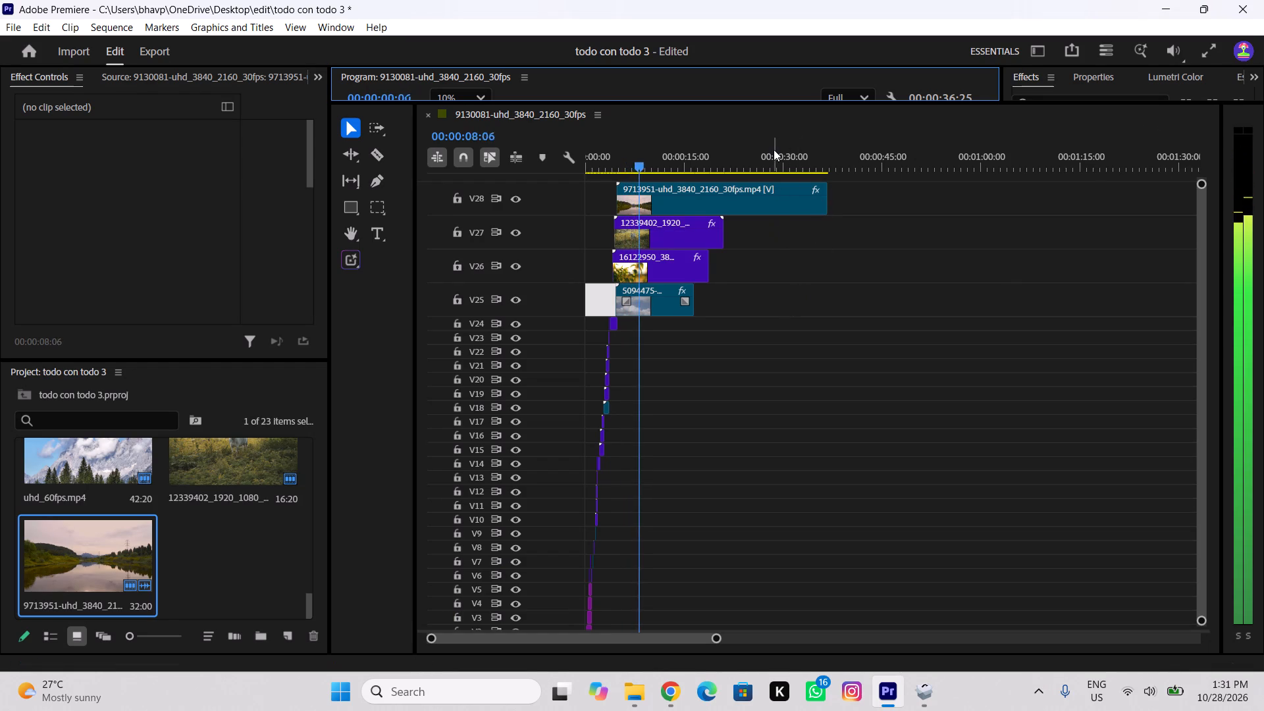
Unlink the audio from the video of the four stacked clips on tracks V25 to V28.
drag(774, 149, 646, 207)
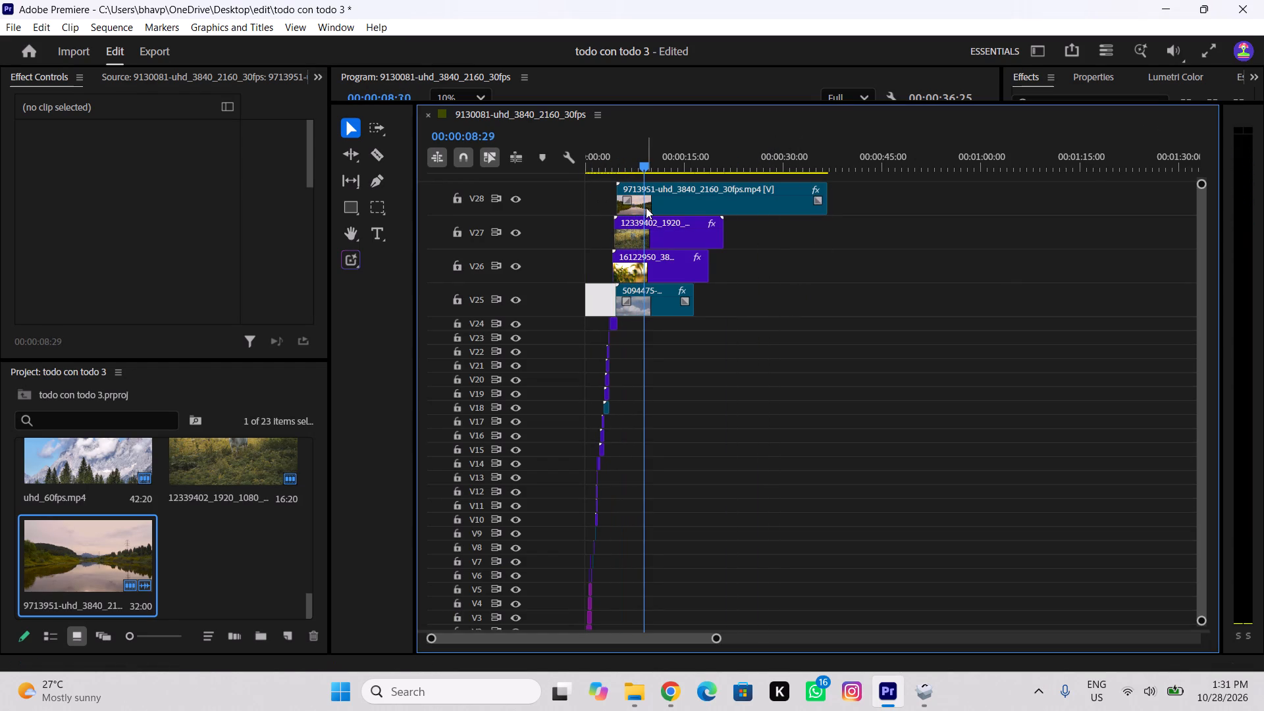
drag(656, 349, 746, 178)
right_click(760, 207)
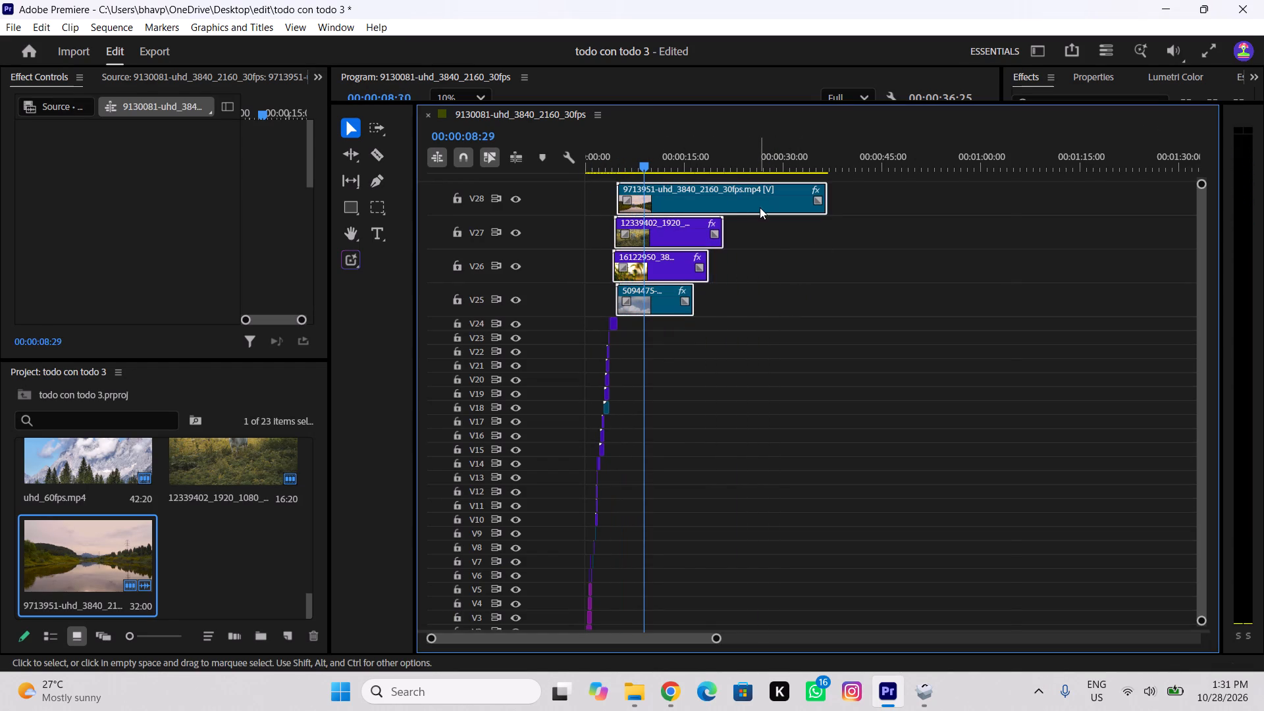
click(829, 296)
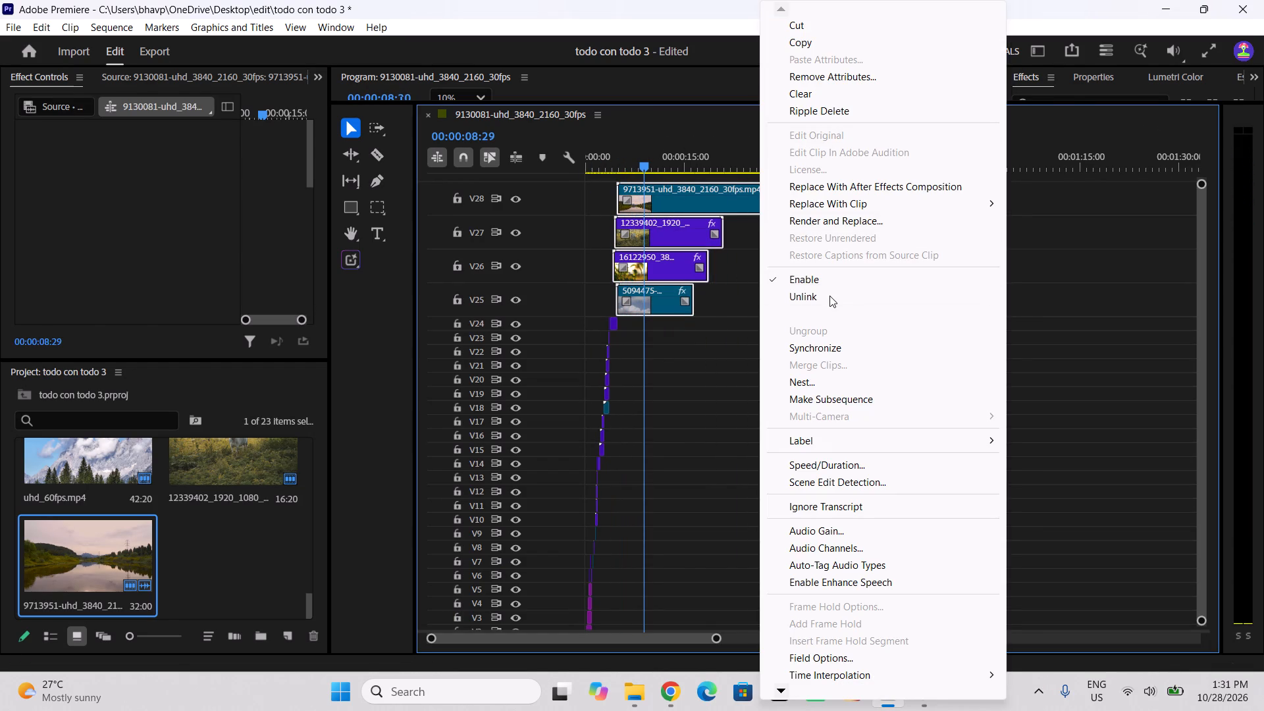
Shrink the enlarged timeline to its normal height so the program preview is shown again.
scroll(594, 572, down, 4)
scroll(595, 568, up, 5)
ctrl+scroll(638, 539, down, 2)
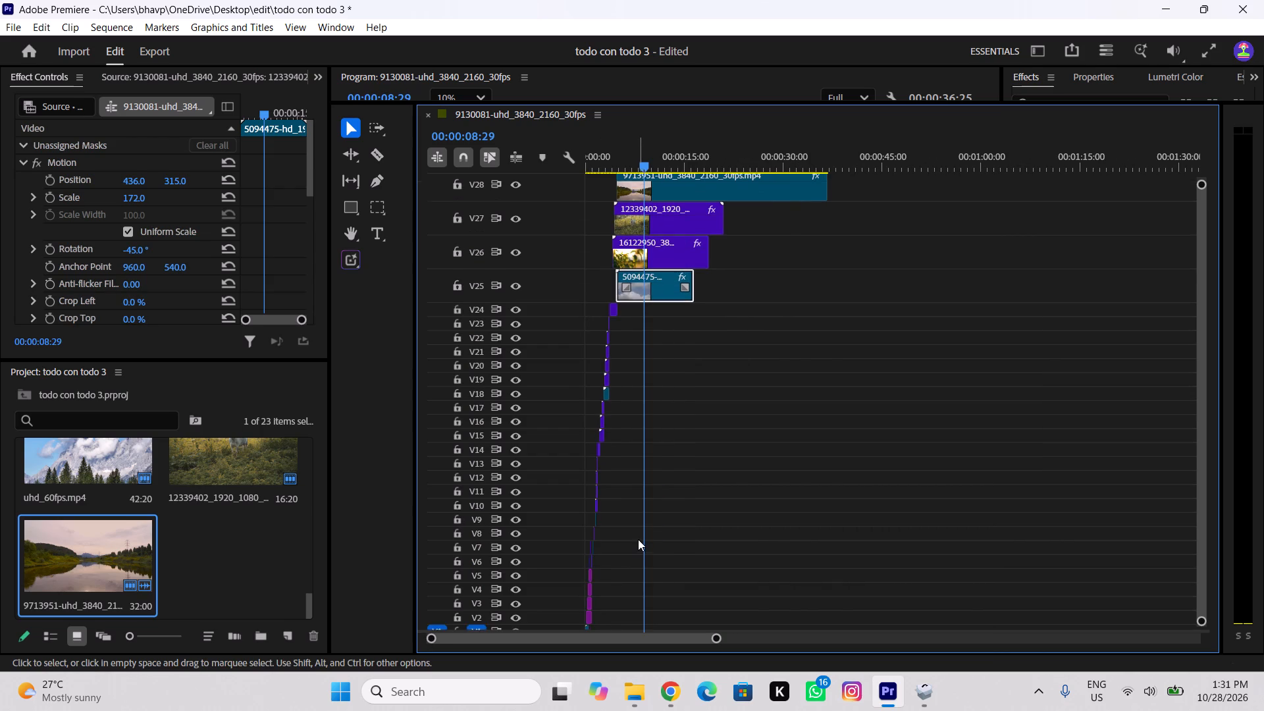
ctrl+scroll(638, 539, down, 7)
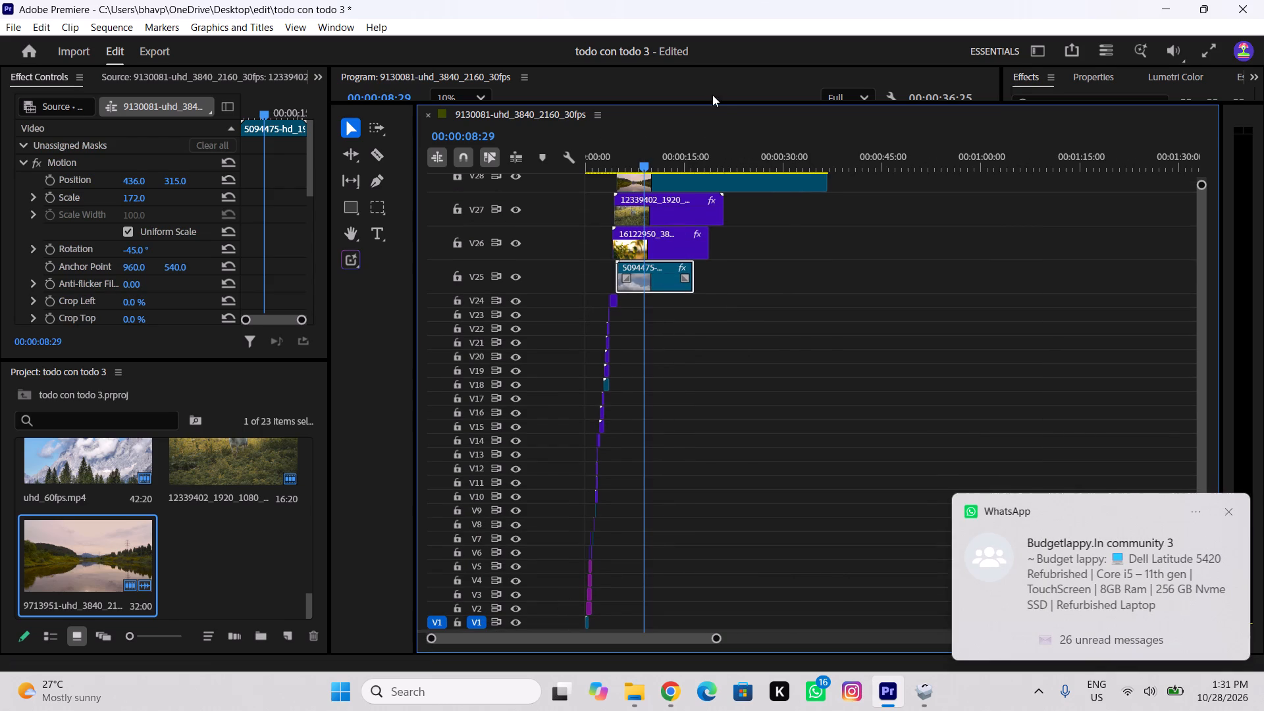
drag(713, 103, 713, 103)
drag(713, 103, 721, 465)
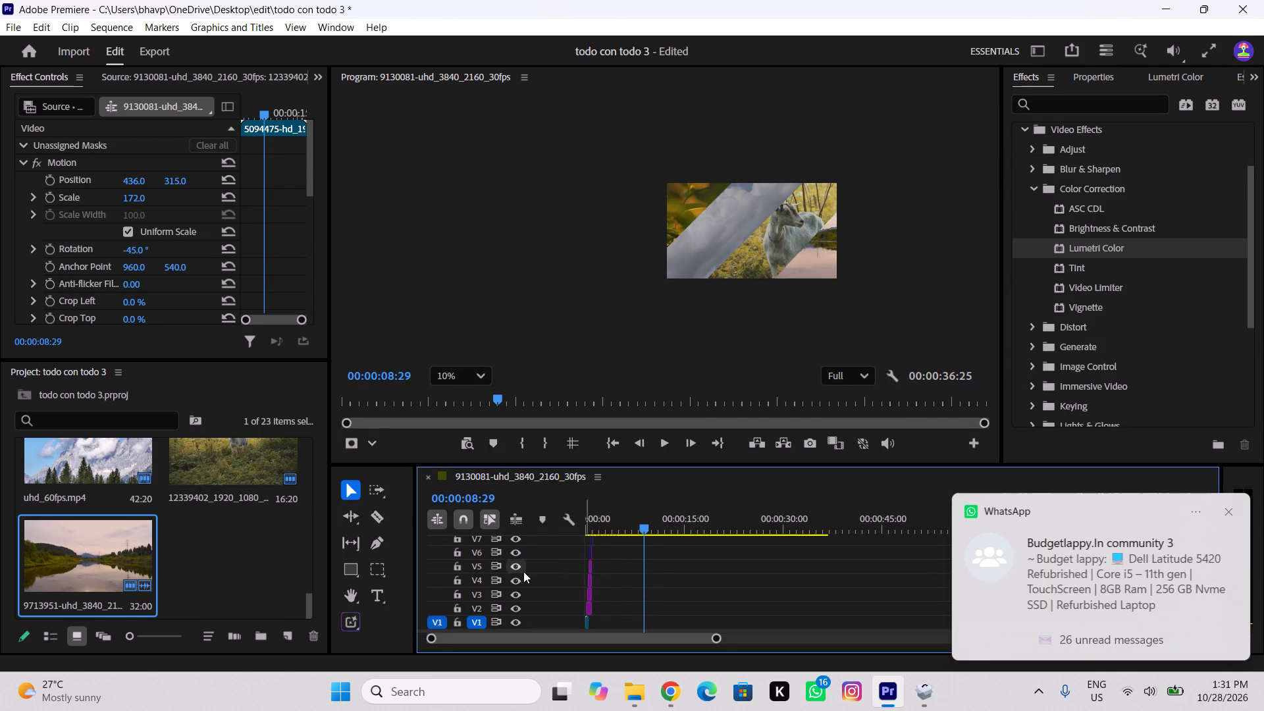
Return the playhead to 00:00:00:00 and enlarge the timeline's audio area to expose tracks A1 to A3.
scroll(524, 573, down, 3)
ctrl+scroll(533, 570, down, 11)
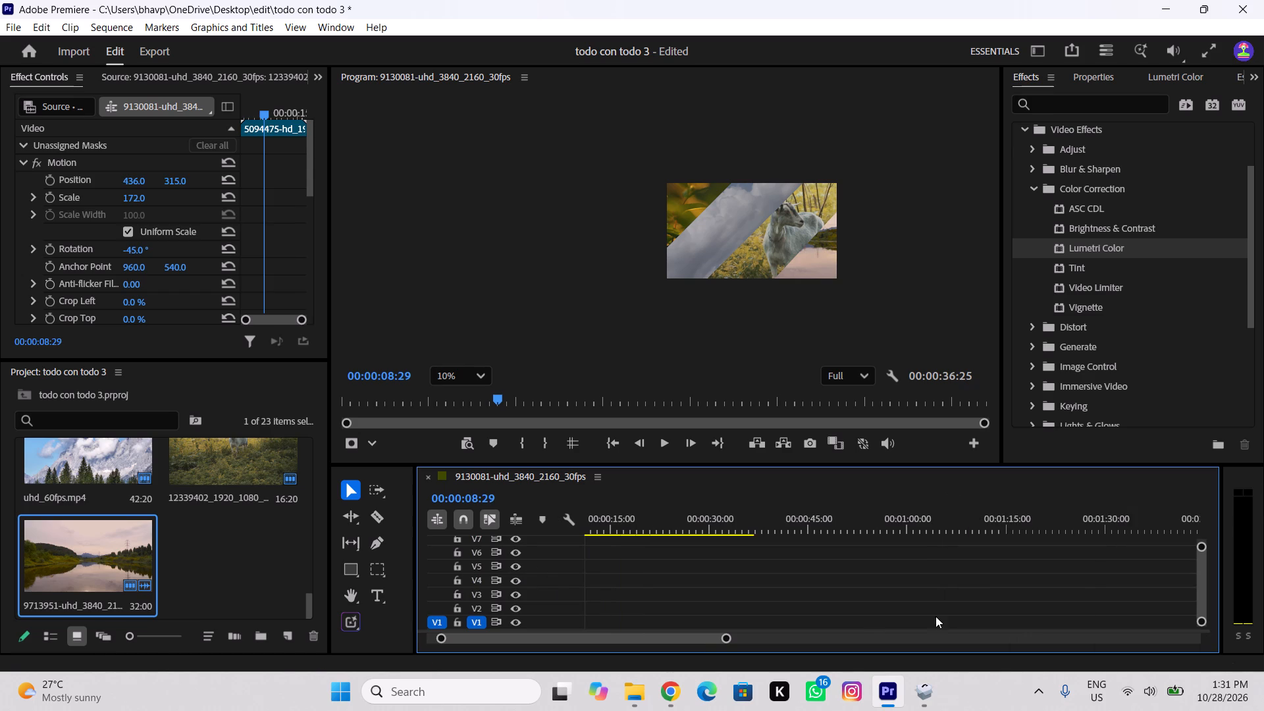
drag(1202, 596, 1202, 619)
drag(1202, 619, 1201, 621)
scroll(1107, 547, down, 10)
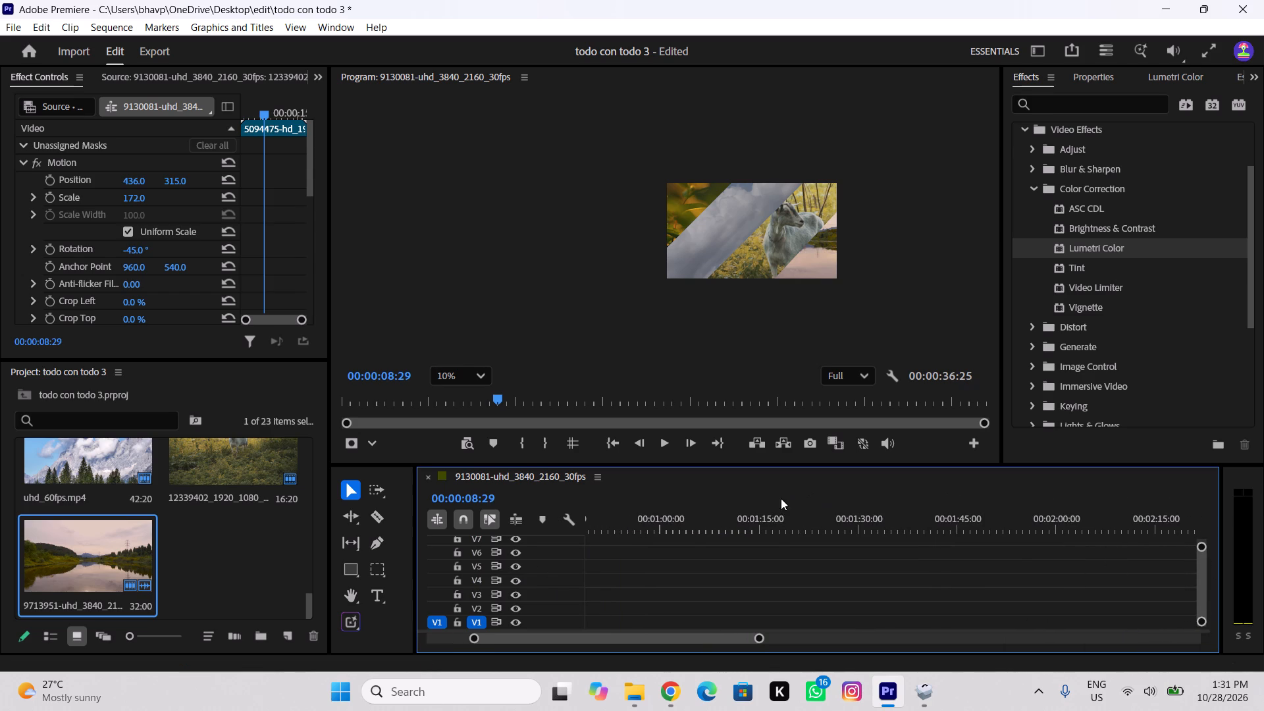
drag(780, 500, 468, 583)
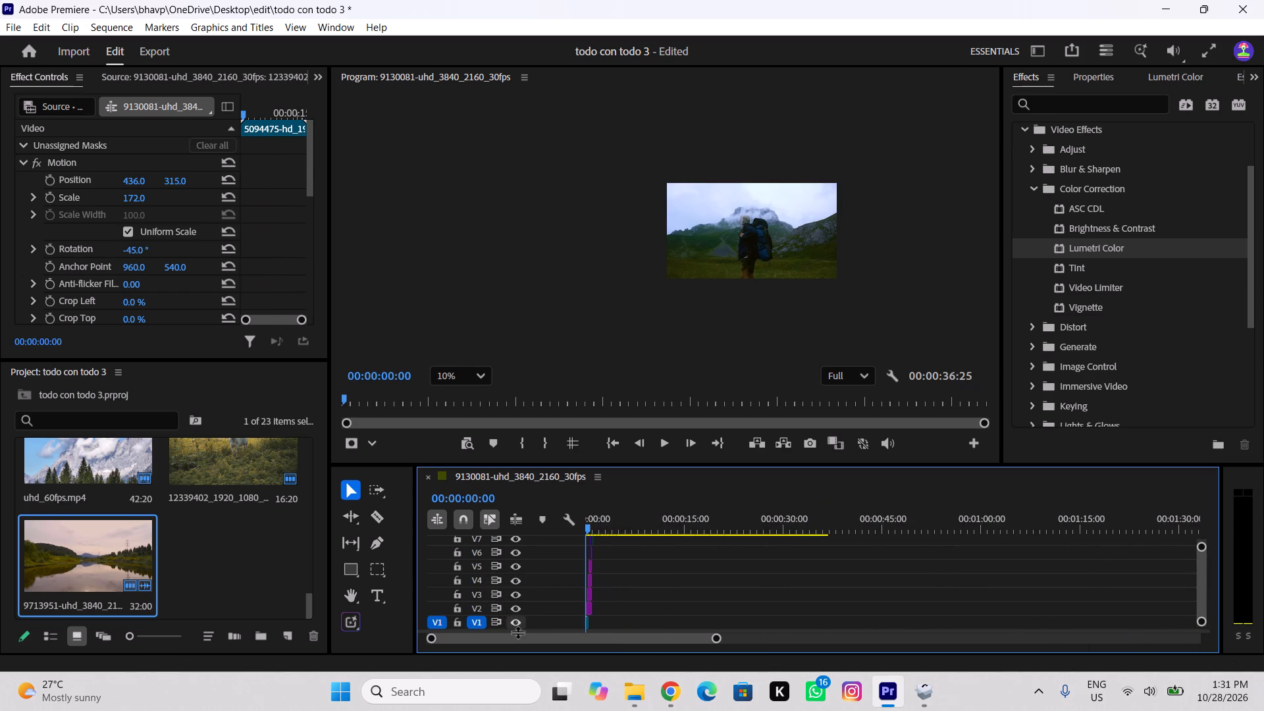
drag(543, 632, 548, 579)
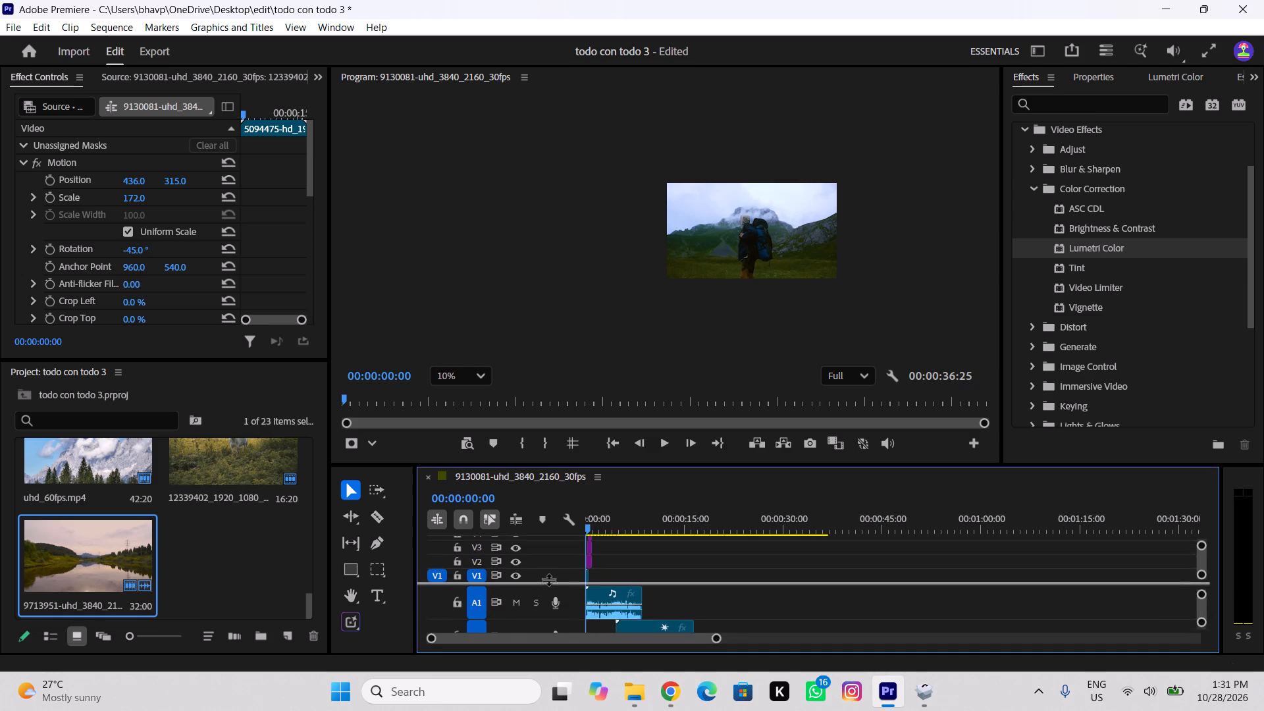
drag(548, 579, 585, 641)
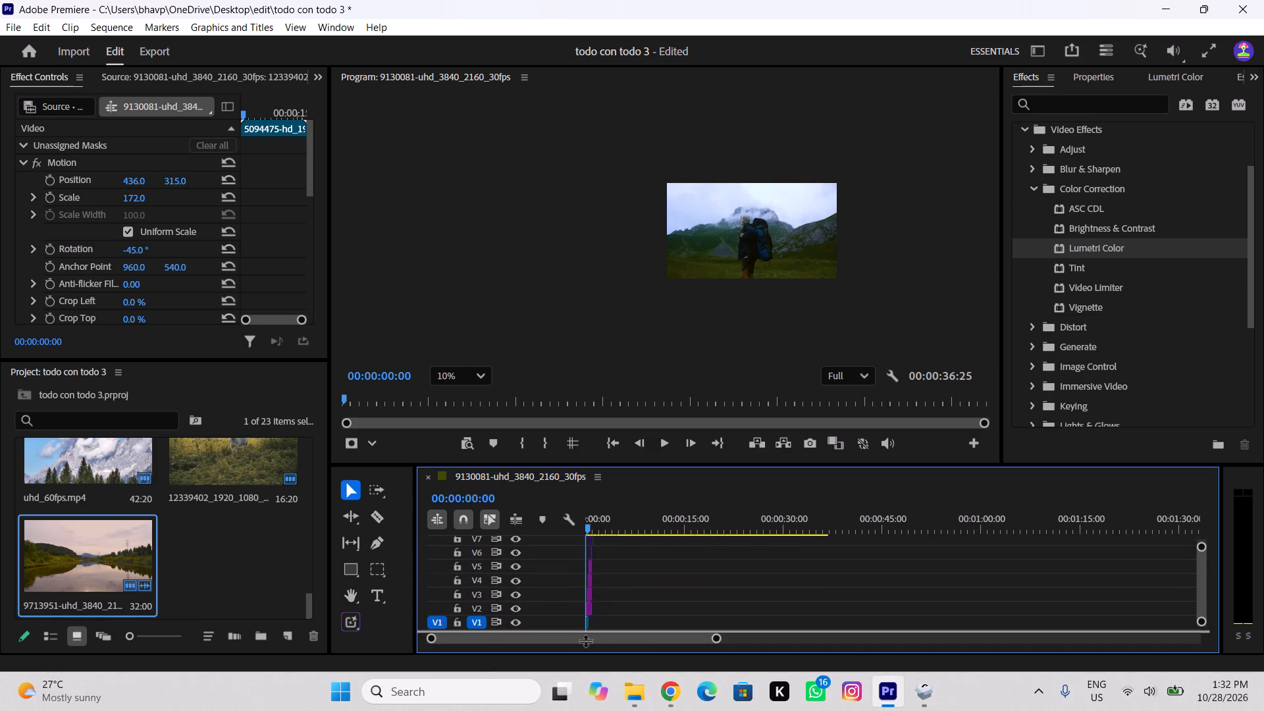
drag(585, 641, 613, 528)
Select the unlinked audio clip on track A2.
drag(664, 550, 691, 618)
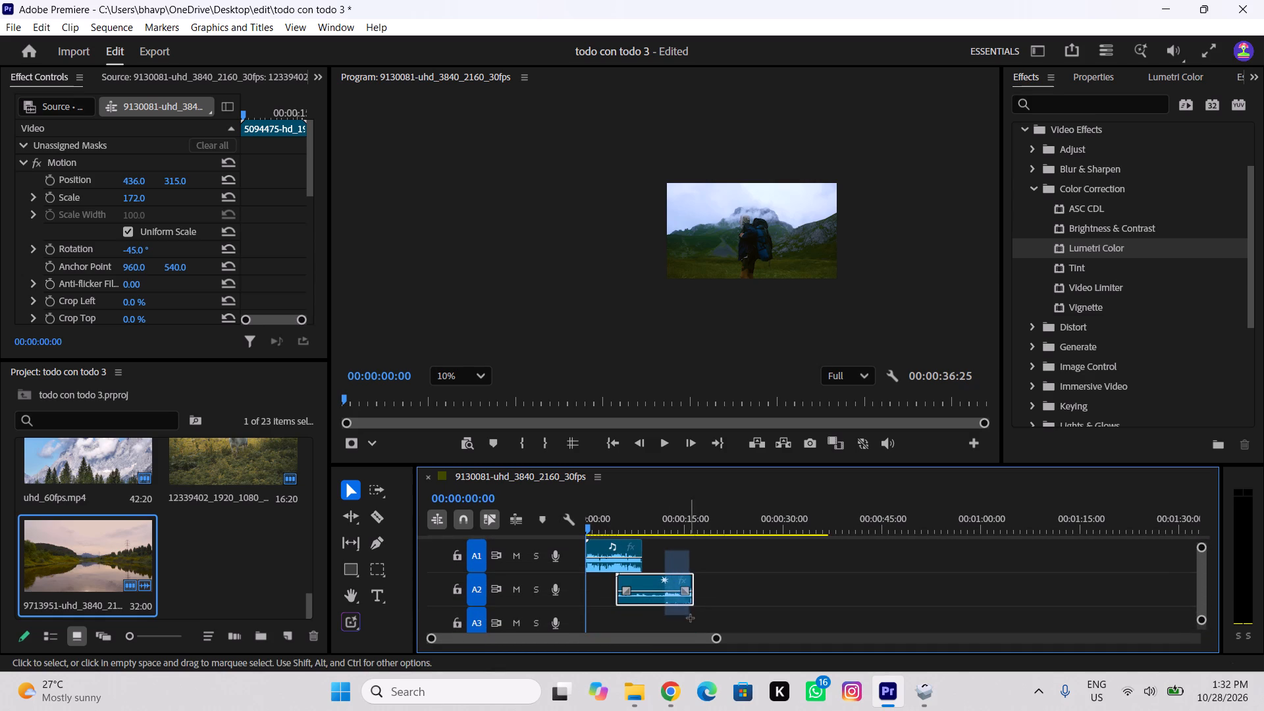
drag(691, 618, 692, 618)
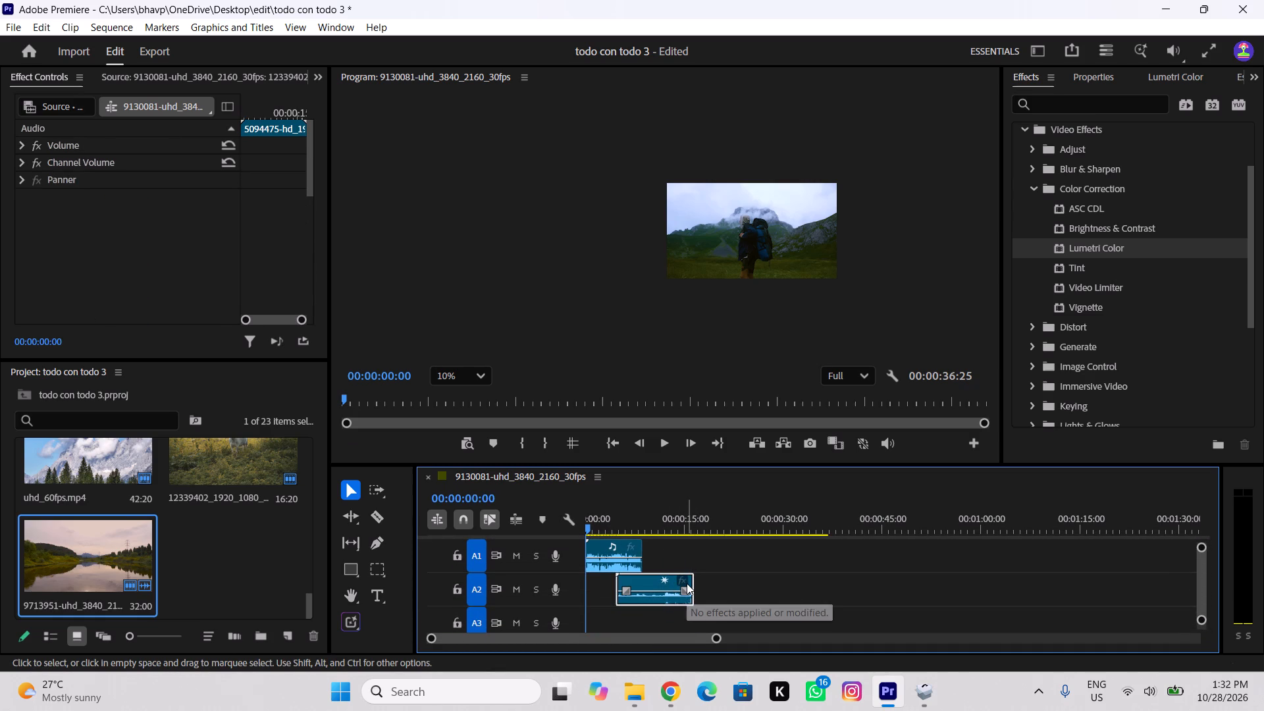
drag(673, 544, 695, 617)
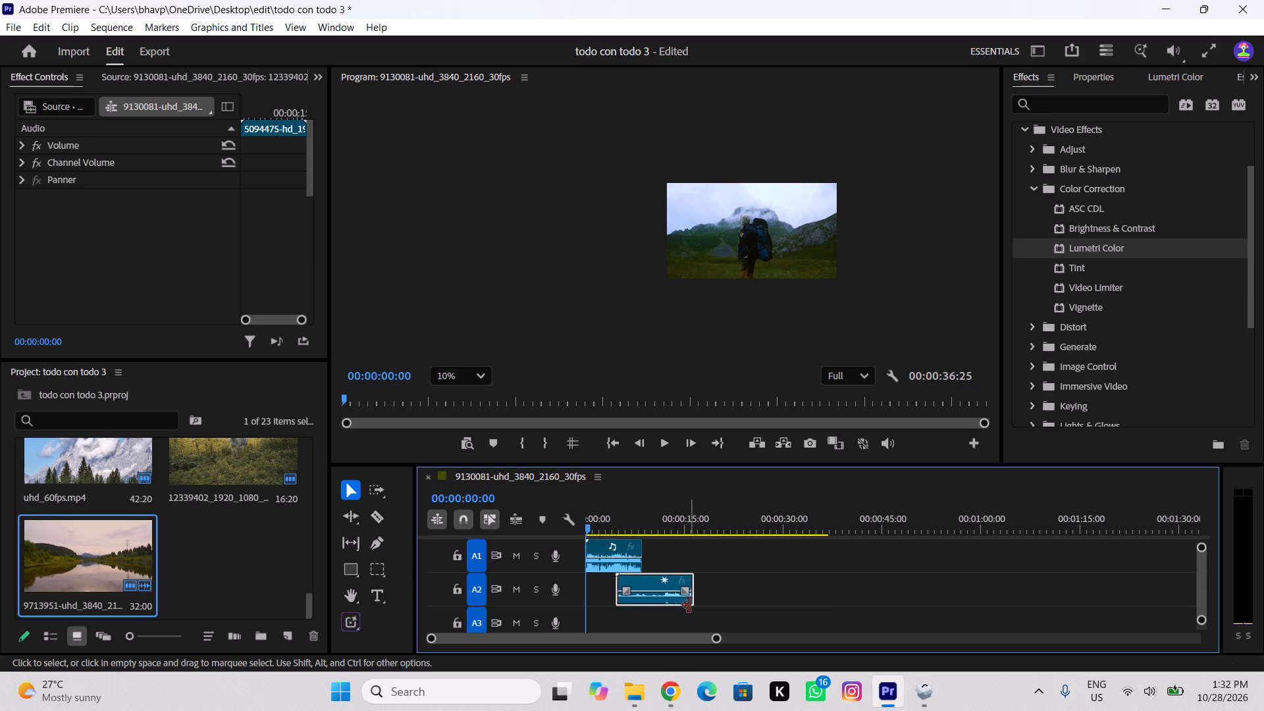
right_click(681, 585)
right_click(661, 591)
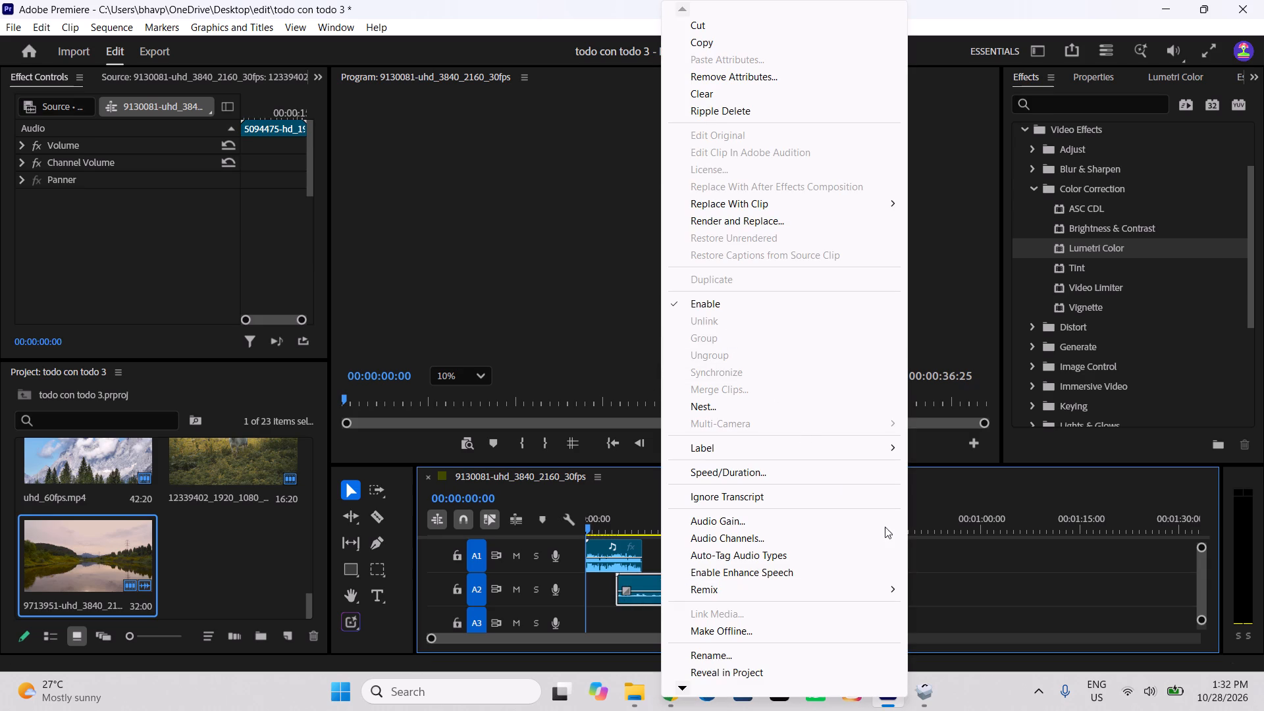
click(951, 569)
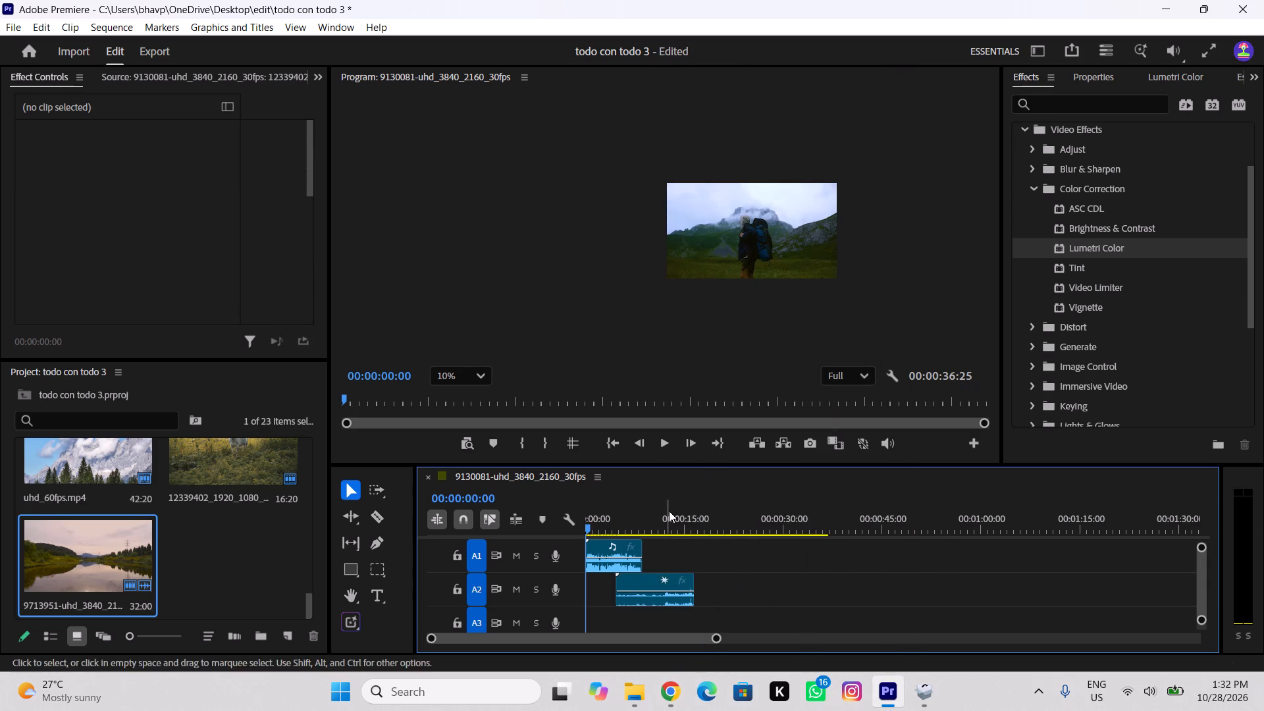
Listen to the sequence audio from about 00:00:11:03 to 00:00:12:07.
drag(669, 511, 661, 528)
key(space)
key(space)
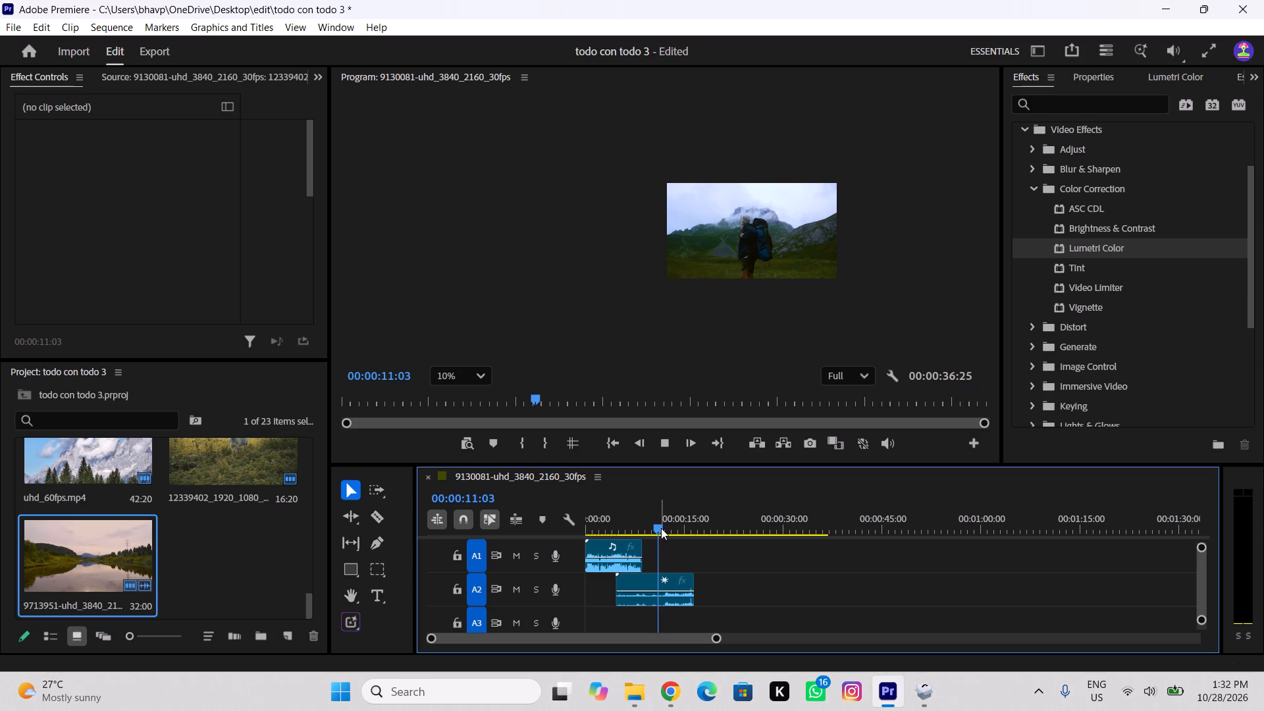
key(space)
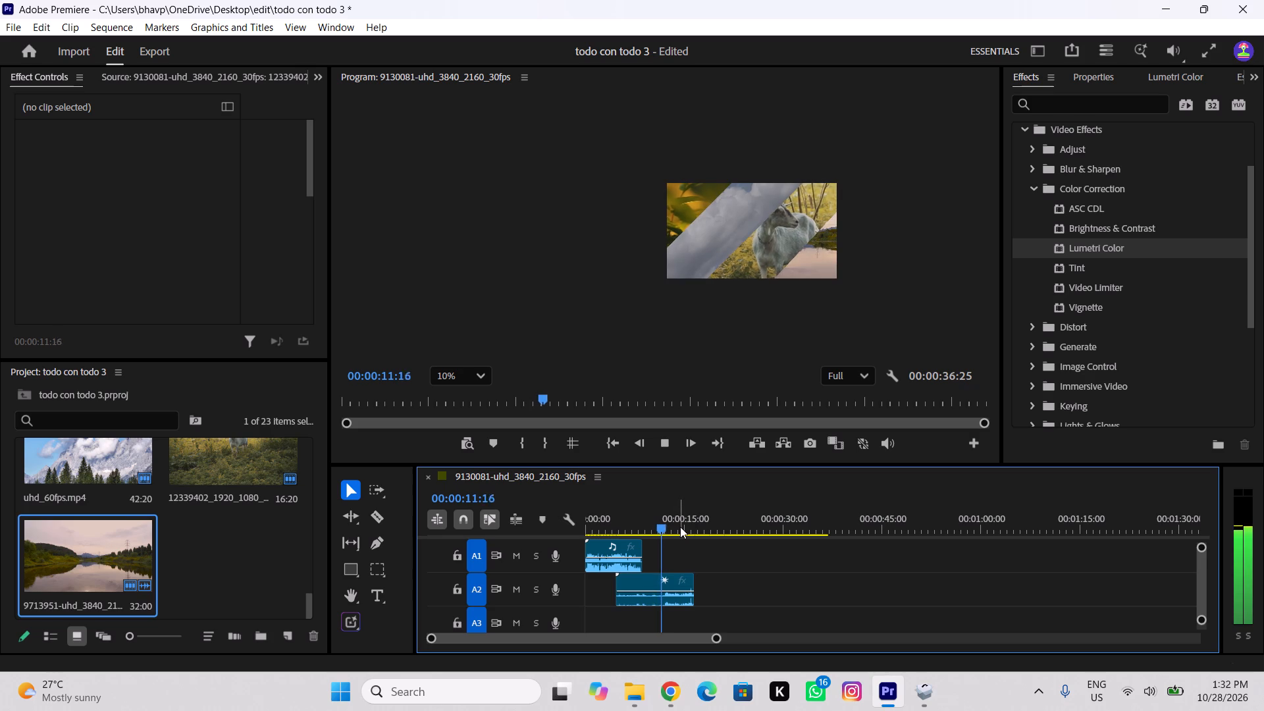
key(space)
Delete the audio clip of the 5094475-hd footage from A2.
click(675, 573)
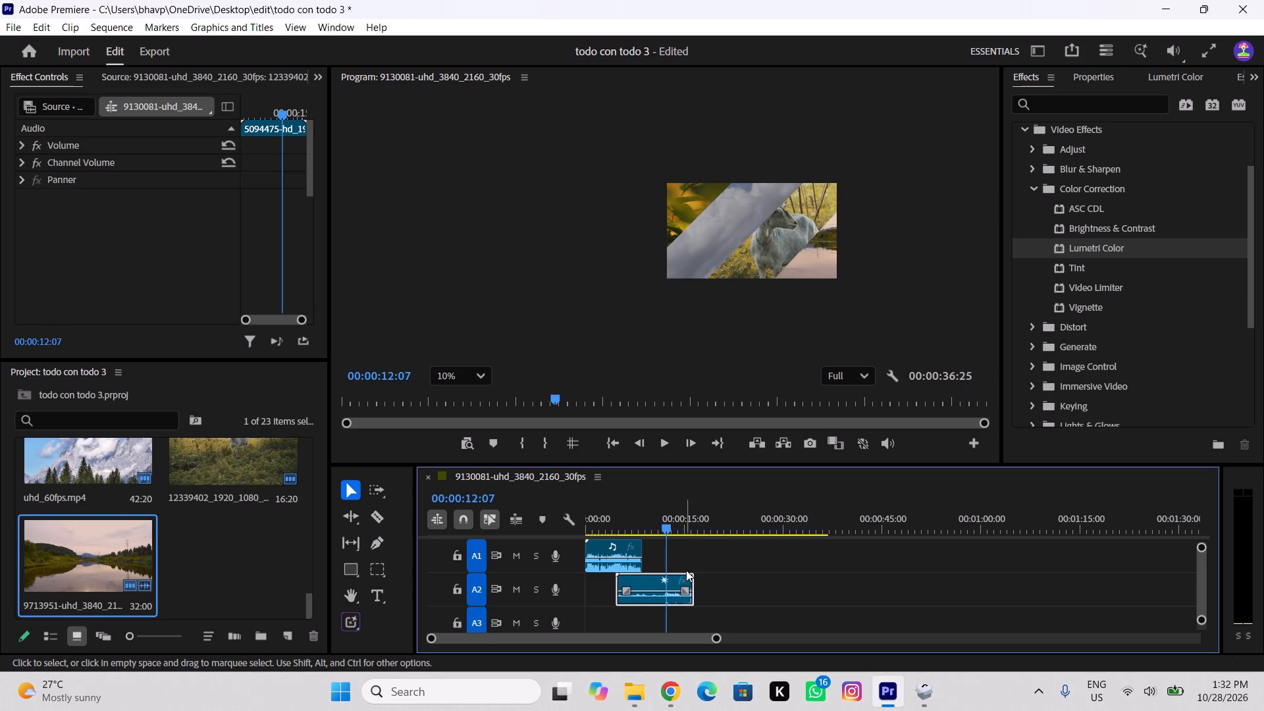
key(Delete)
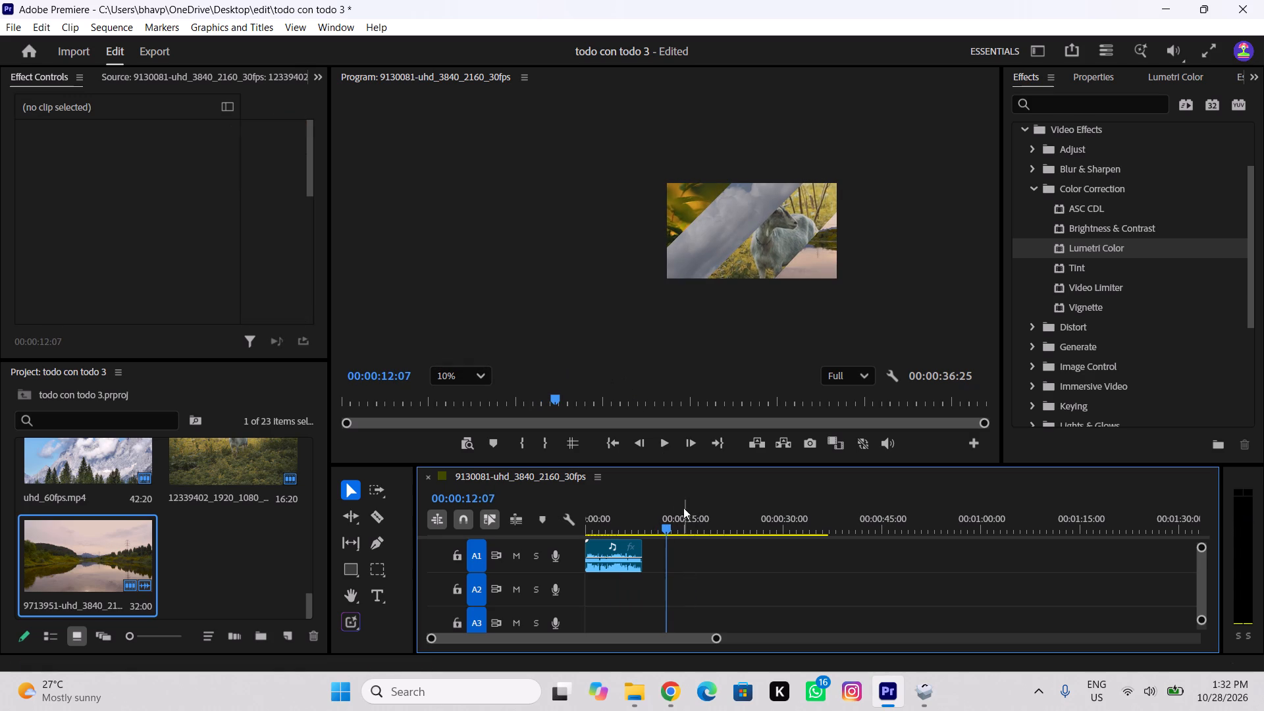
Unlink all the footage audio clips on the tracks below A1, down through A7 and A8, from their video.
scroll(668, 581, down, 5)
scroll(667, 583, up, 6)
ctrl+scroll(666, 582, down, 10)
ctrl+scroll(666, 582, up, 2)
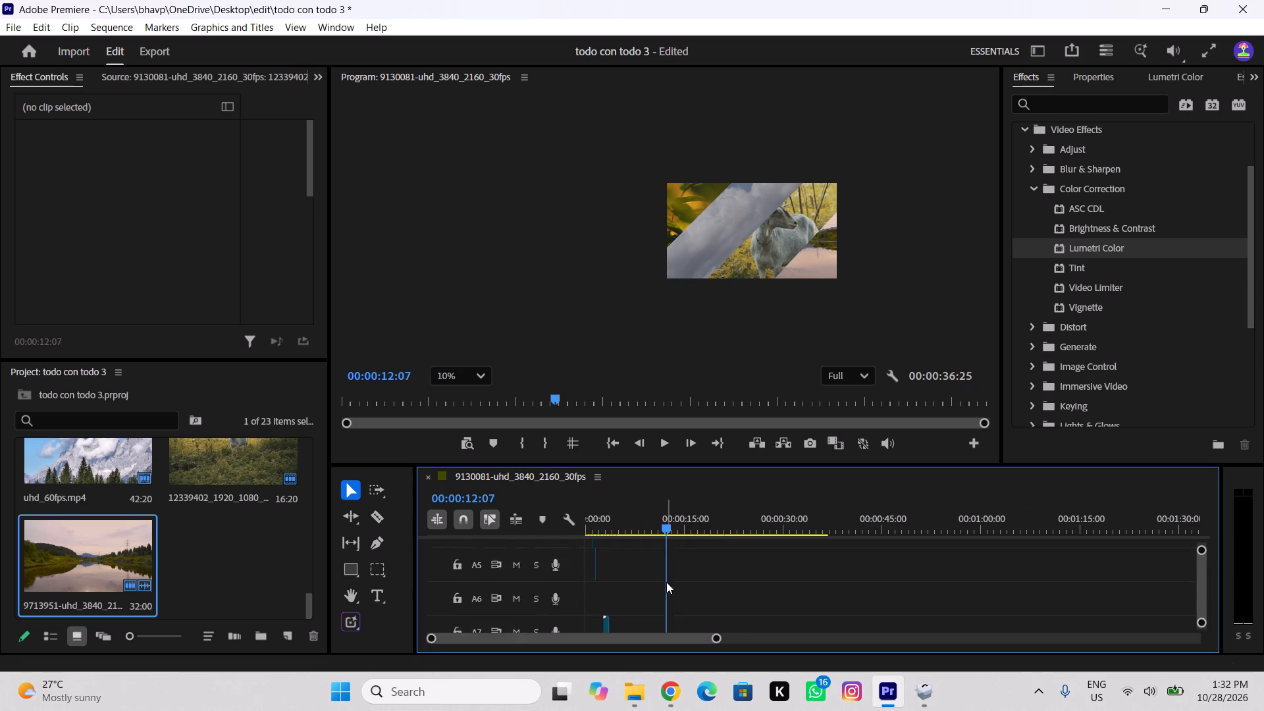
ctrl+scroll(666, 582, up, 3)
drag(585, 550, 691, 632)
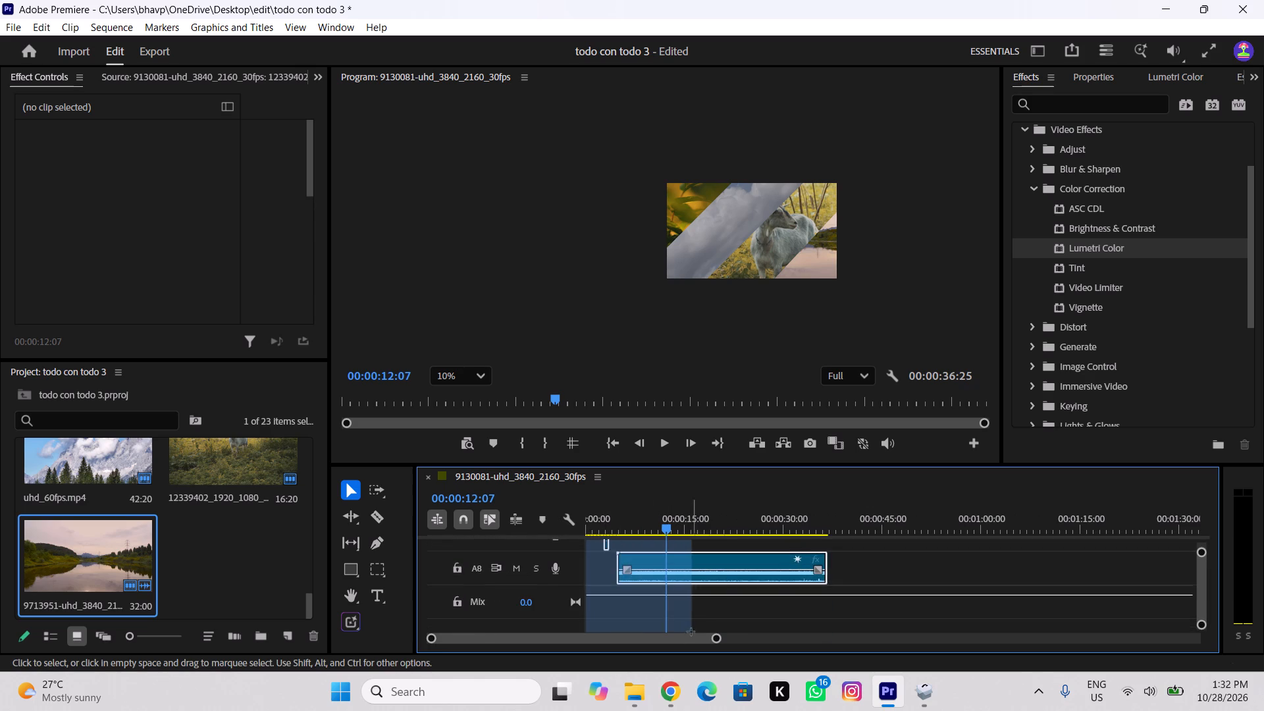
drag(691, 632, 887, 592)
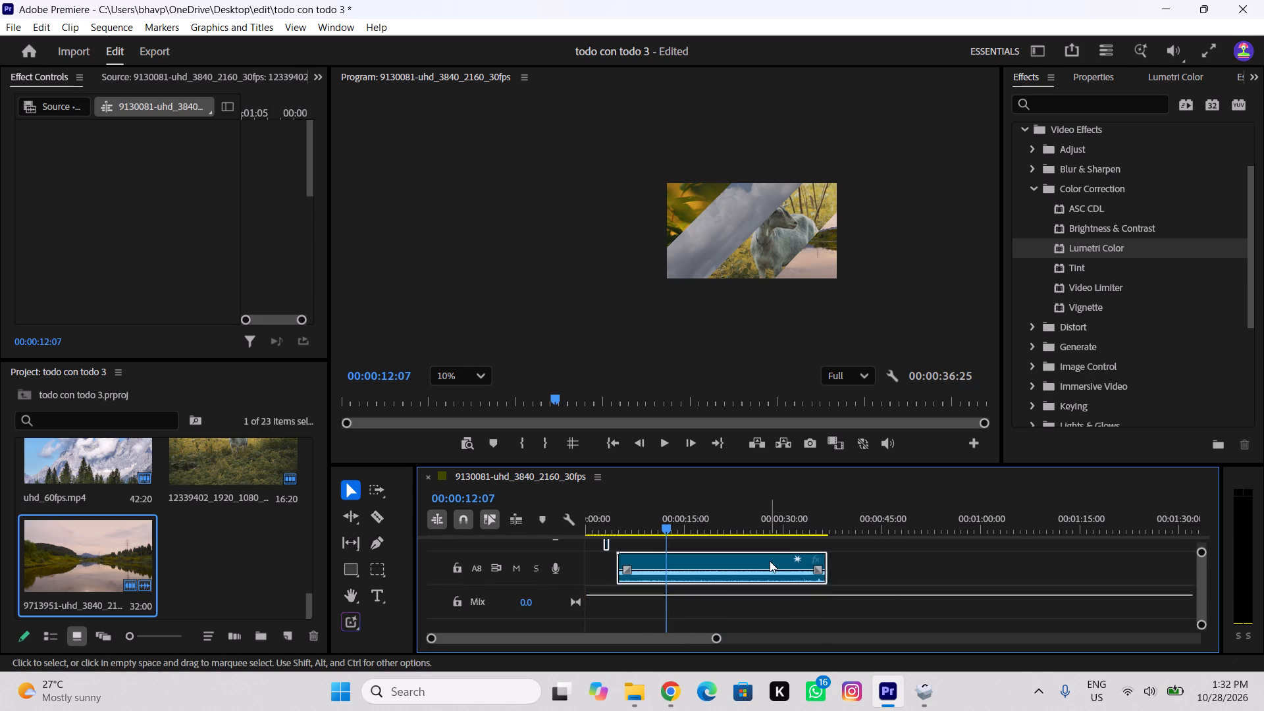
right_click(770, 561)
click(837, 302)
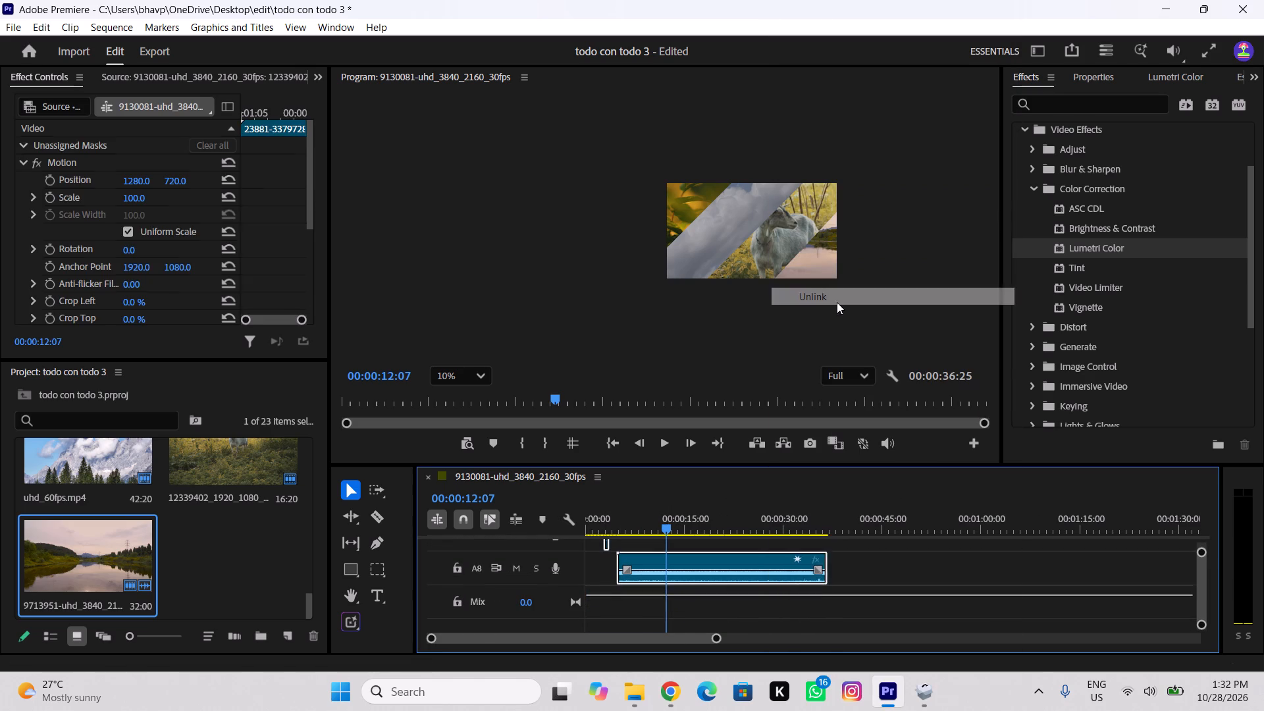
Delete the unlinked footage audio clips below A1, including those on A7 and A8, keeping the music on A1.
click(697, 551)
drag(768, 587, 768, 587)
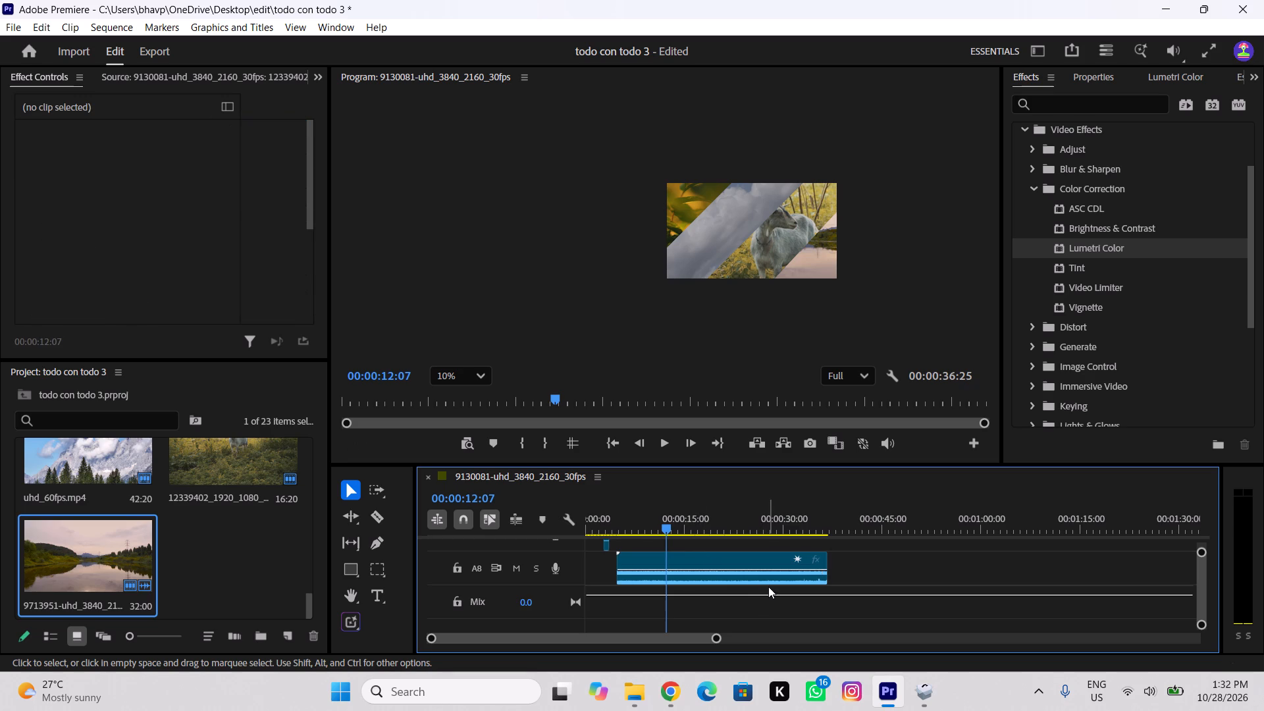
drag(768, 587, 602, 474)
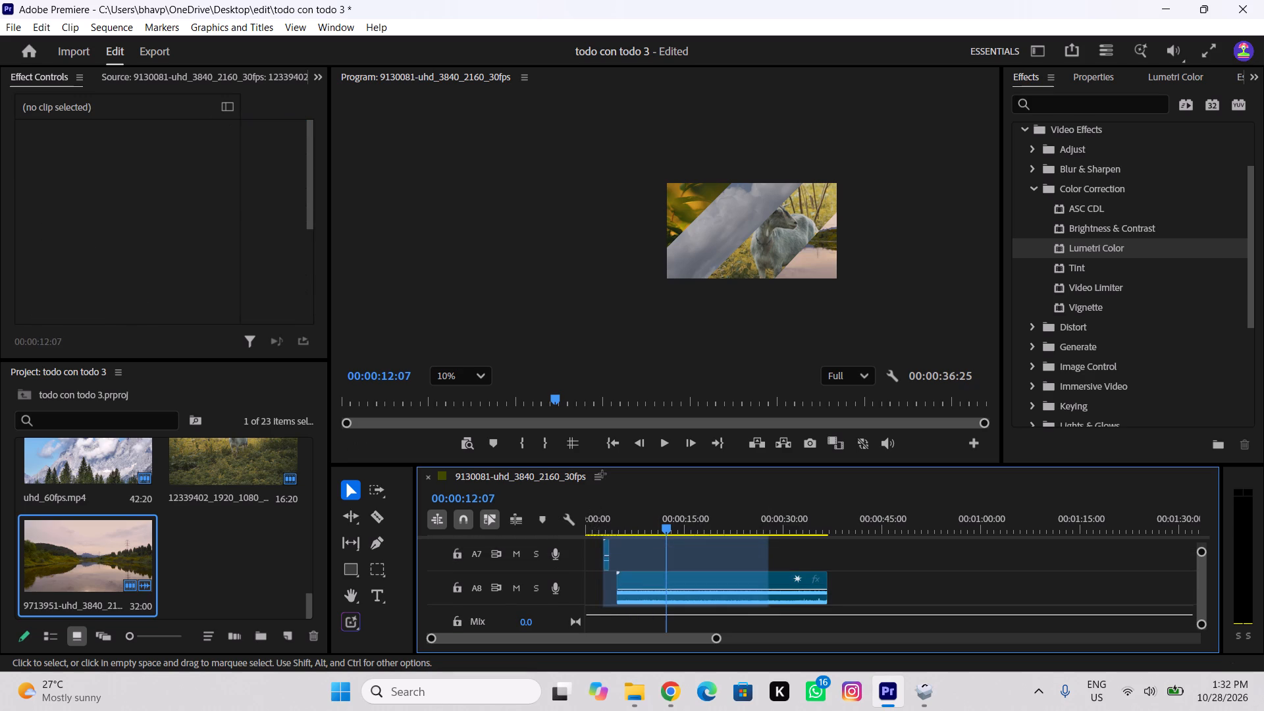
drag(602, 474, 591, 544)
scroll(592, 552, up, 7)
ctrl+scroll(601, 558, up, 3)
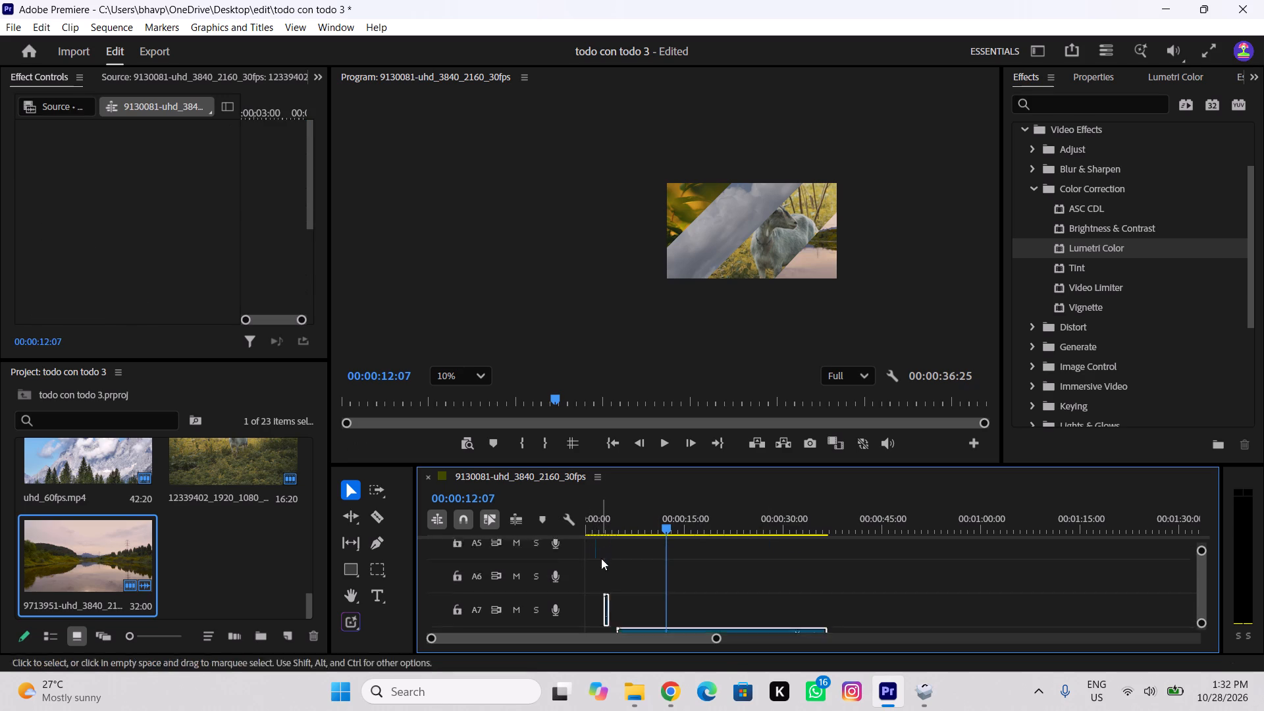
ctrl+scroll(601, 558, up, 9)
drag(587, 576, 689, 673)
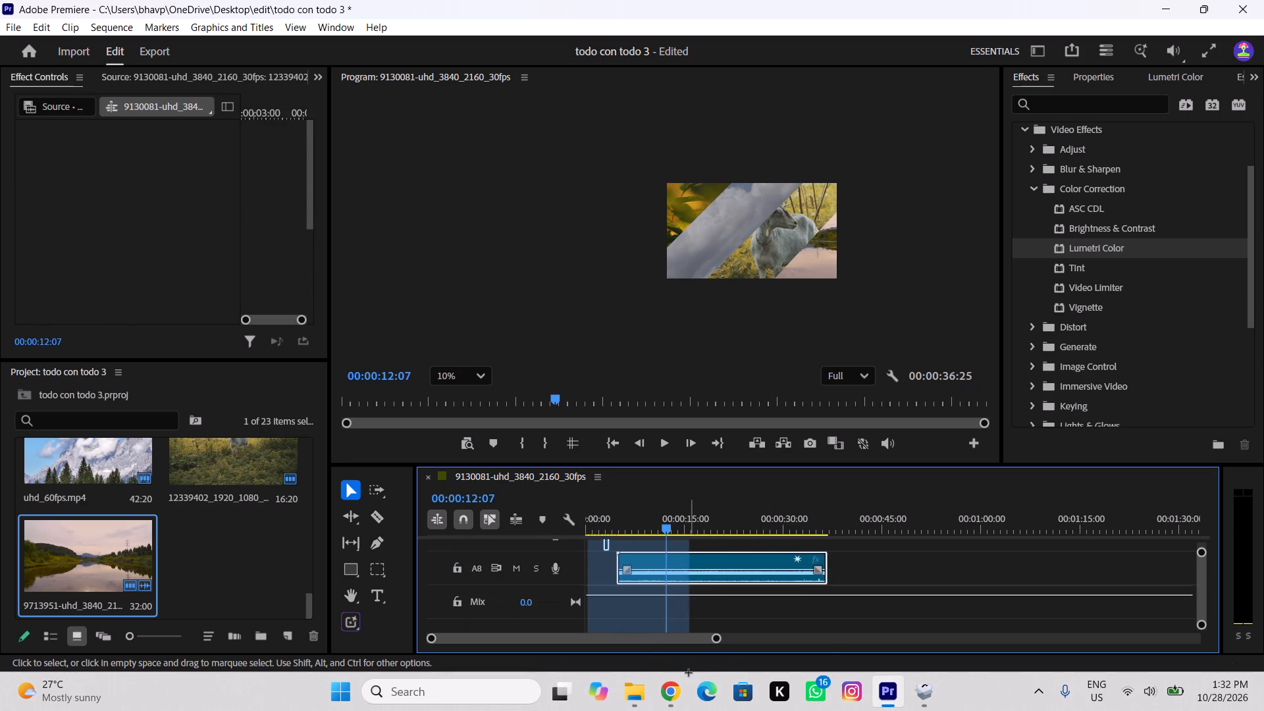
drag(689, 673, 827, 646)
key(Delete)
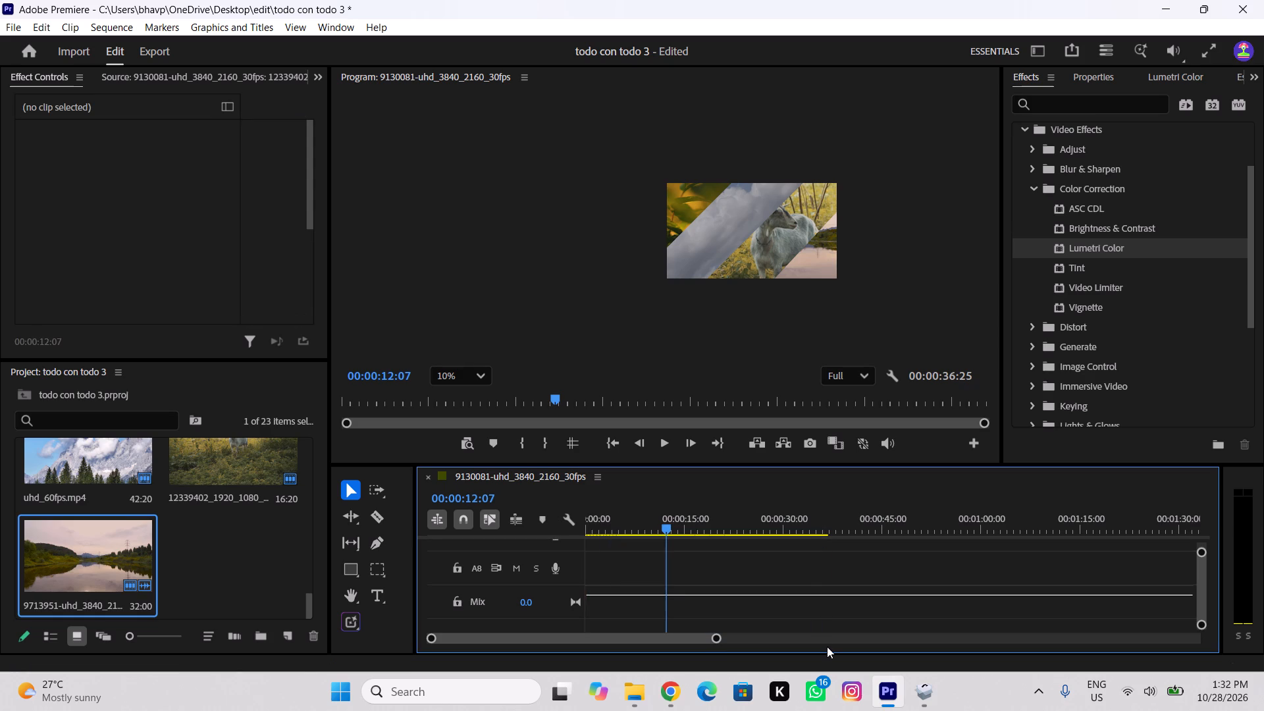
Play the sequence from 00:00:00:00 to listen to its audio, and stop past the 10-second mark.
drag(640, 516, 629, 524)
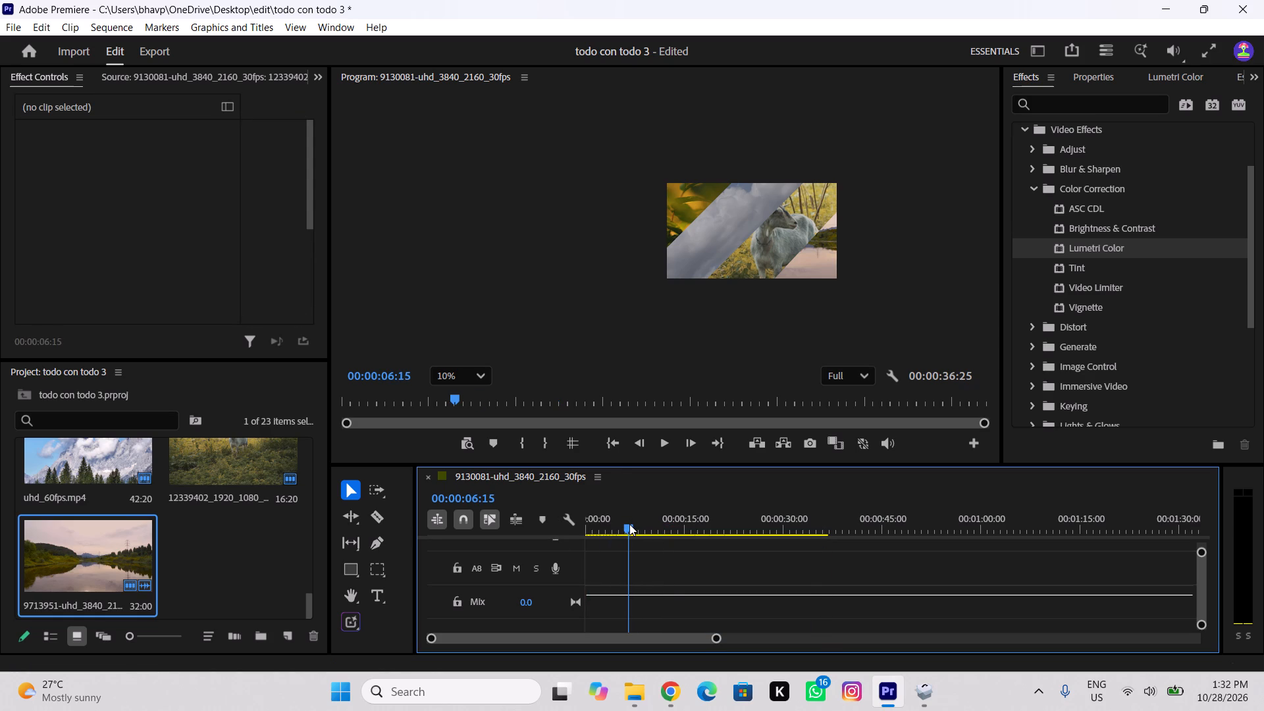
ctrl+scroll(657, 547, up, 14)
ctrl+scroll(662, 546, up, 14)
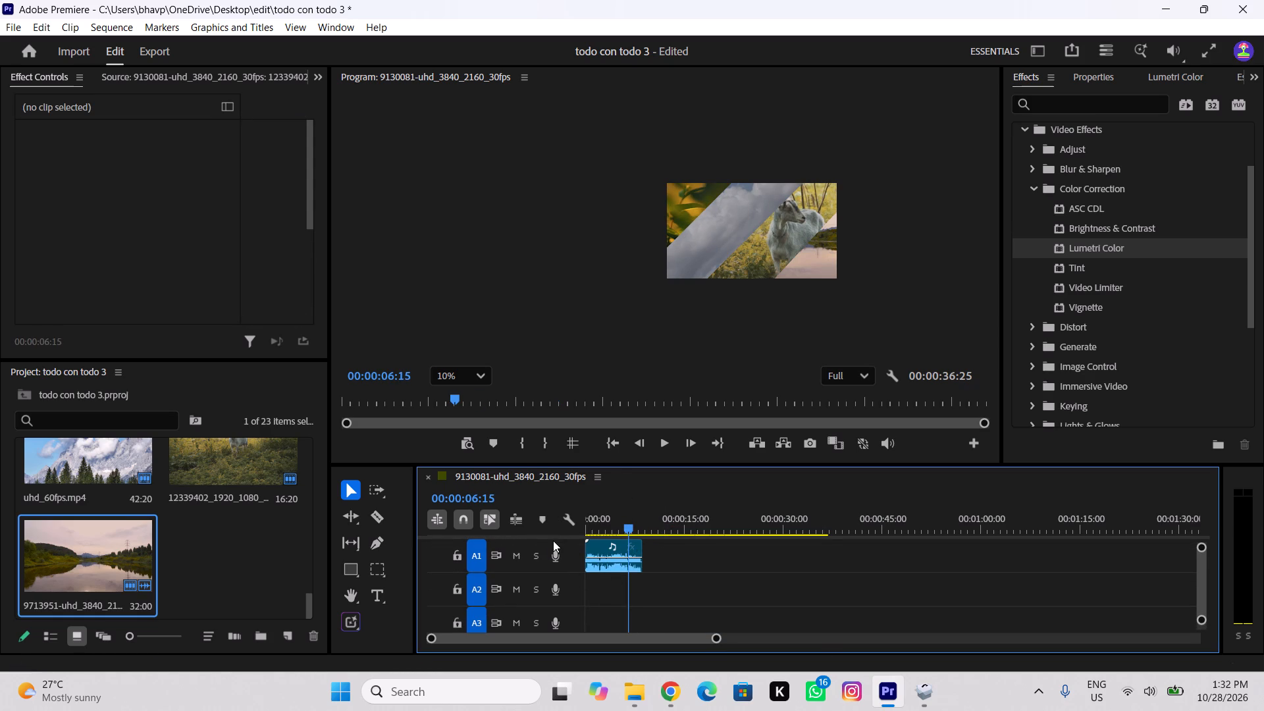
drag(553, 537, 542, 710)
ctrl+scroll(602, 616, up, 3)
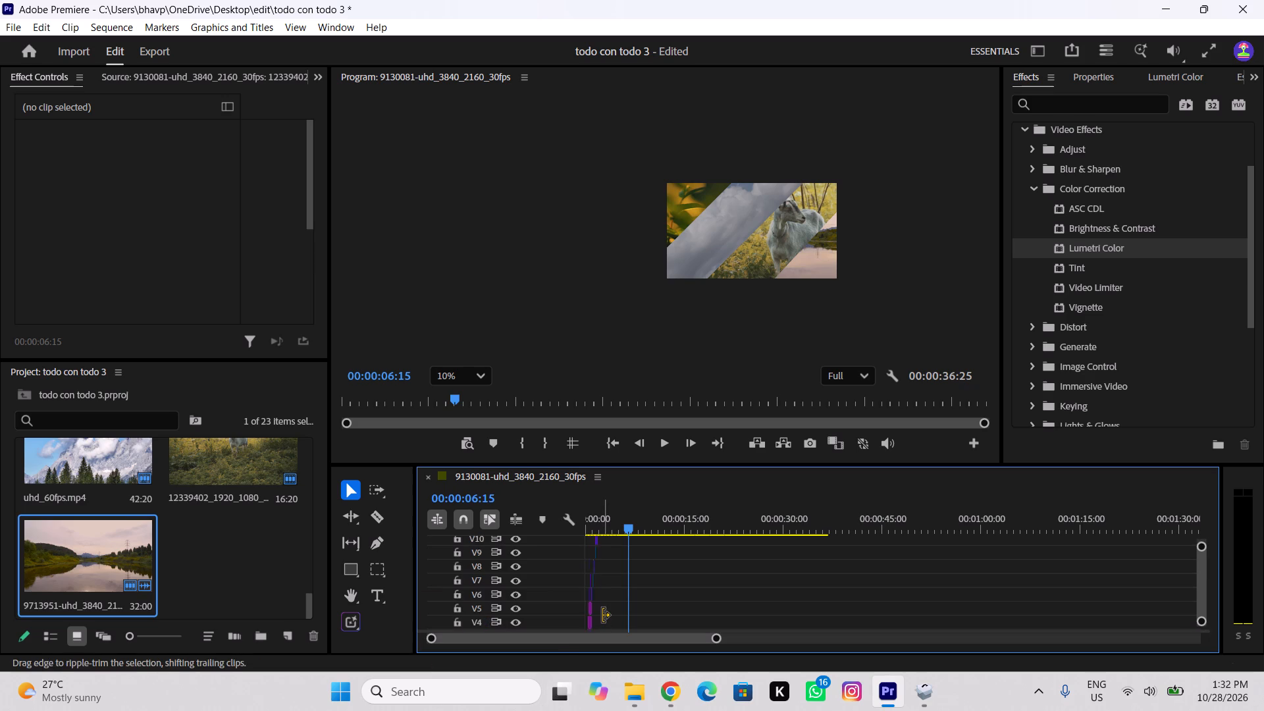
ctrl+scroll(602, 616, up, 16)
drag(618, 523, 562, 544)
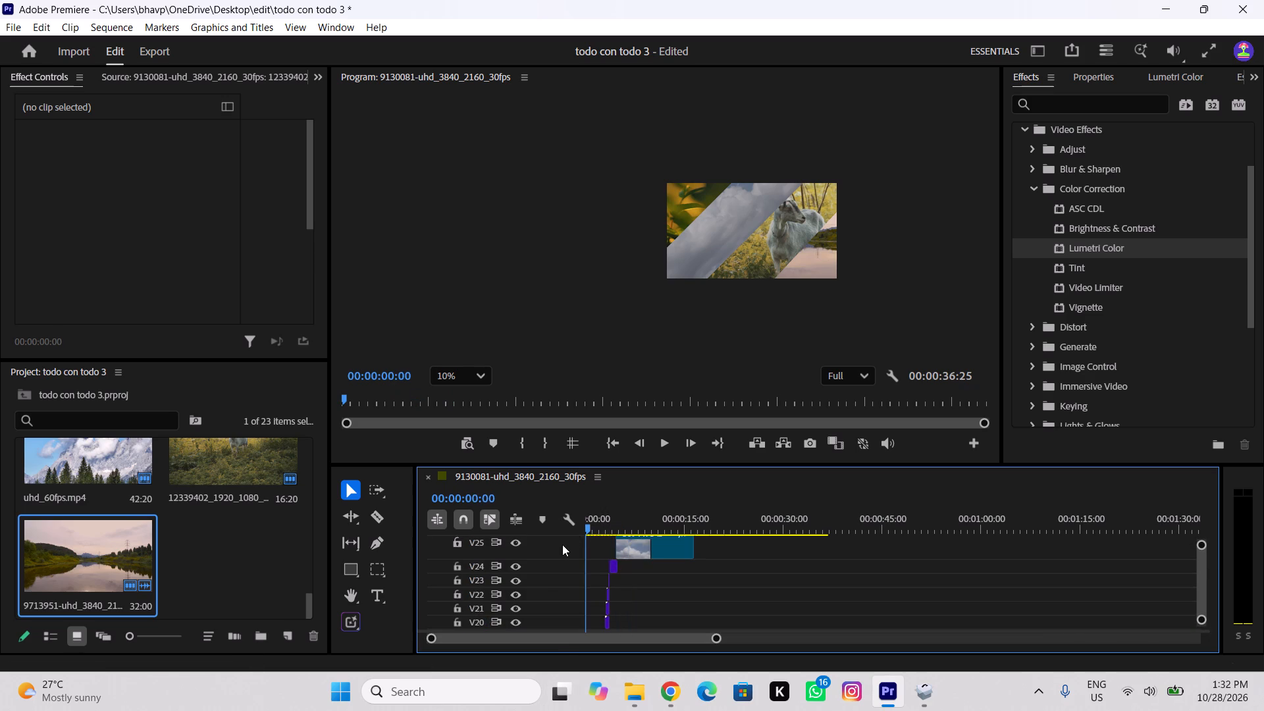
drag(562, 544, 560, 546)
key(space)
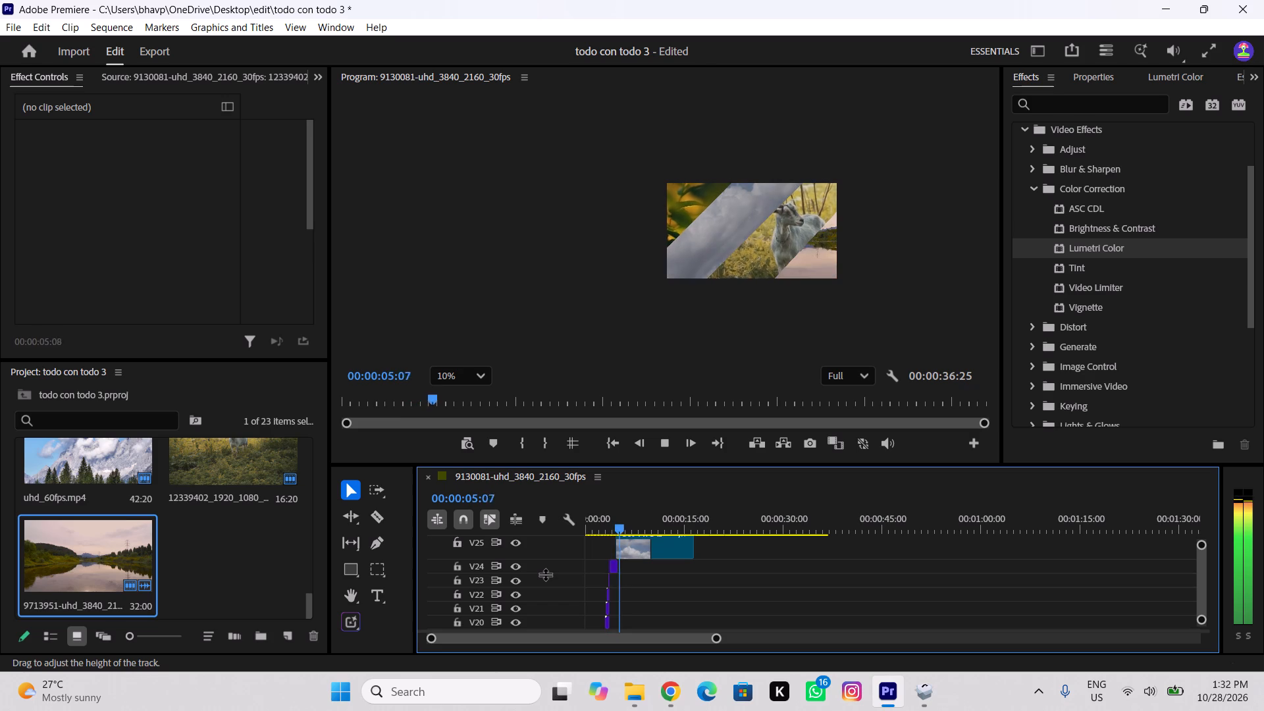
key(space)
key(space)
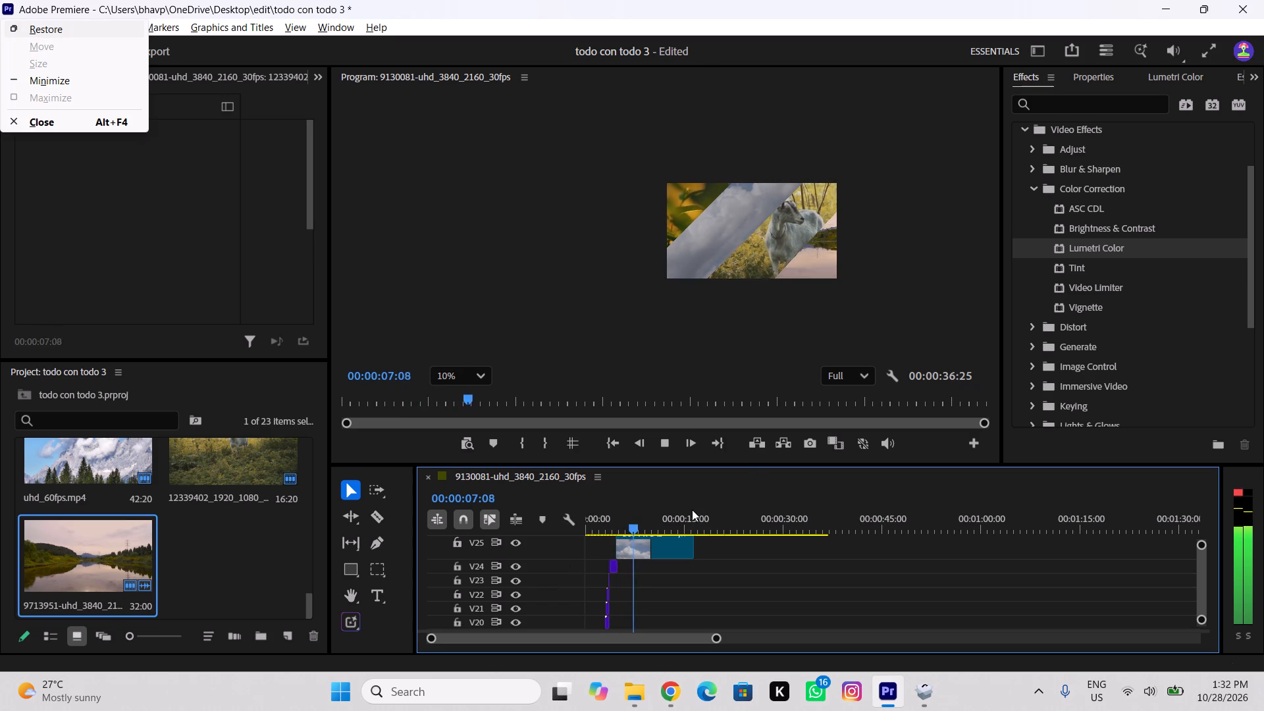
click(539, 337)
key(space)
Play the diagonal strip transition from 00:00:03:23 with the timeline enlarged around the clips on V28 and V27.
drag(672, 523, 626, 542)
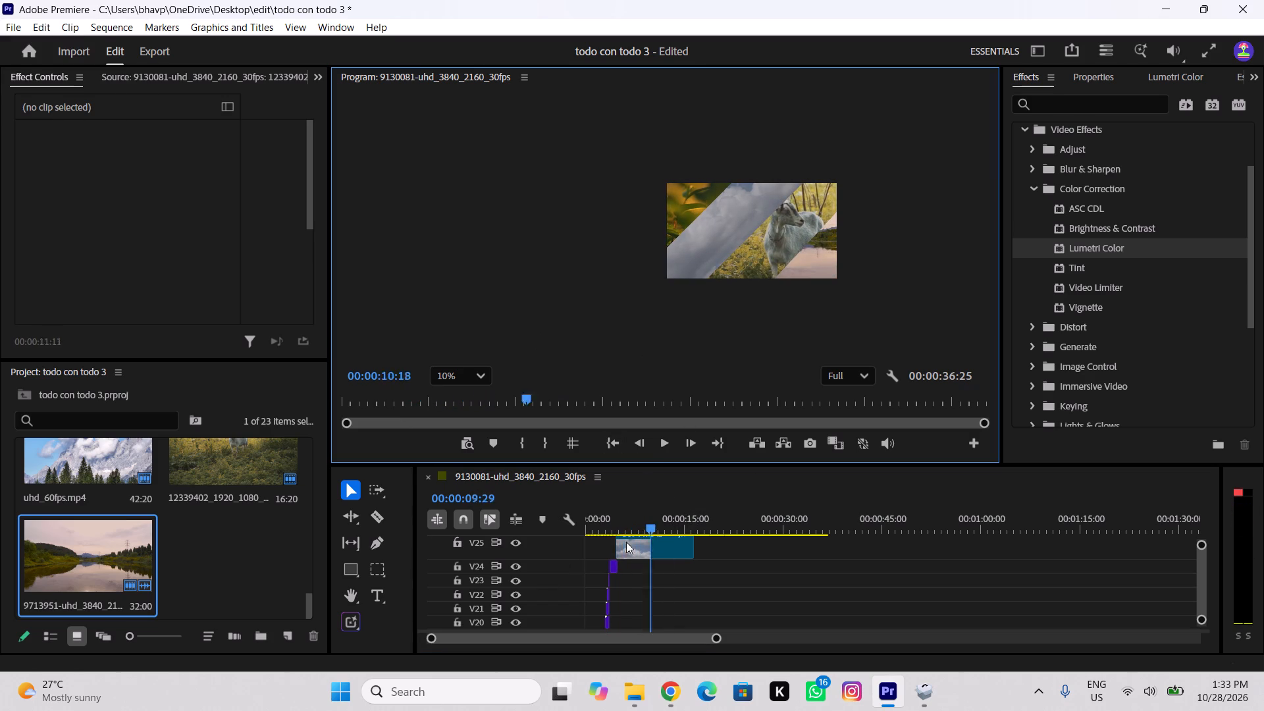
drag(626, 542, 621, 548)
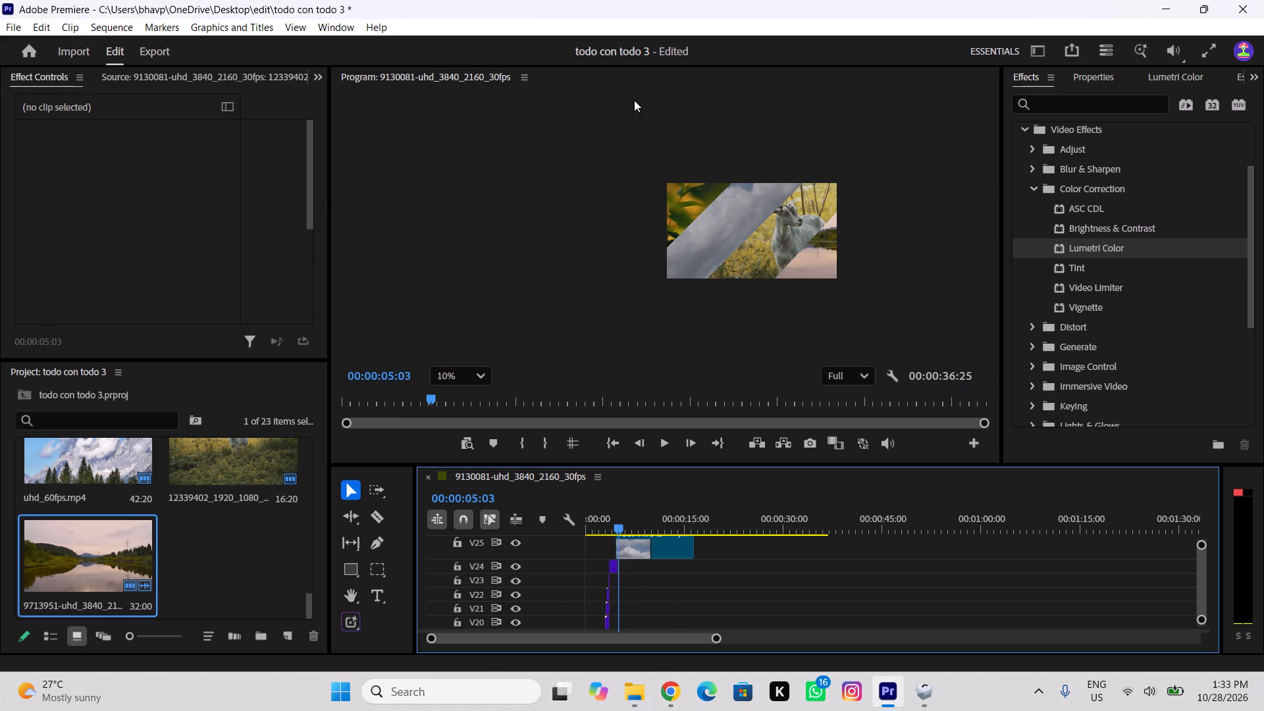
drag(712, 635, 702, 638)
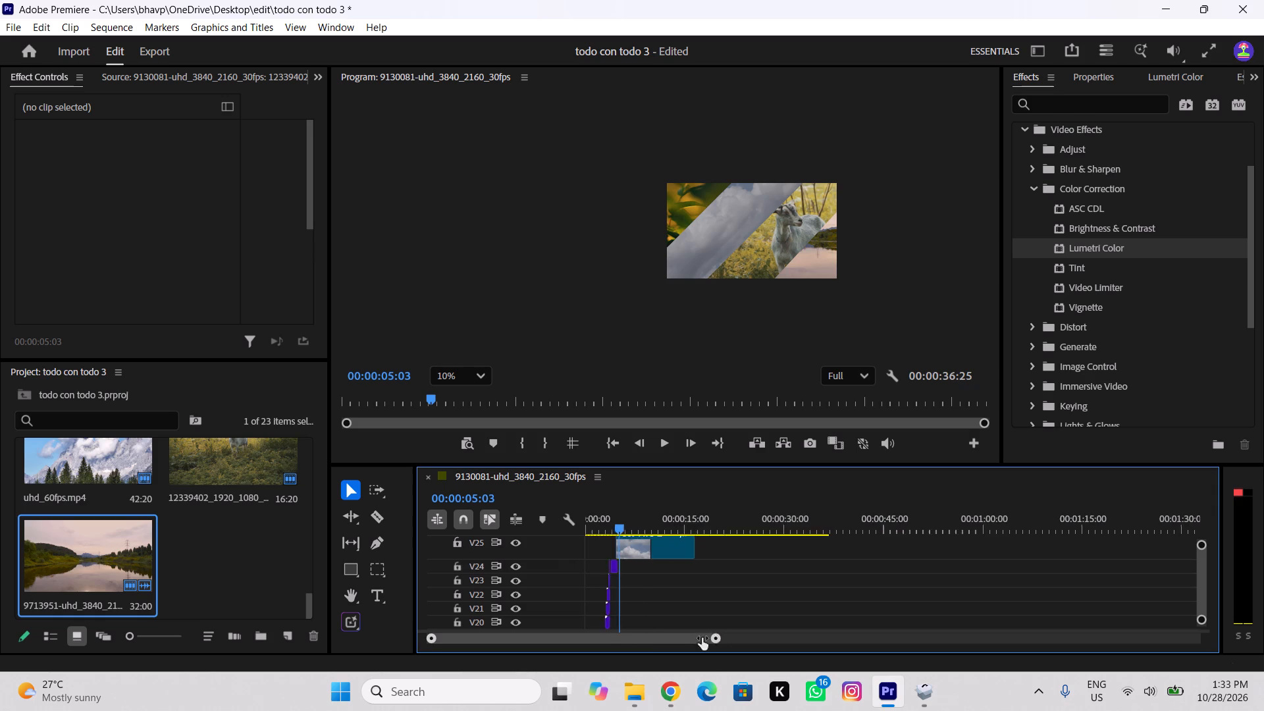
drag(702, 638, 531, 668)
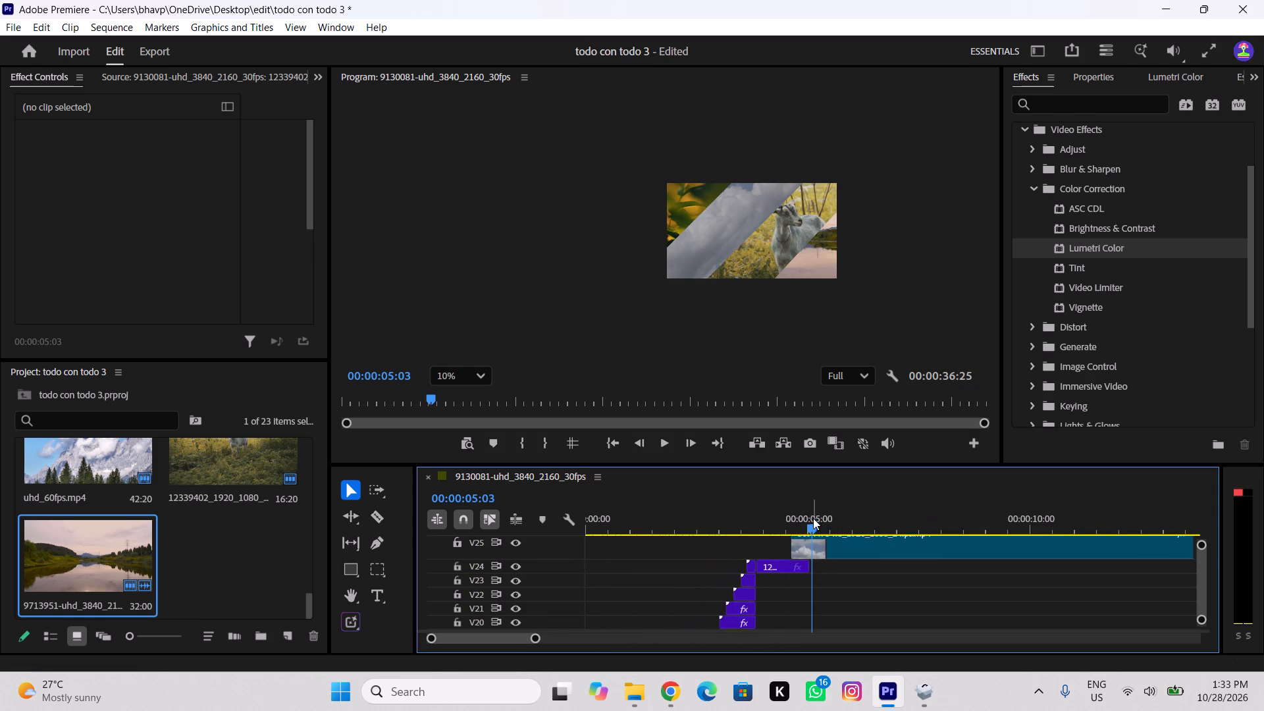
ctrl+scroll(831, 553, up, 13)
drag(819, 527, 858, 540)
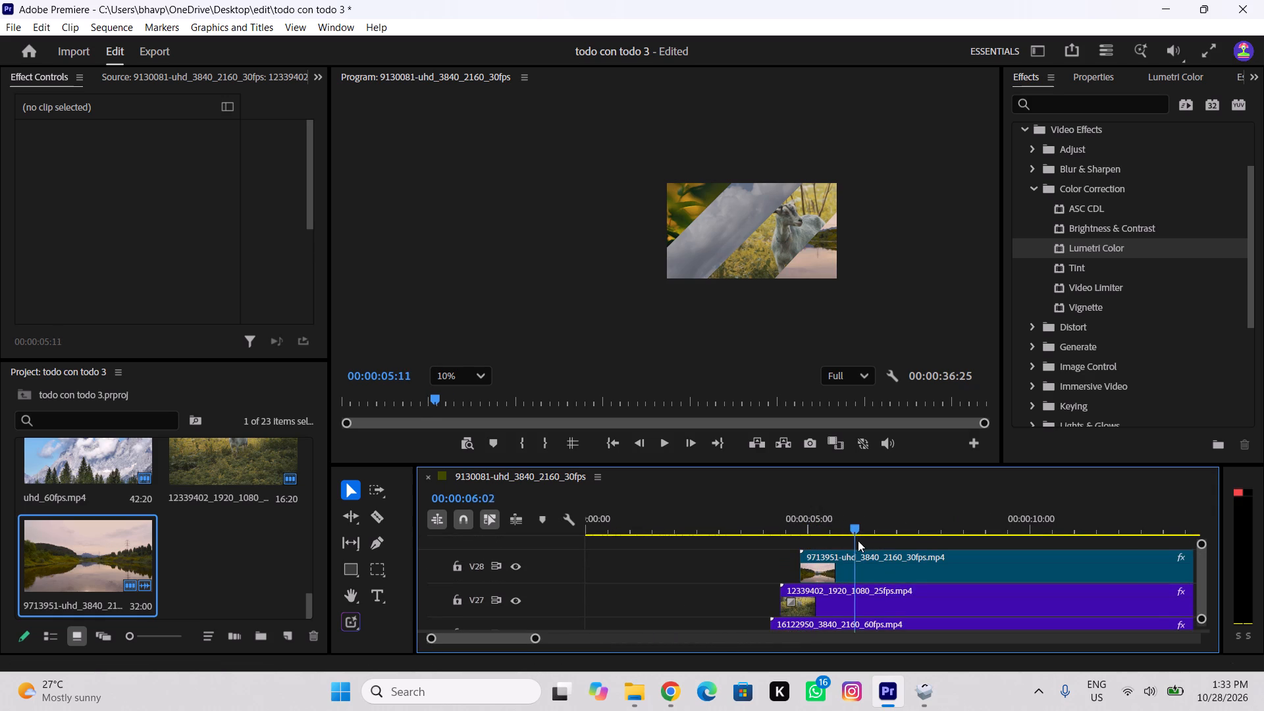
drag(858, 540, 755, 592)
key(space)
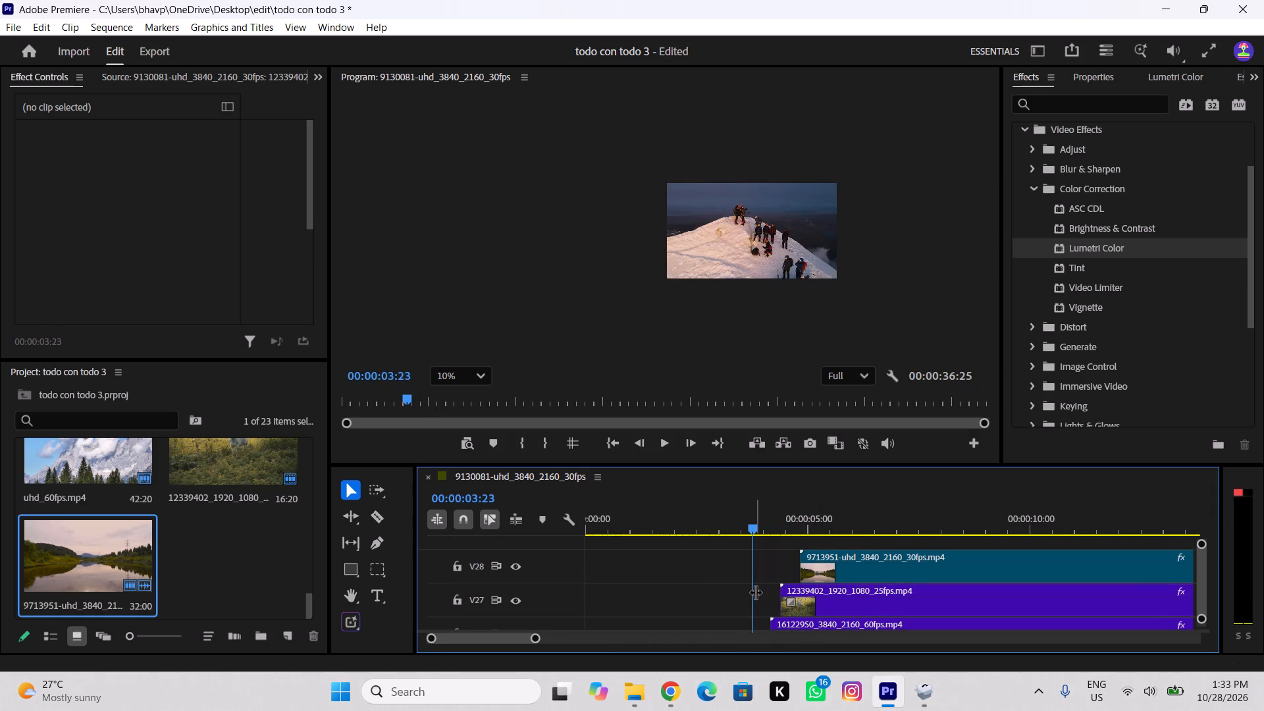
key(space)
key(space)
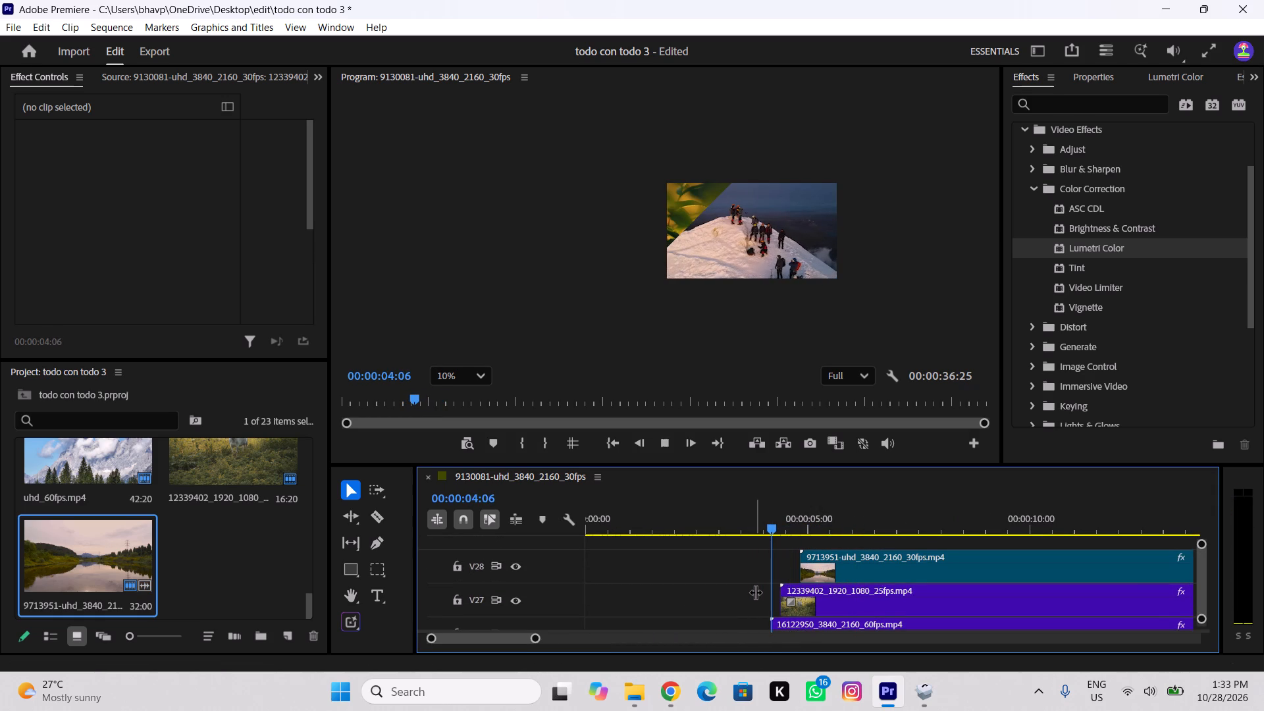
Play the diagonal strip transition in short bursts from 00:00:04:06 to 00:00:05:03 to examine how each strip comes in.
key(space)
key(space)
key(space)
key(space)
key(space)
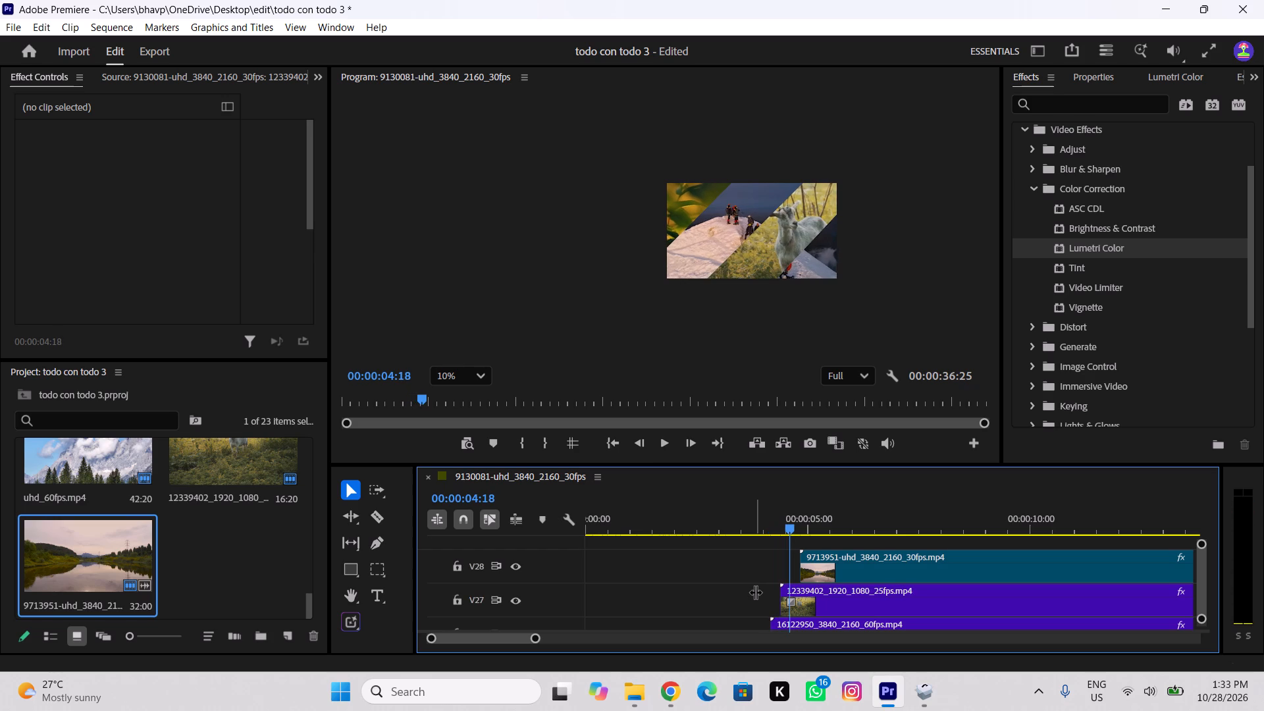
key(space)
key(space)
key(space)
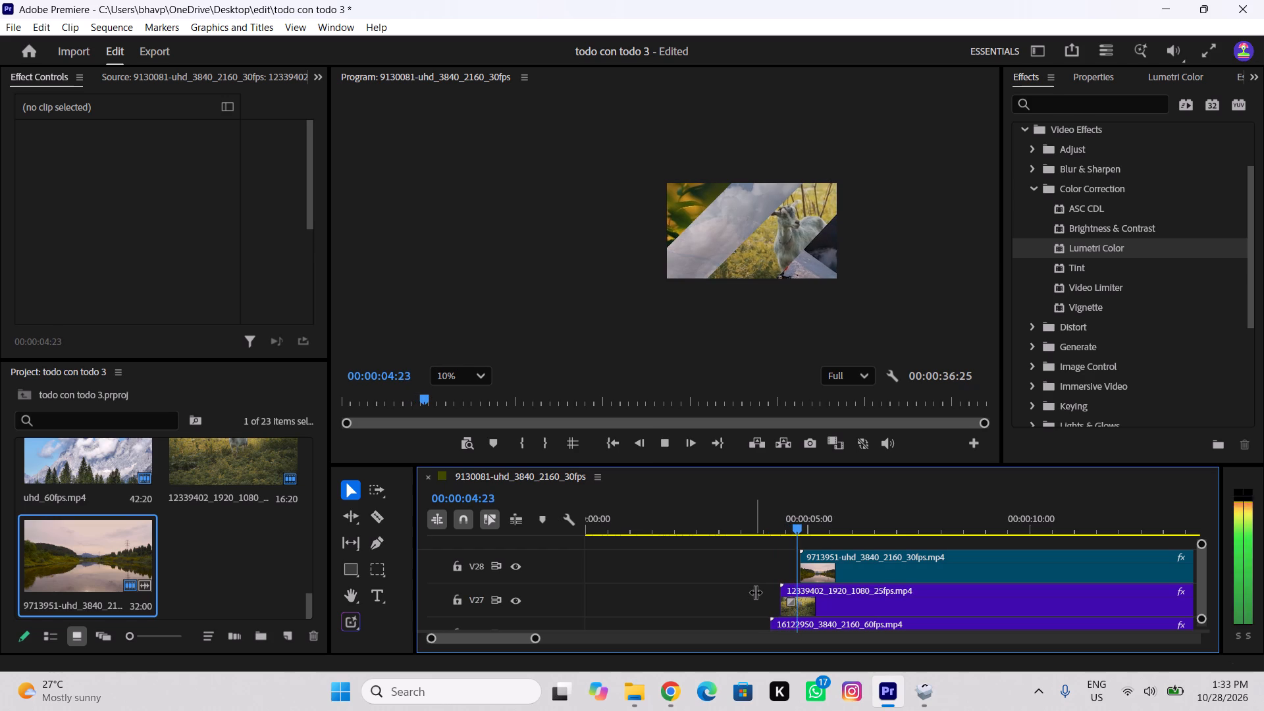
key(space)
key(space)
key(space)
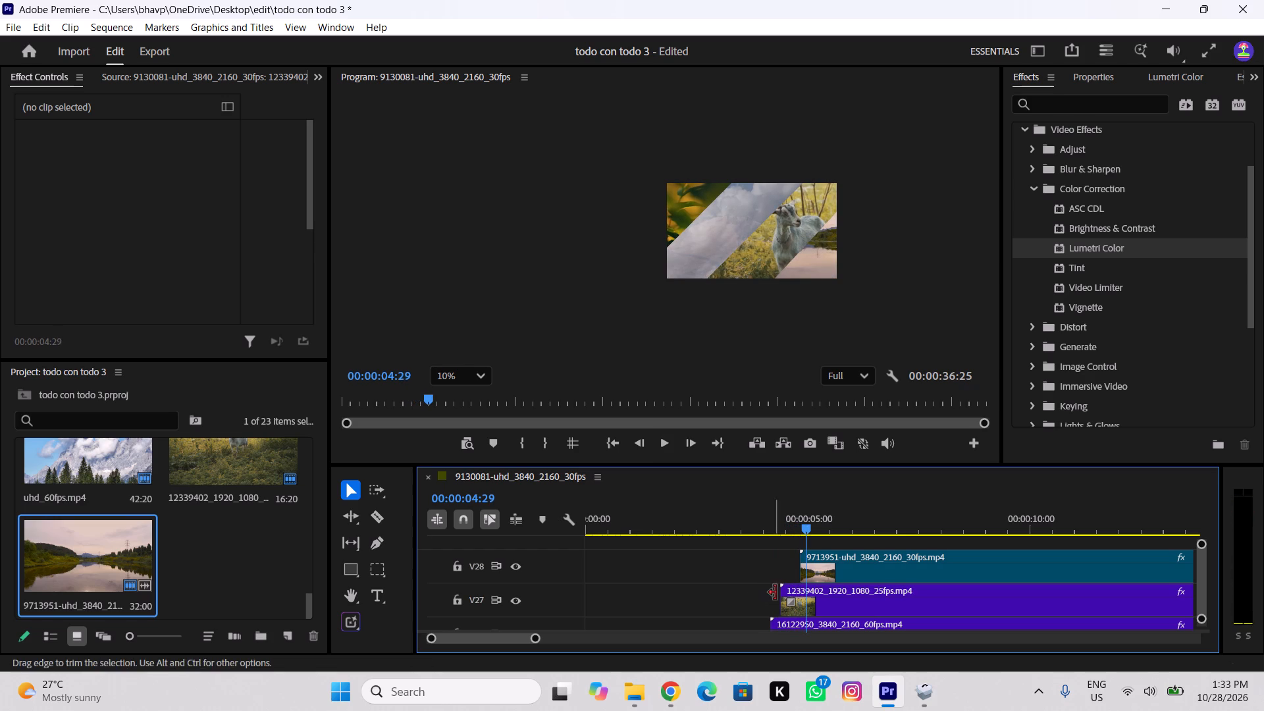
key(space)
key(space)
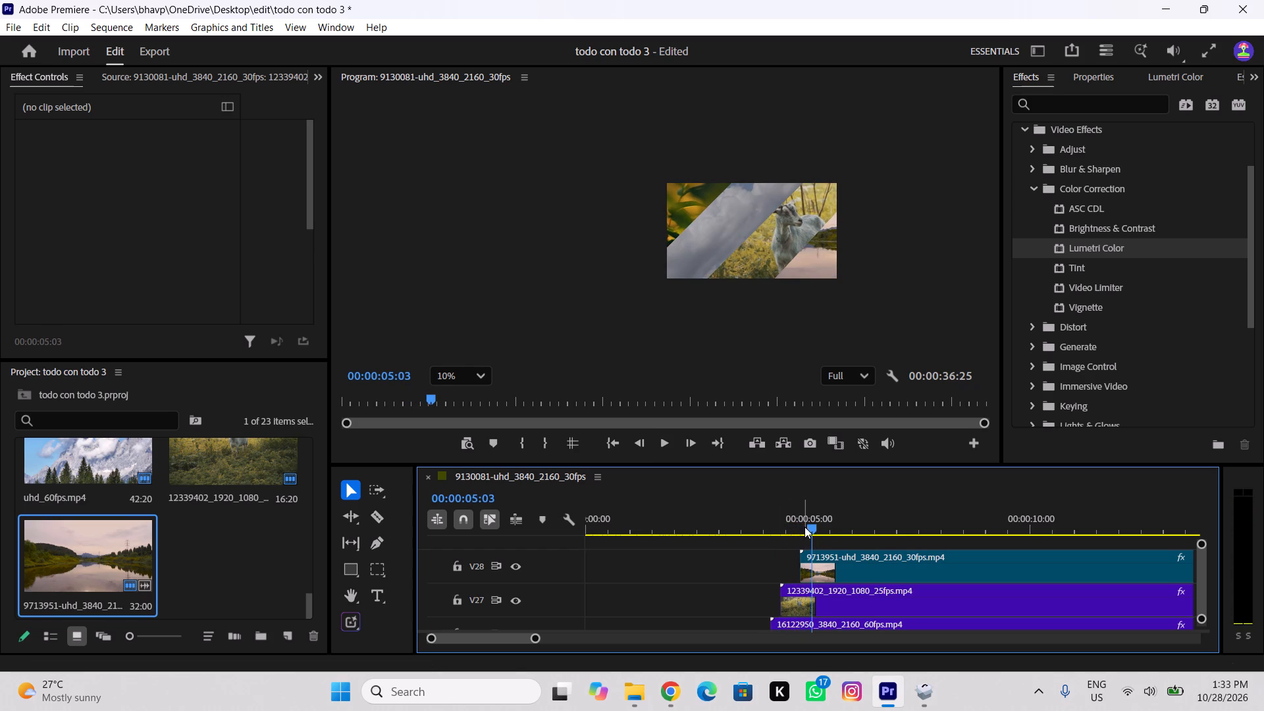
Split the four strip clips on V28, V27, V26 and V25 at 00:00:05:19 with the Razor tool.
drag(804, 527, 837, 540)
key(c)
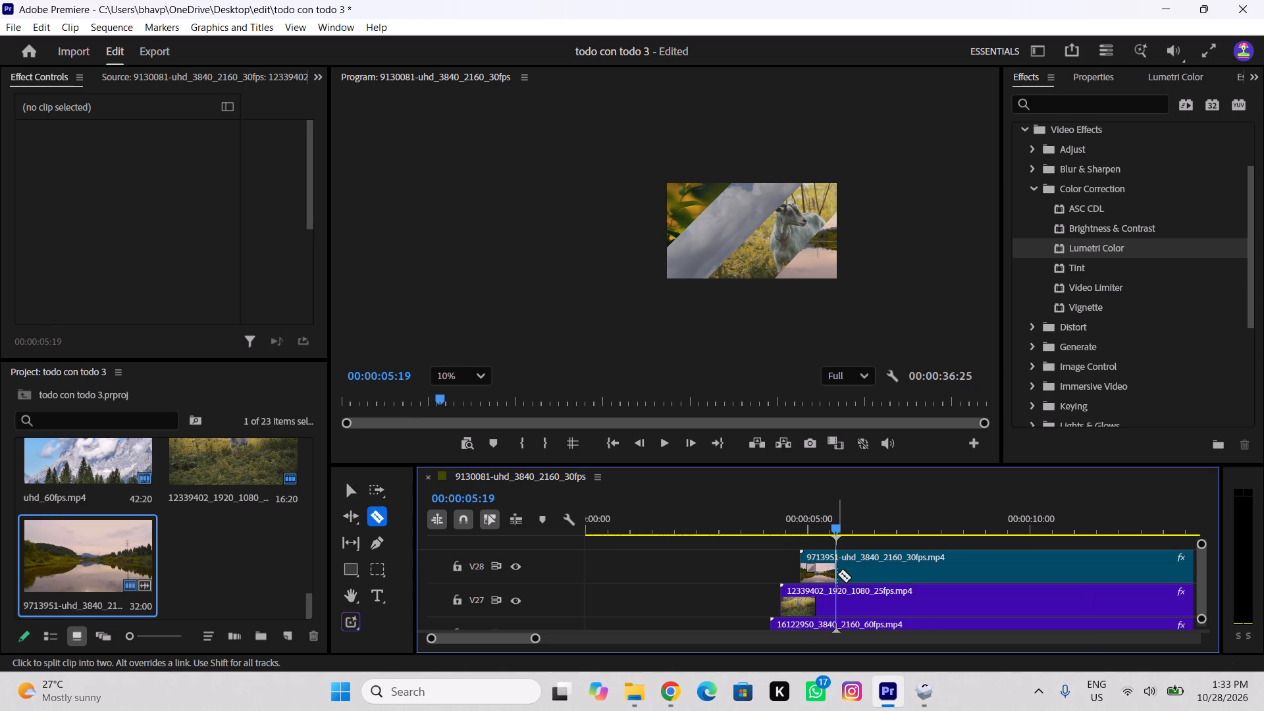
click(837, 574)
click(835, 591)
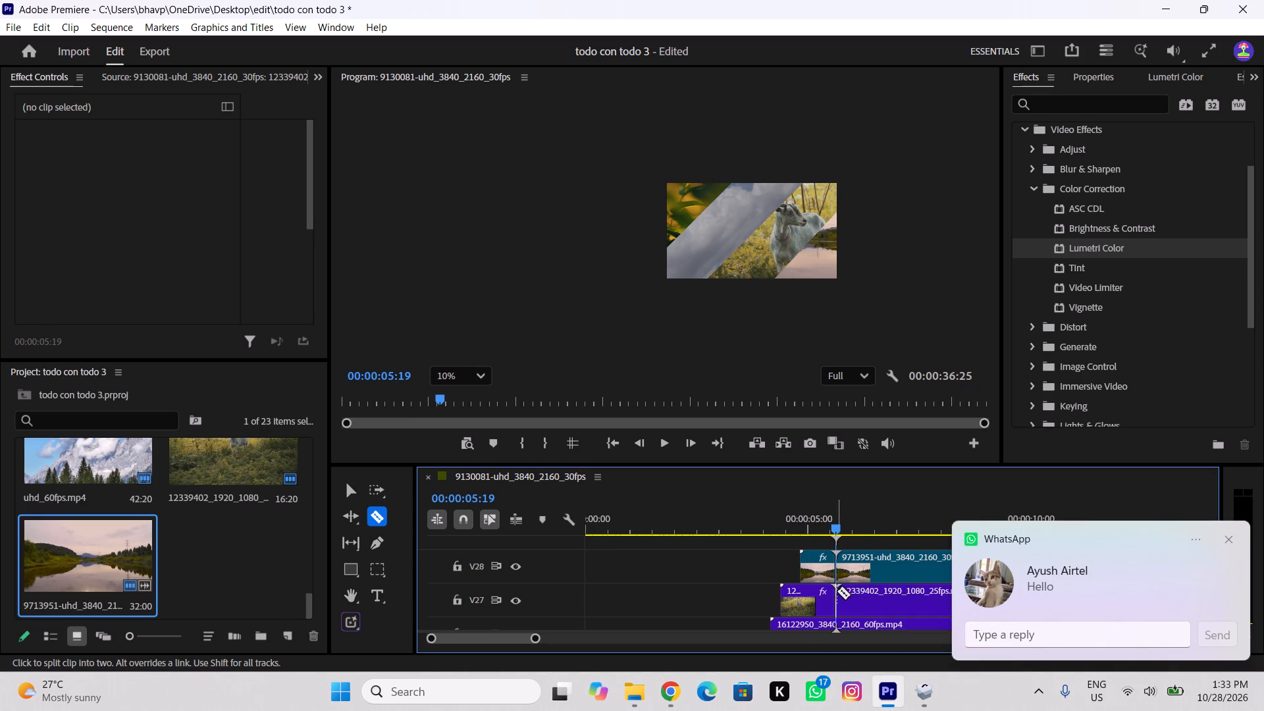
scroll(840, 589, down, 2)
ctrl+scroll(815, 589, down, 3)
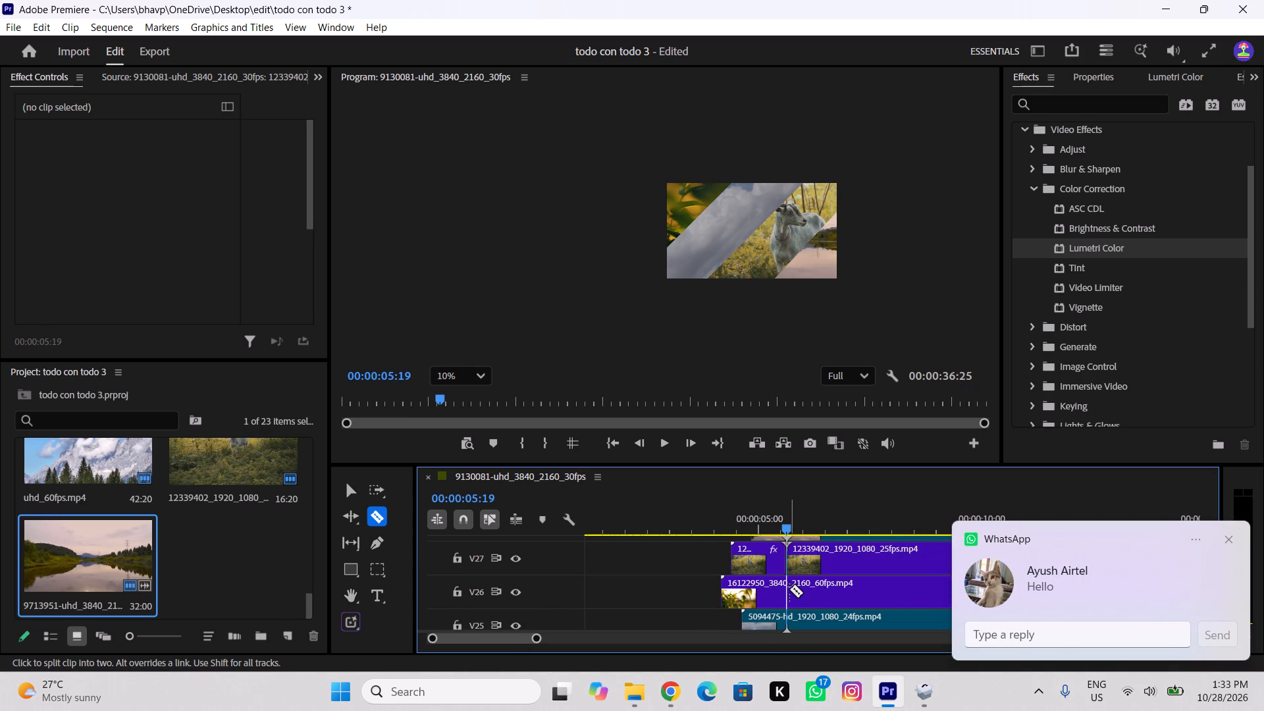
ctrl+click(789, 589)
ctrl+scroll(789, 589, down, 5)
ctrl+click(789, 557)
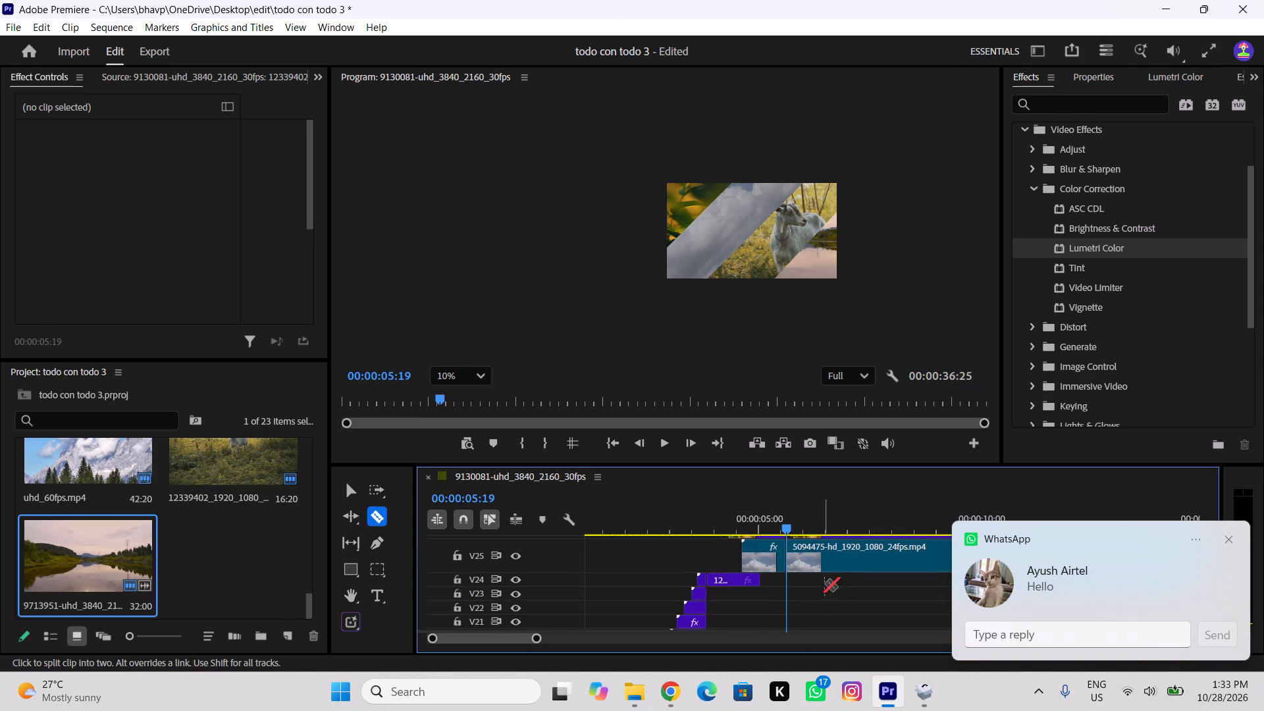
Delete the portions of the strip clips on V25 through V28 that follow the cut at 00:00:05:19.
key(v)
drag(825, 596, 858, 488)
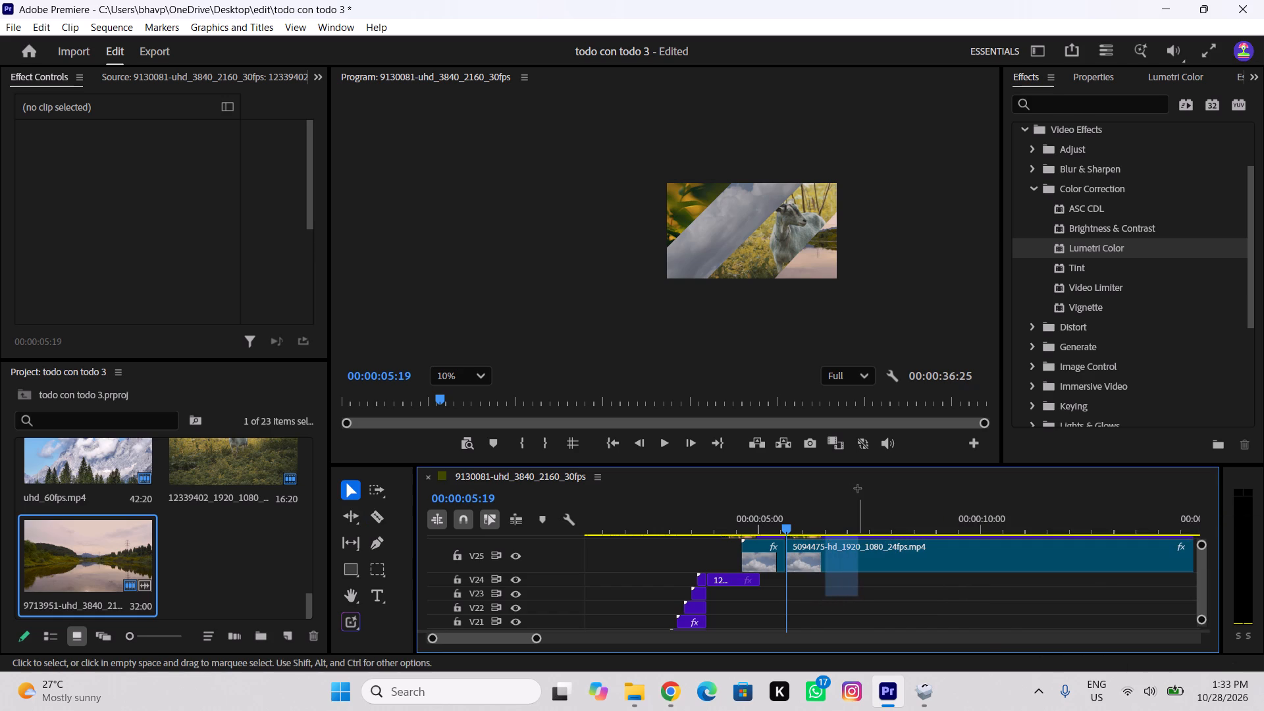
drag(858, 488, 868, 530)
ctrl+scroll(867, 560, up, 5)
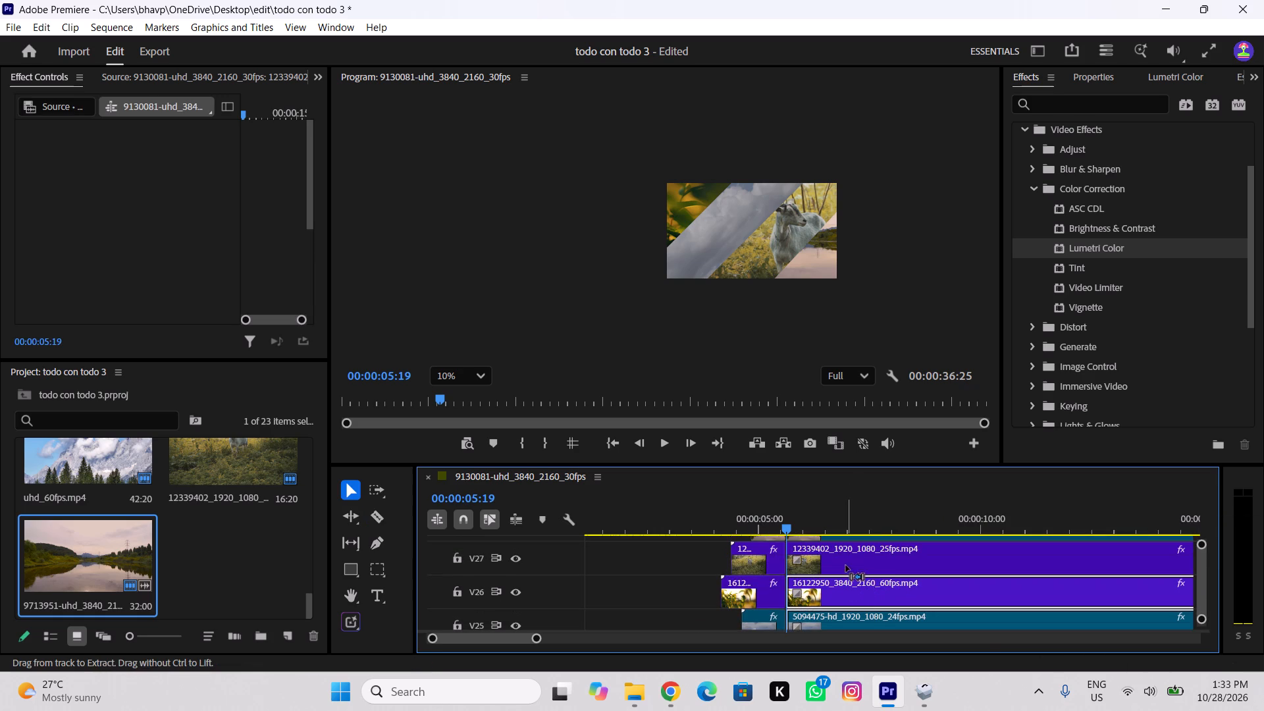
ctrl+scroll(850, 569, up, 4)
drag(849, 544, 875, 627)
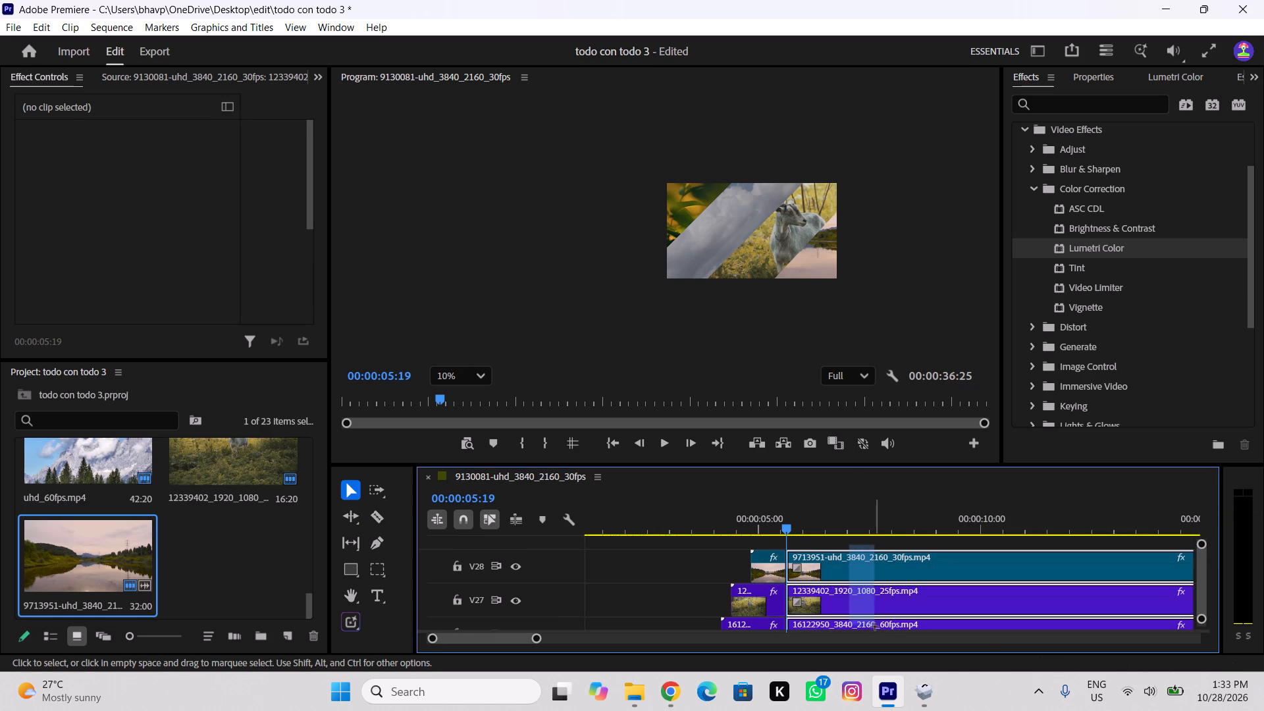
drag(875, 627, 880, 588)
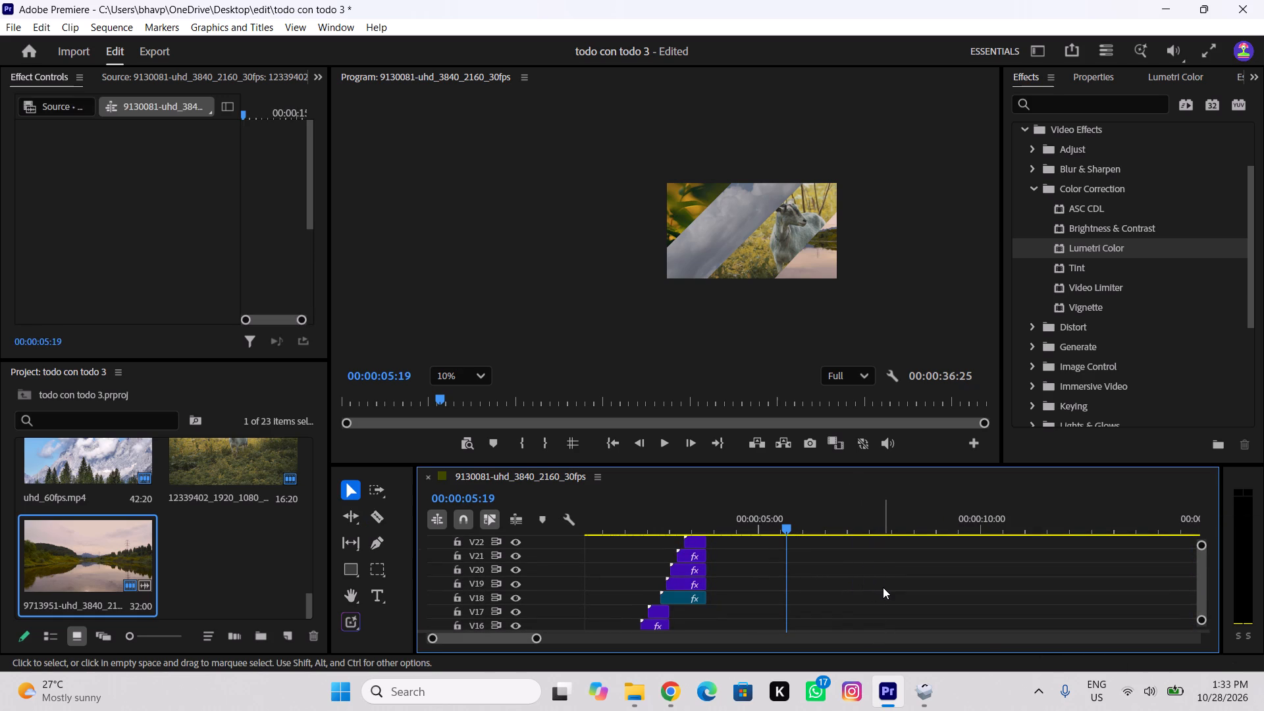
key(Delete)
Play the montage from before the diagonal strip transition to review the trimmed clips, and stop at 00:00:04:28.
drag(831, 518, 779, 535)
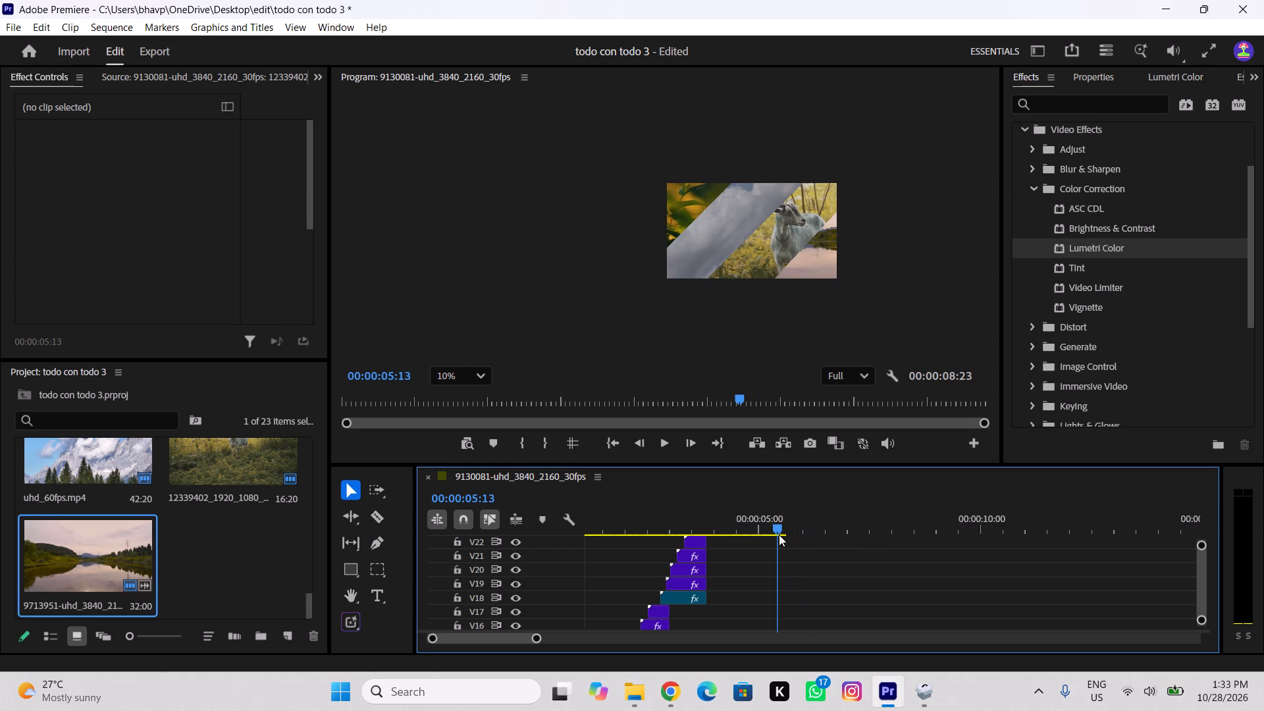
ctrl+scroll(762, 560, up, 13)
drag(781, 513, 722, 551)
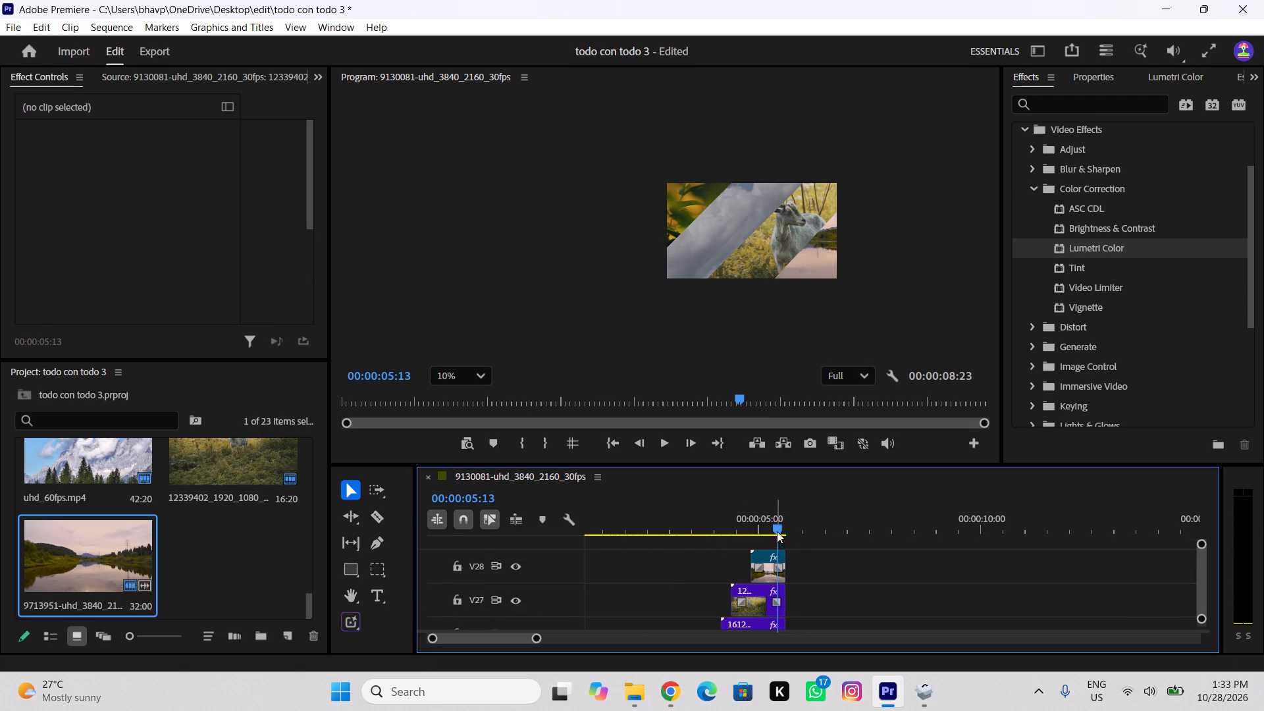
drag(777, 531, 664, 568)
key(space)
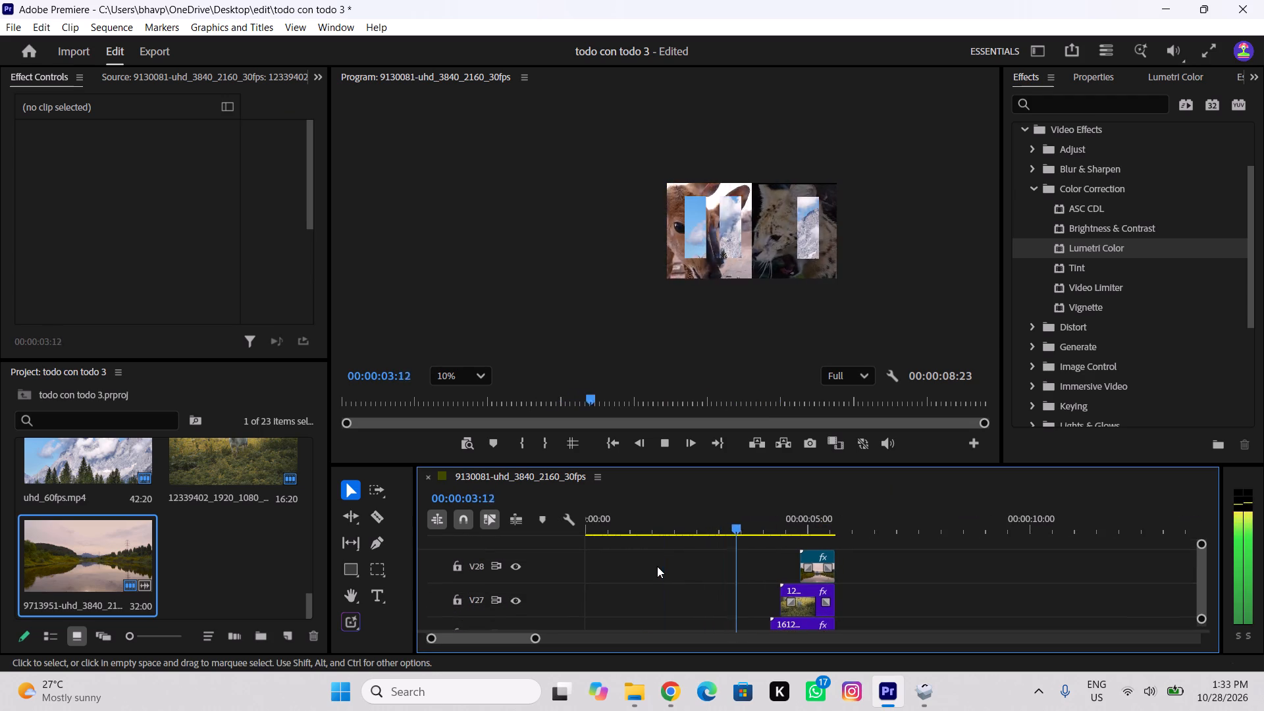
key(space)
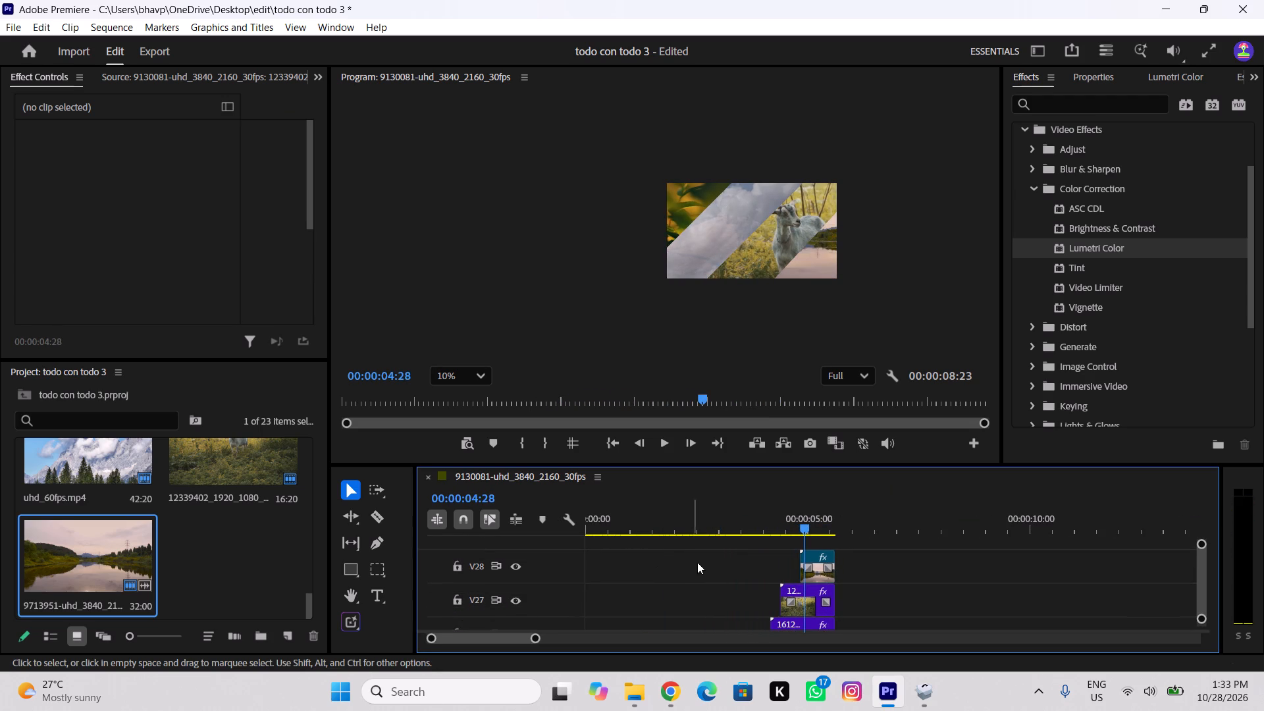
Switch to the Autodesk Maya 2027 installer to check the installation progress.
click(939, 693)
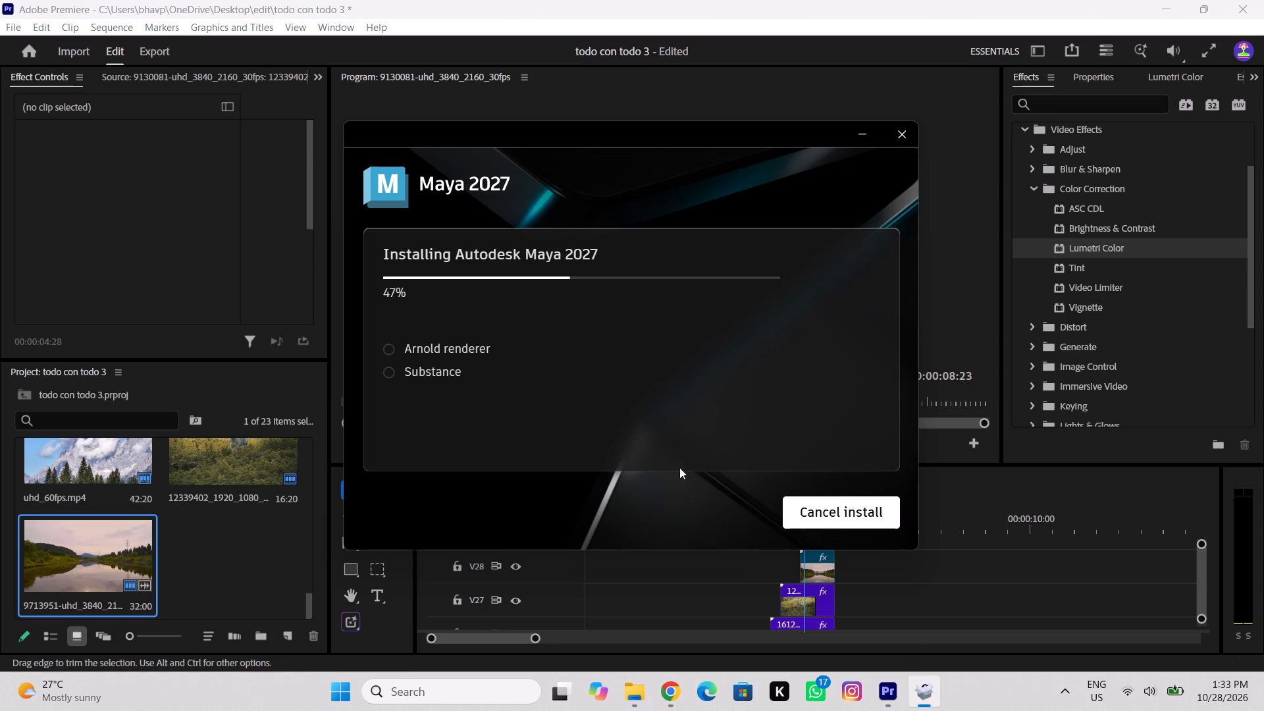
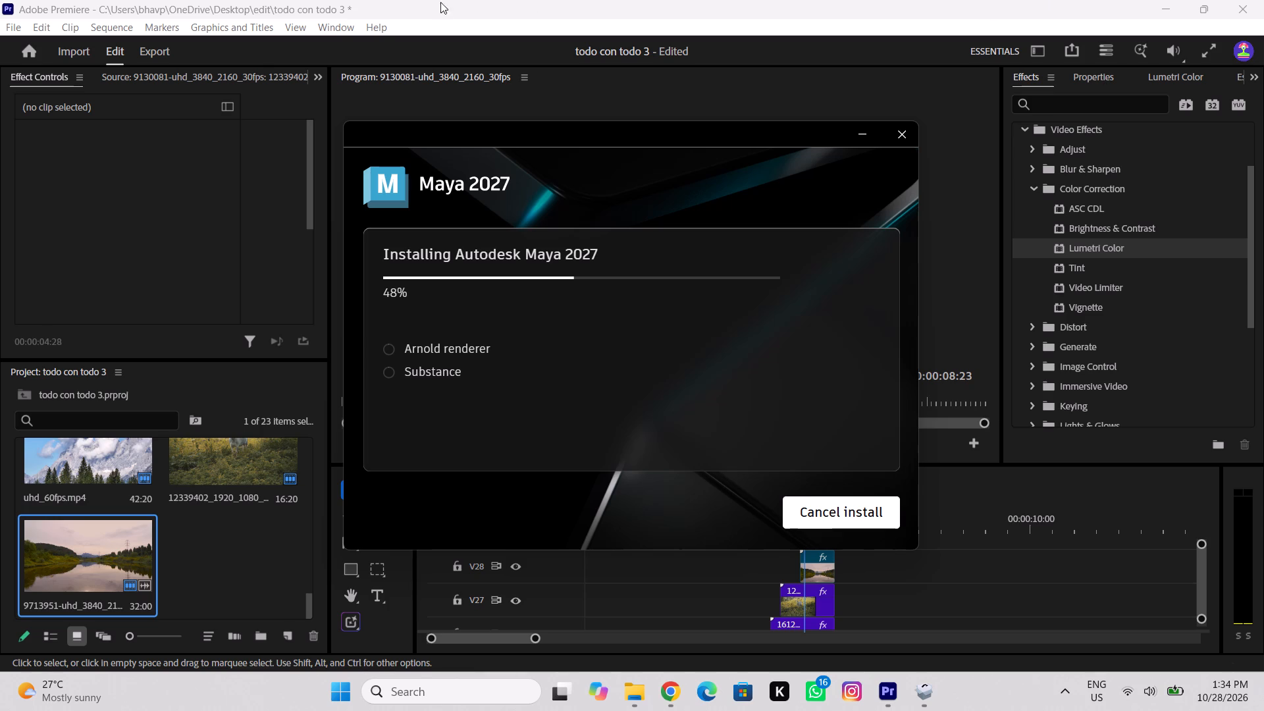
Return to Premiere, open the reference video VID_20261027_034008_639.mp4 as source, and examine its strip transitions from 00:00:01:24 to 00:00:06:08.
click(142, 282)
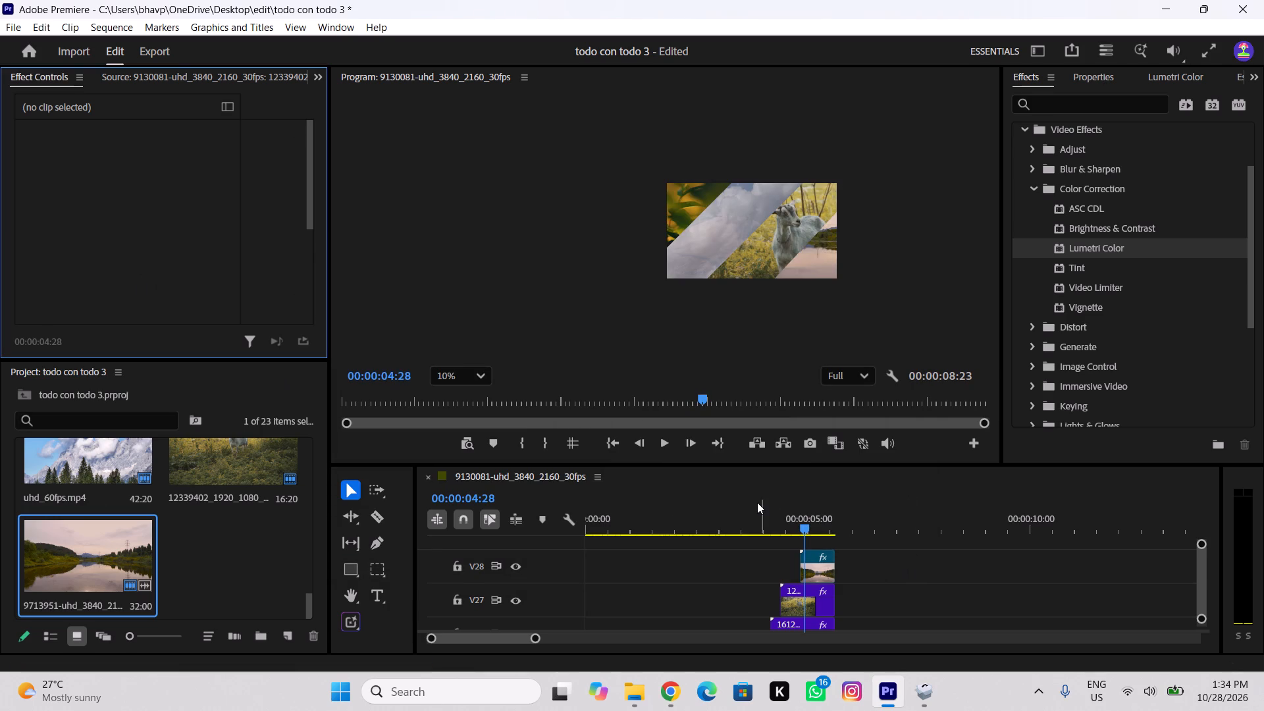
drag(757, 502, 693, 533)
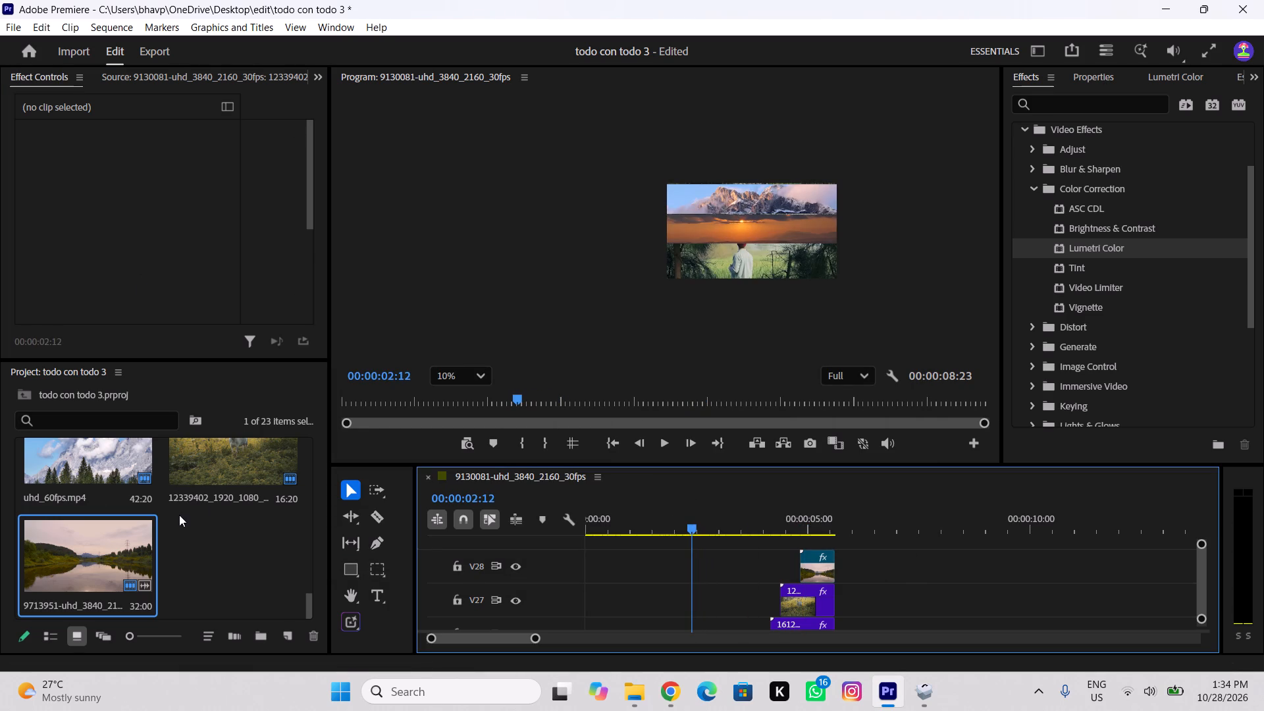
scroll(179, 516, up, 13)
double_click(74, 579)
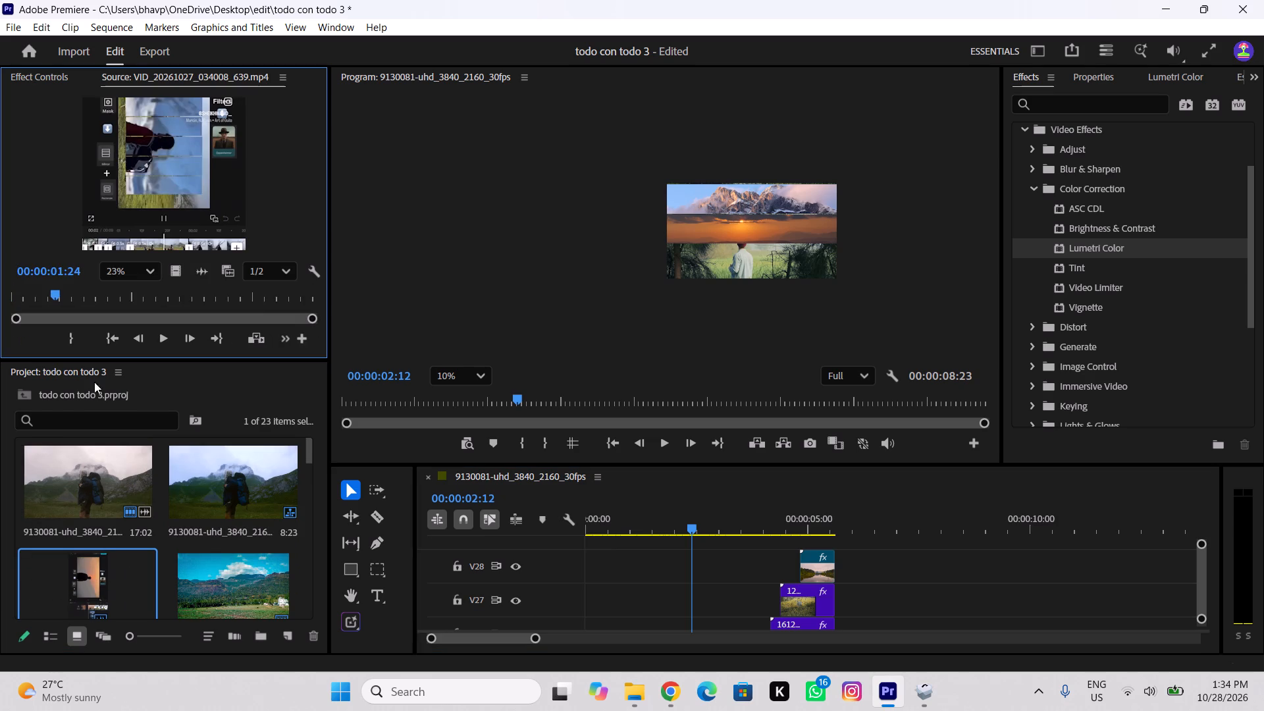
drag(59, 293, 88, 299)
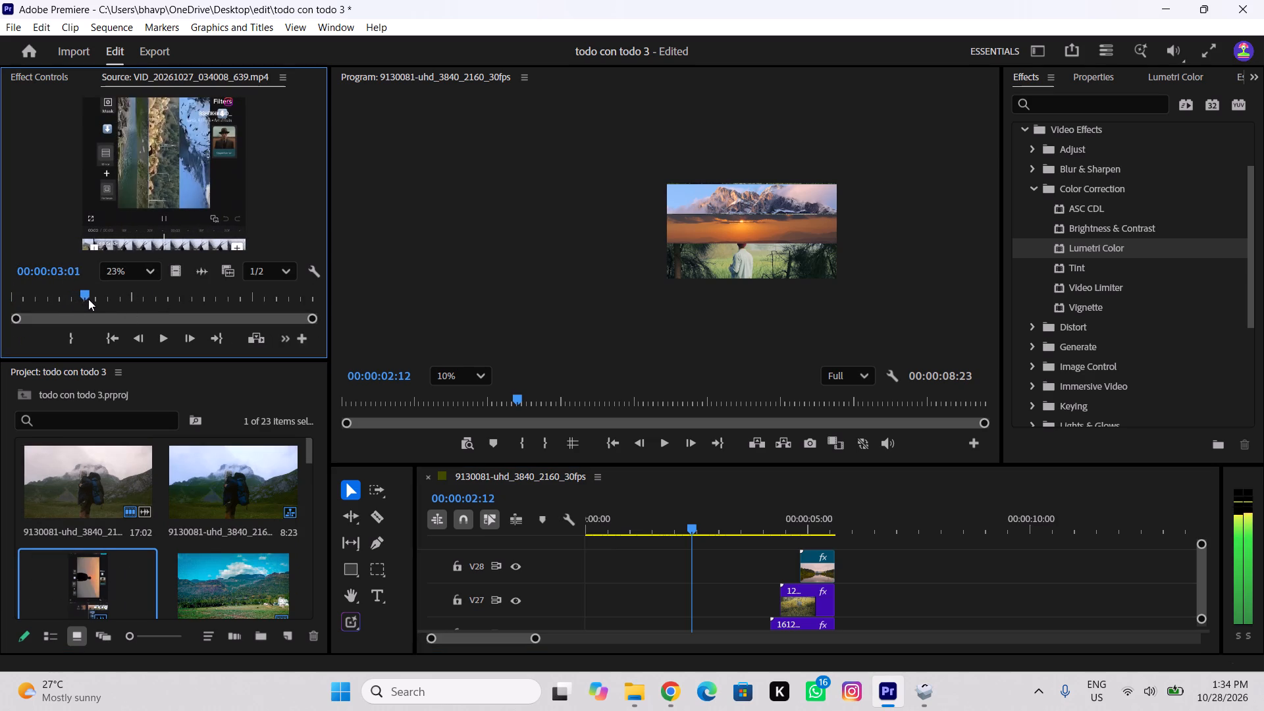
drag(88, 299, 130, 309)
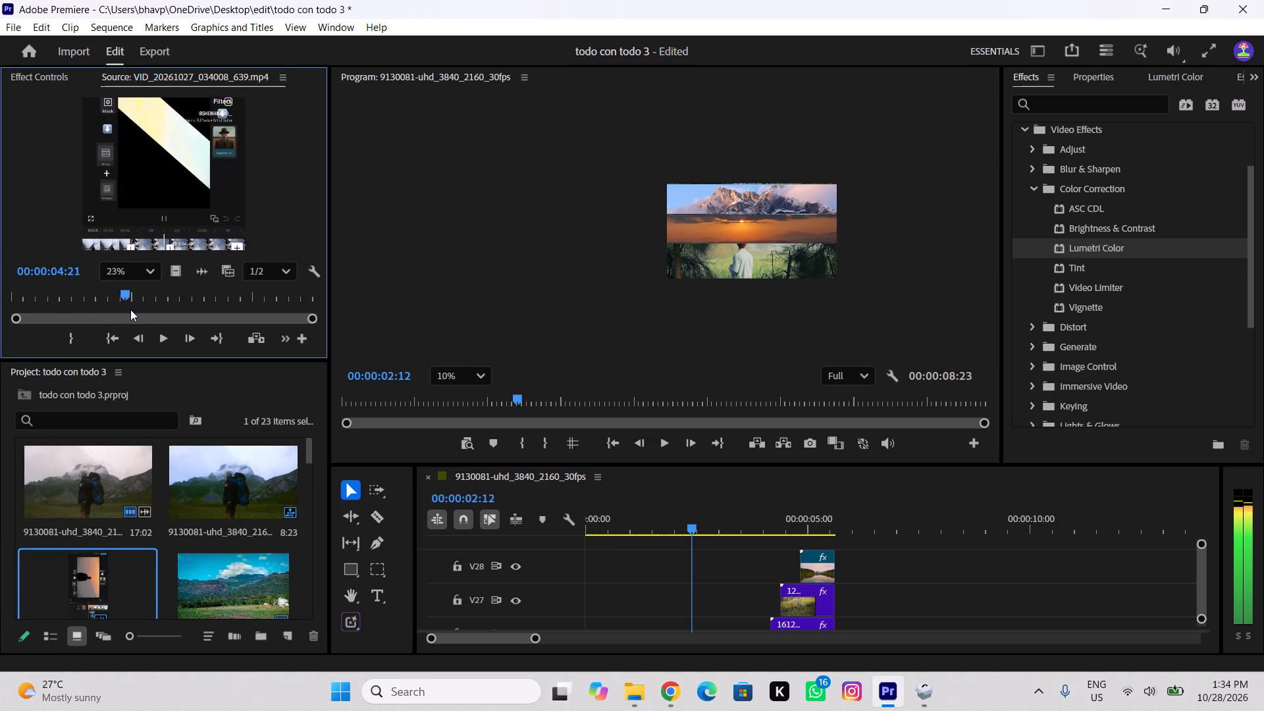
drag(130, 309, 153, 315)
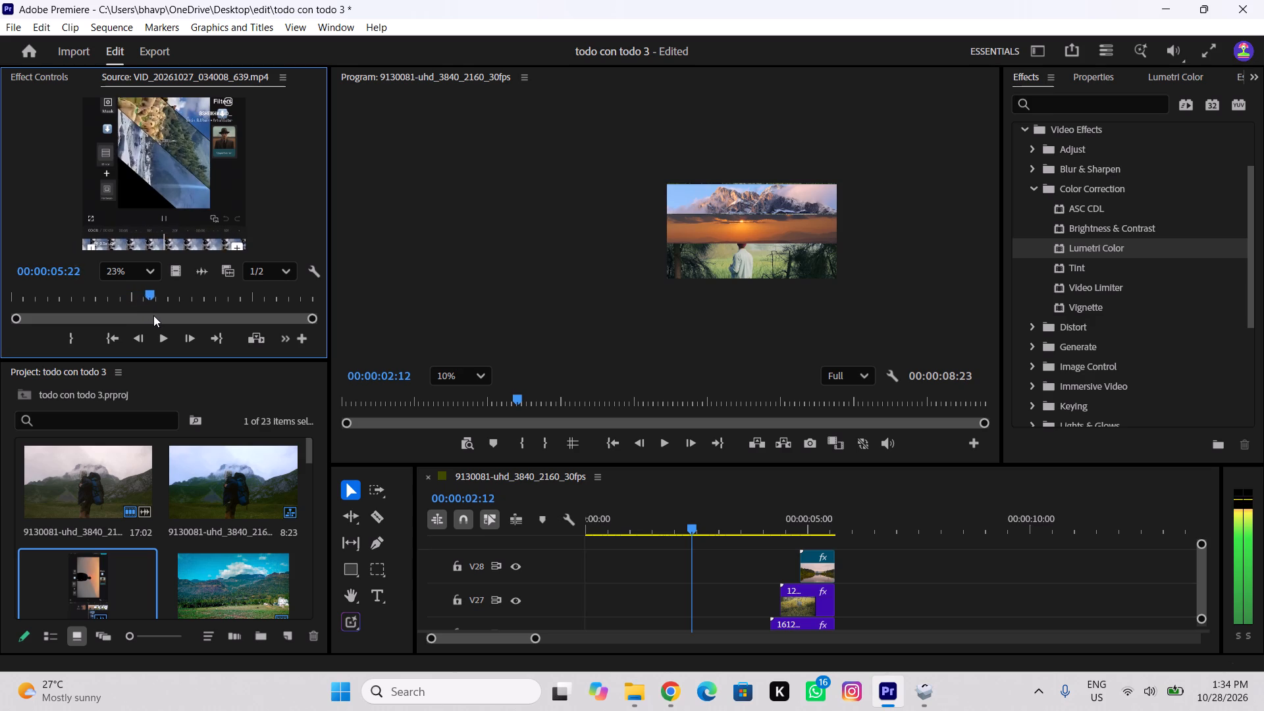
drag(153, 315, 159, 321)
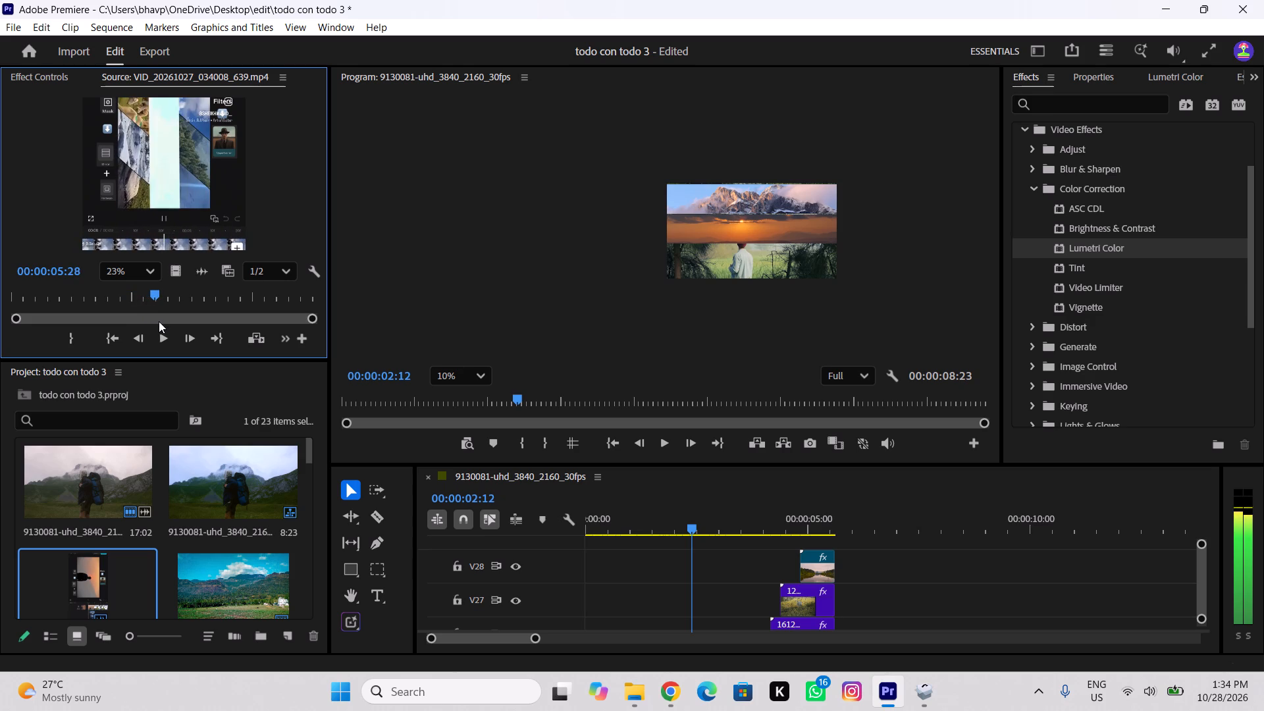
drag(159, 321, 155, 331)
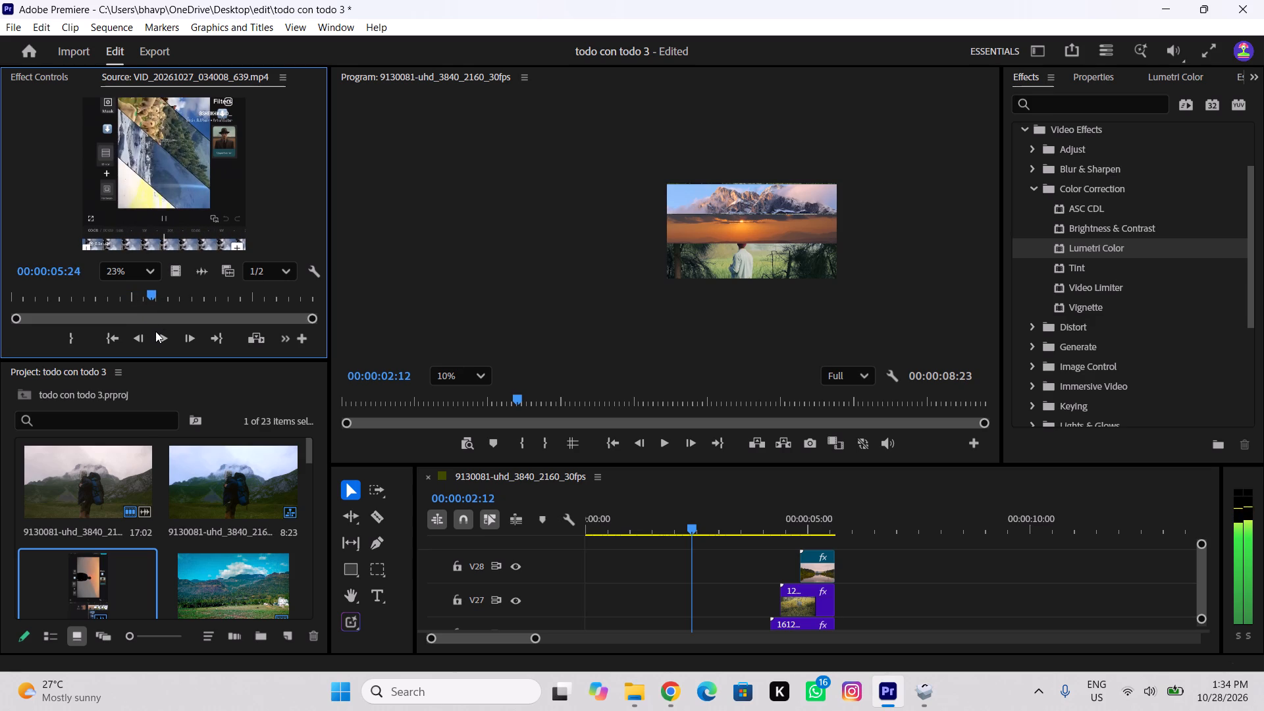
drag(155, 331, 157, 331)
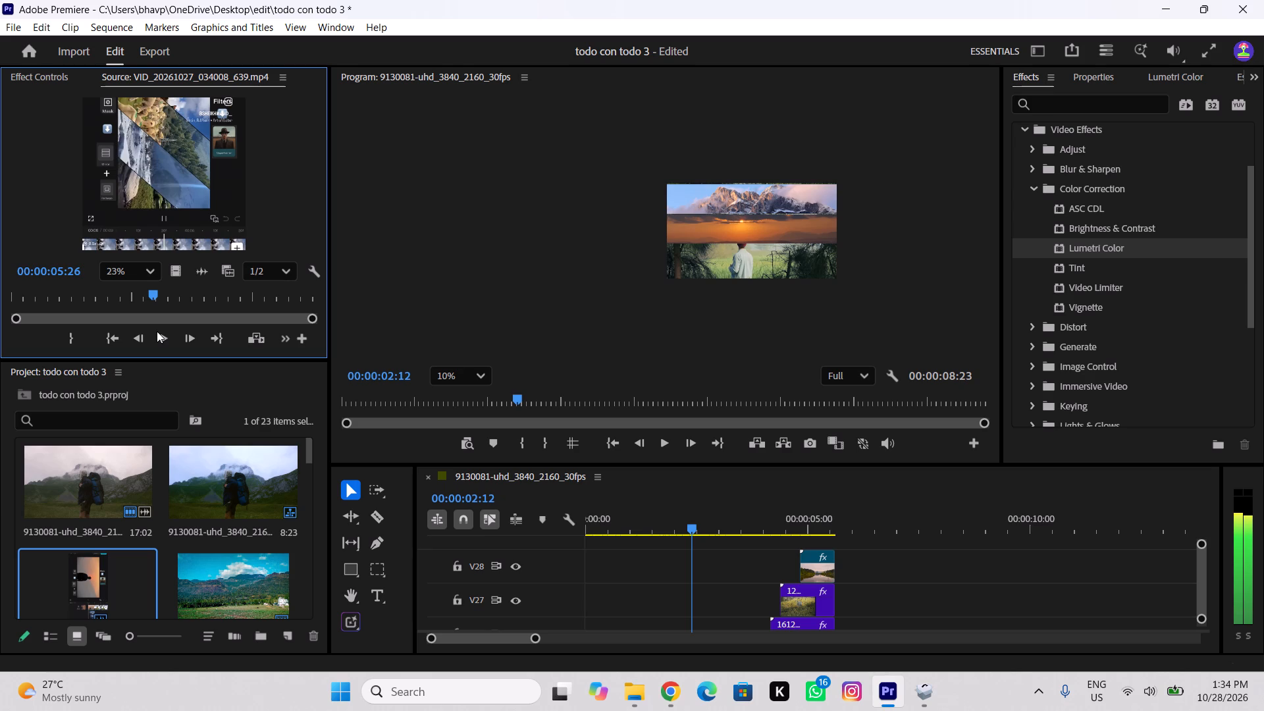
drag(157, 331, 162, 329)
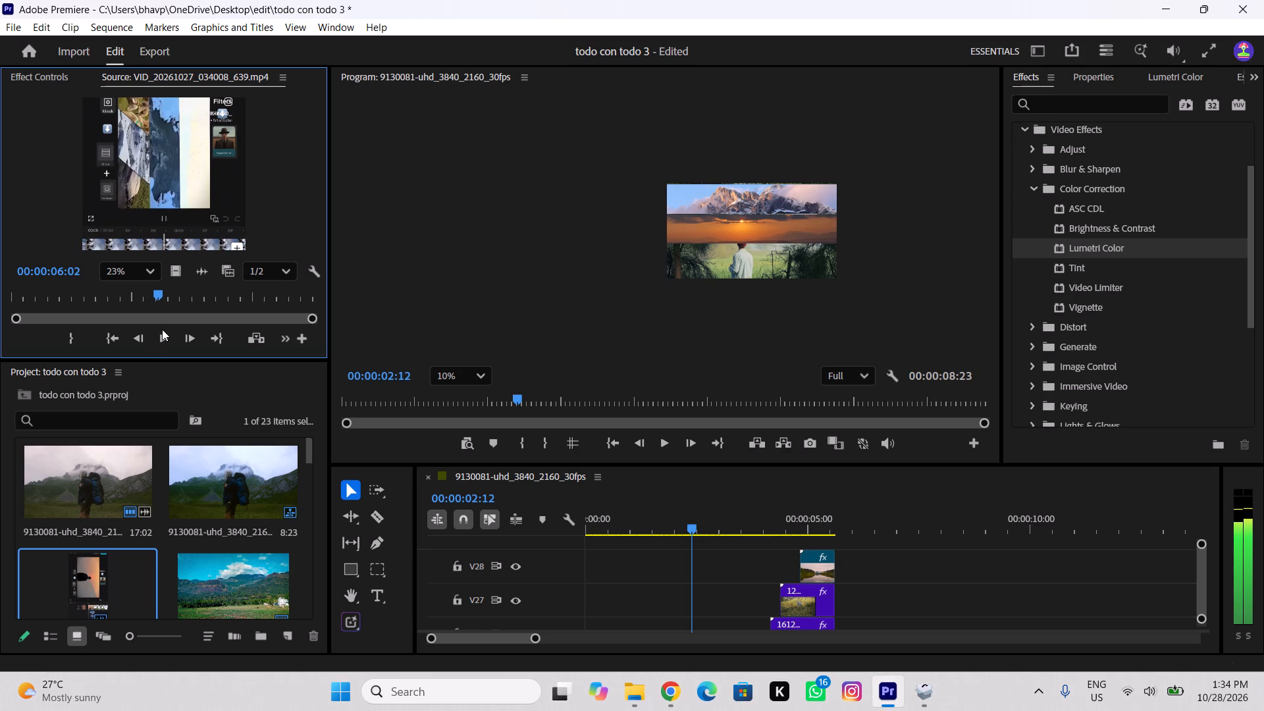
drag(162, 329, 167, 328)
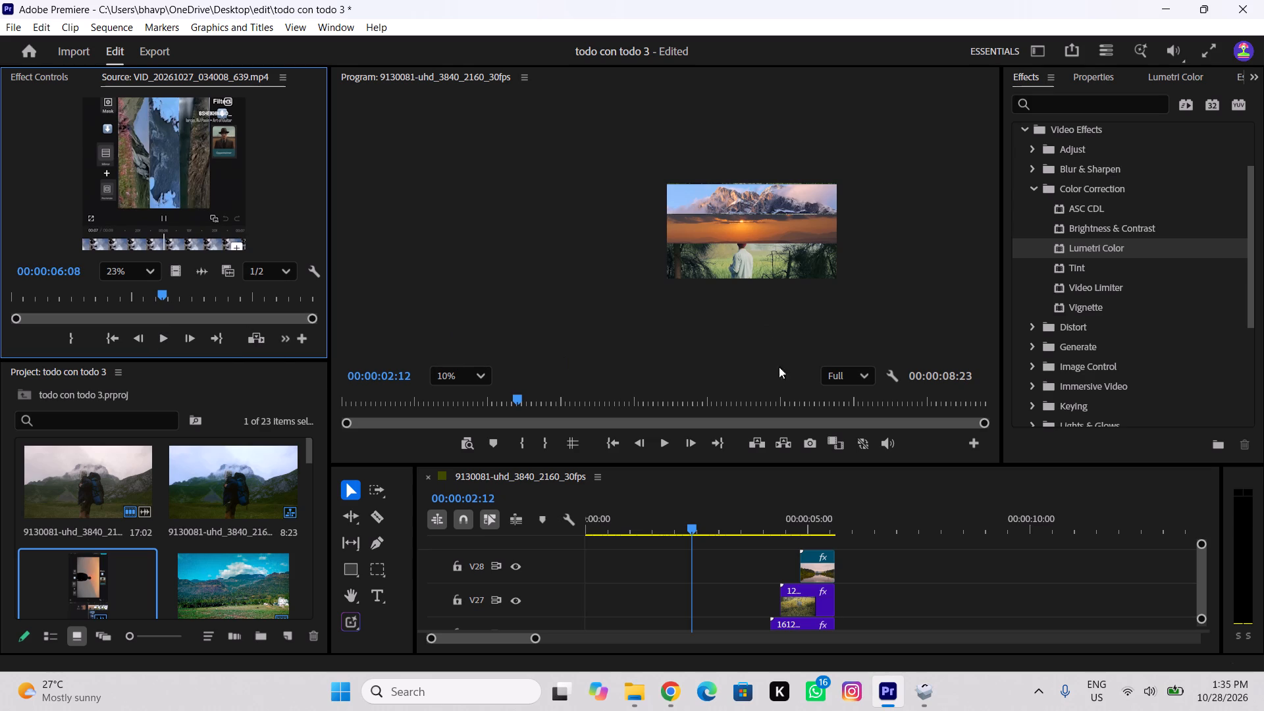
Compare the sequence's diagonal strip shot at 00:00:05:14 with the reference video's vertical strips around 00:00:06:09.
drag(774, 515, 819, 523)
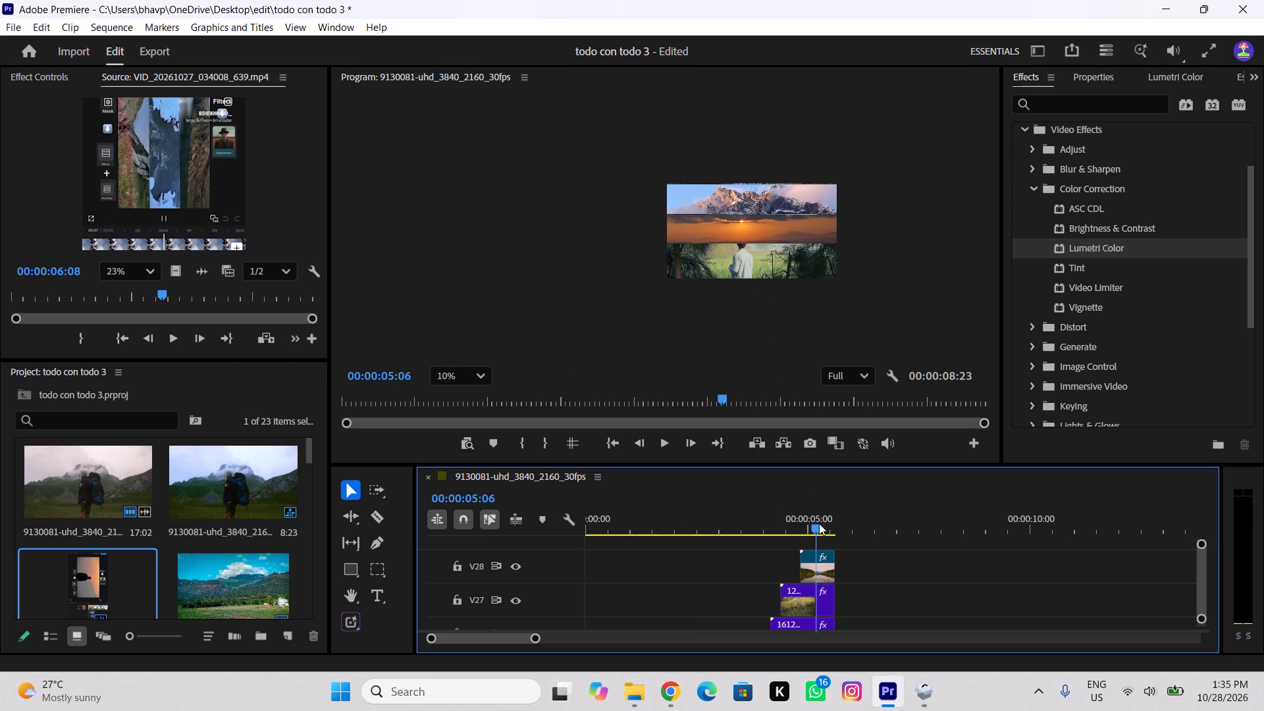
drag(819, 523, 830, 552)
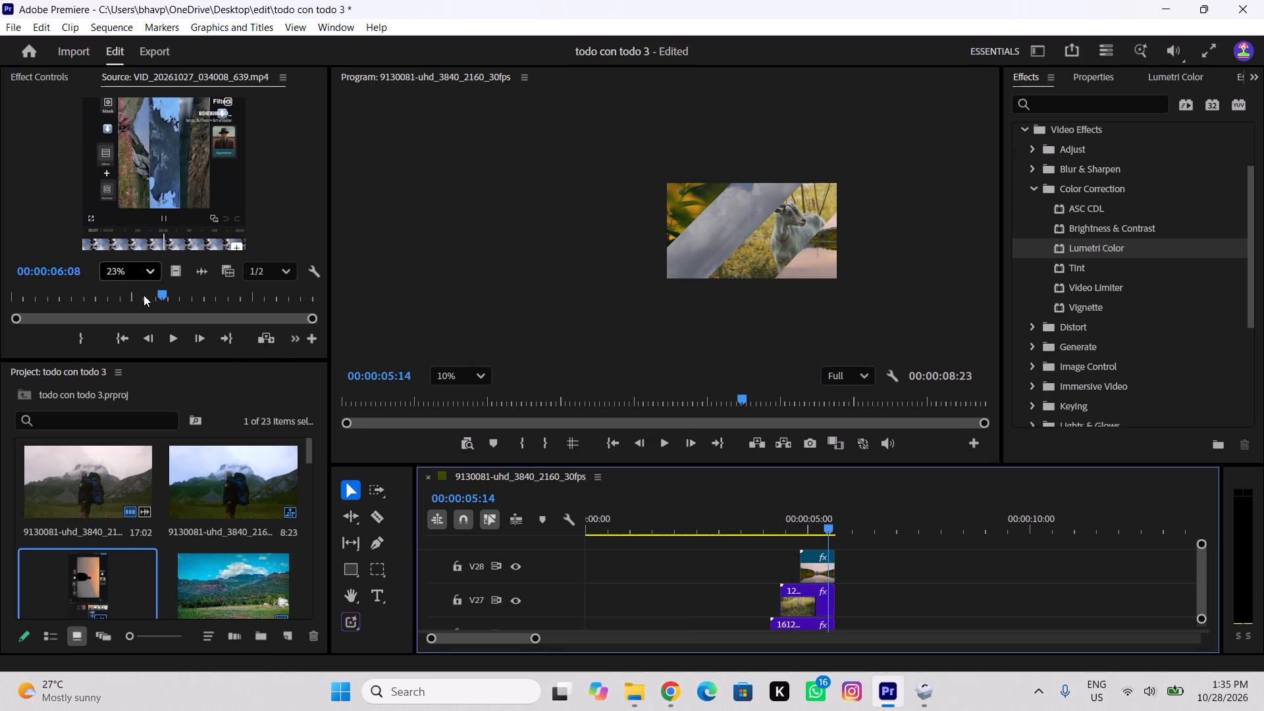
click(147, 295)
drag(149, 295, 167, 297)
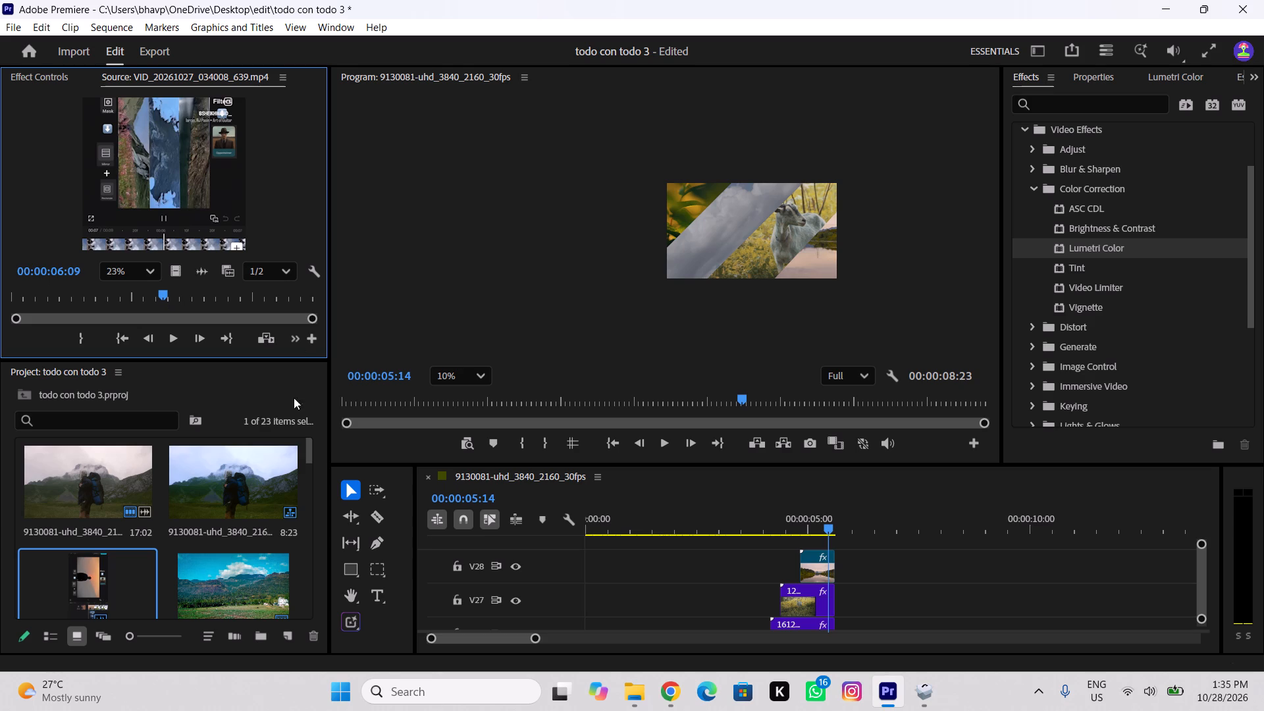
Switch from Premiere to the K app.
click(757, 692)
click(776, 681)
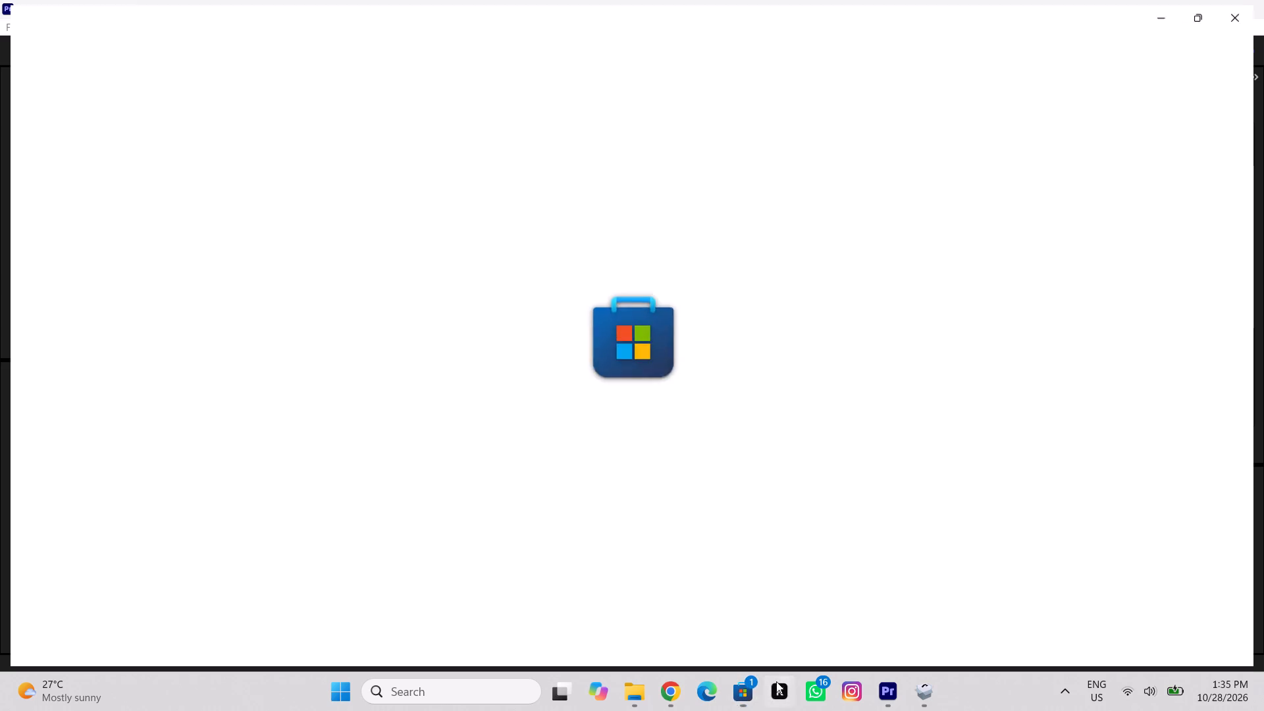
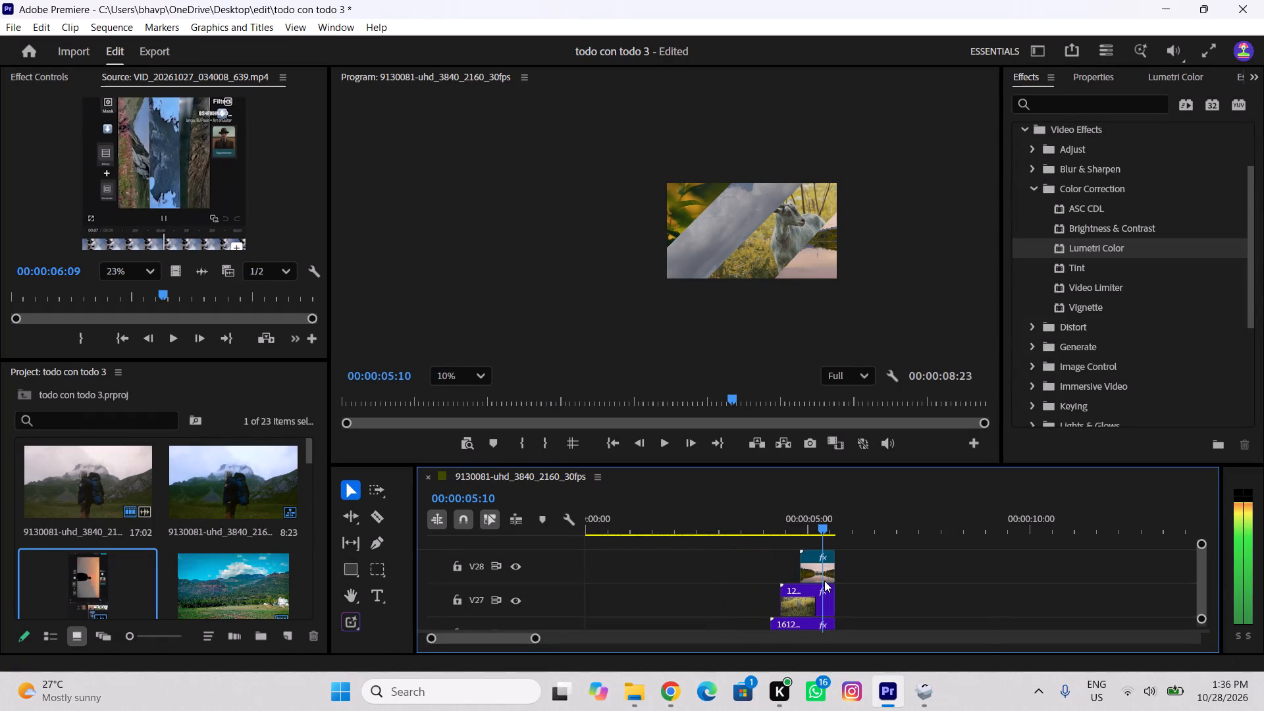
Examine how the reference video's diagonal strips change to vertical strips between 00:00:05:24 and 00:00:06:09.
scroll(240, 571, down, 4)
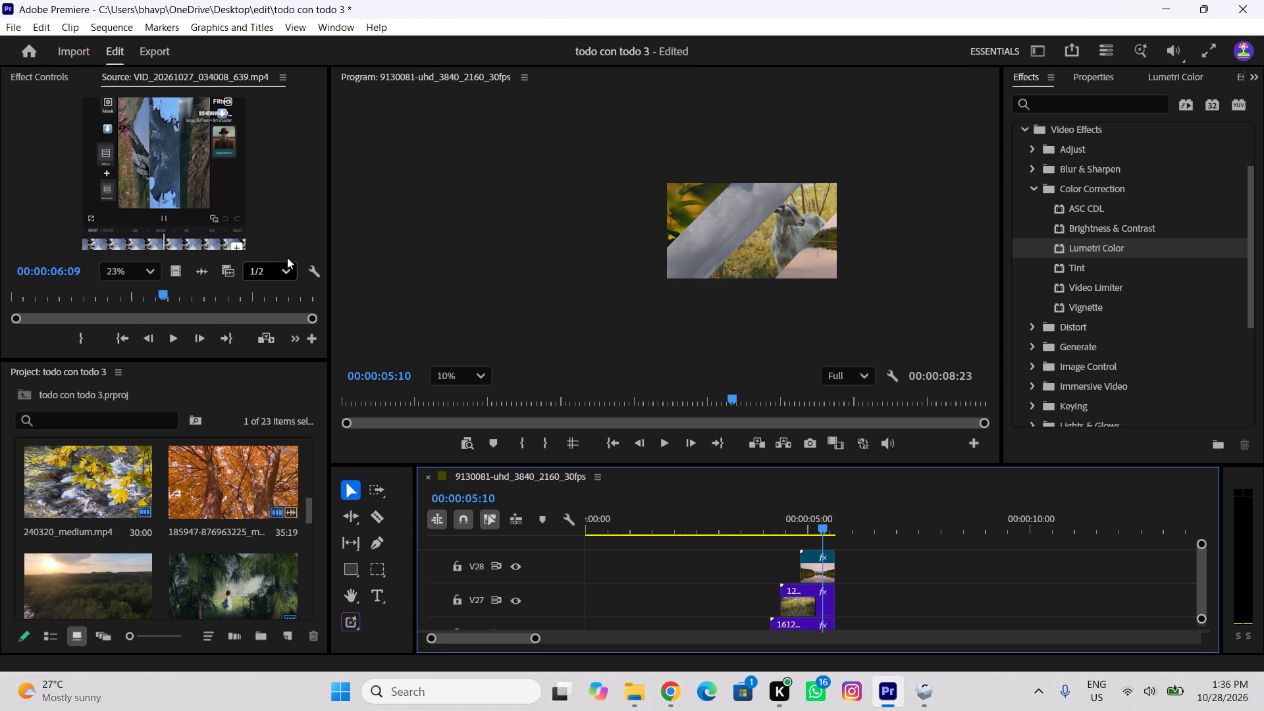
drag(157, 290, 154, 309)
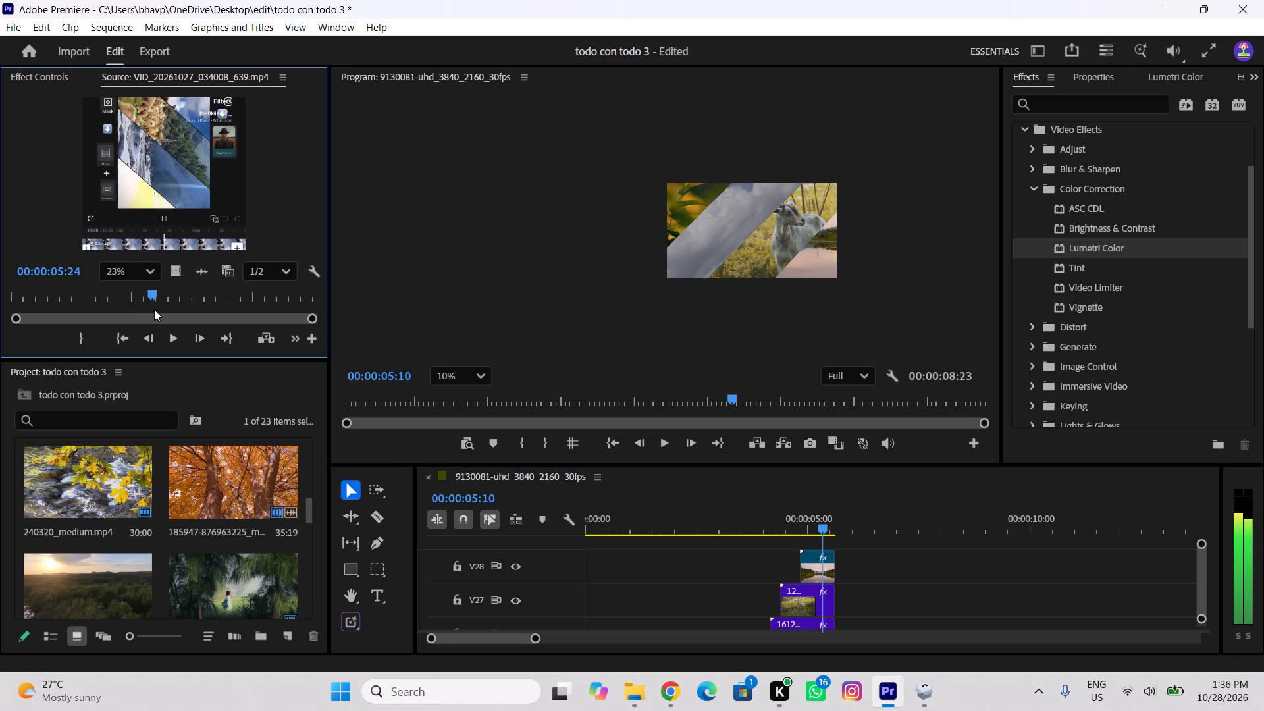
drag(154, 309, 167, 317)
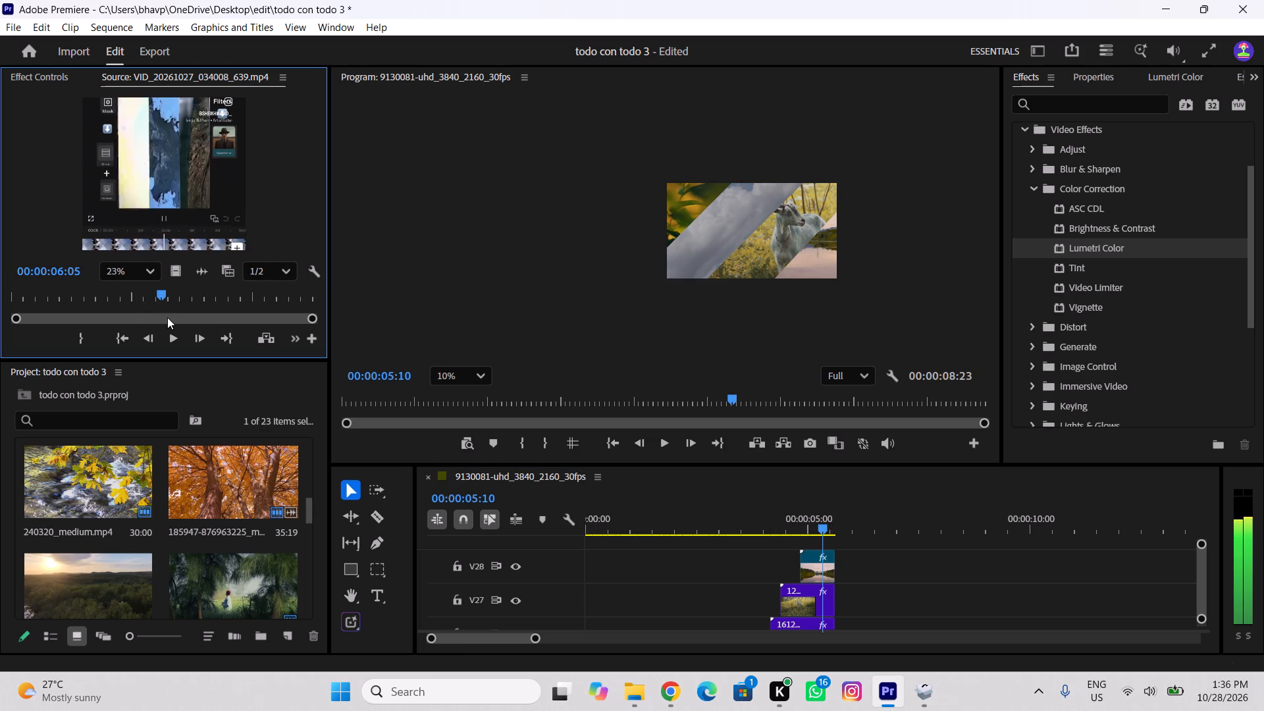
drag(167, 317, 160, 327)
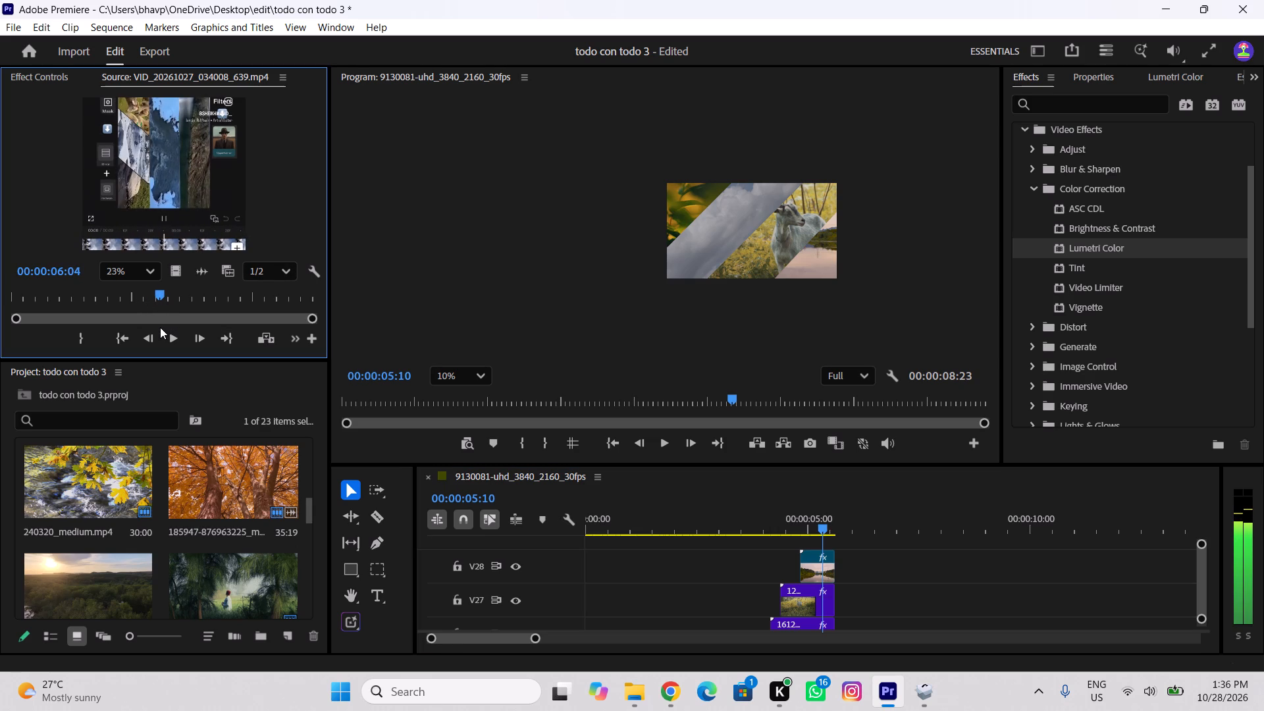
drag(160, 327, 159, 330)
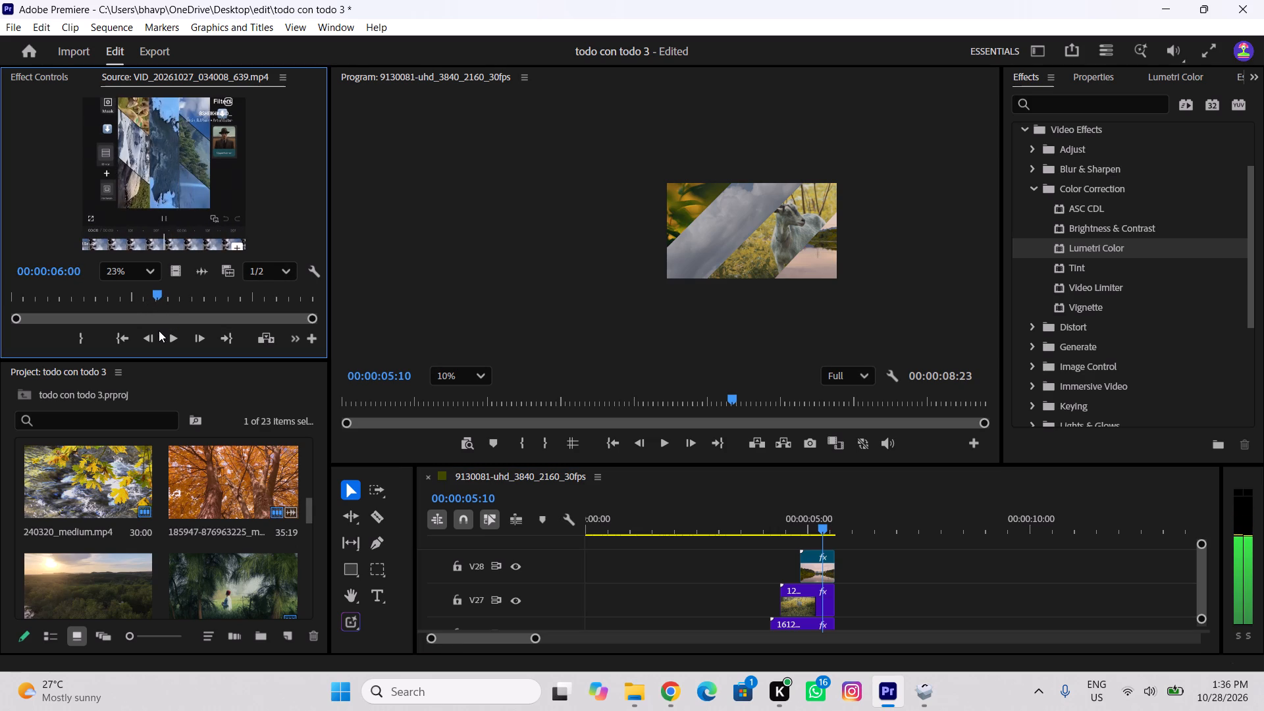
drag(159, 330, 165, 332)
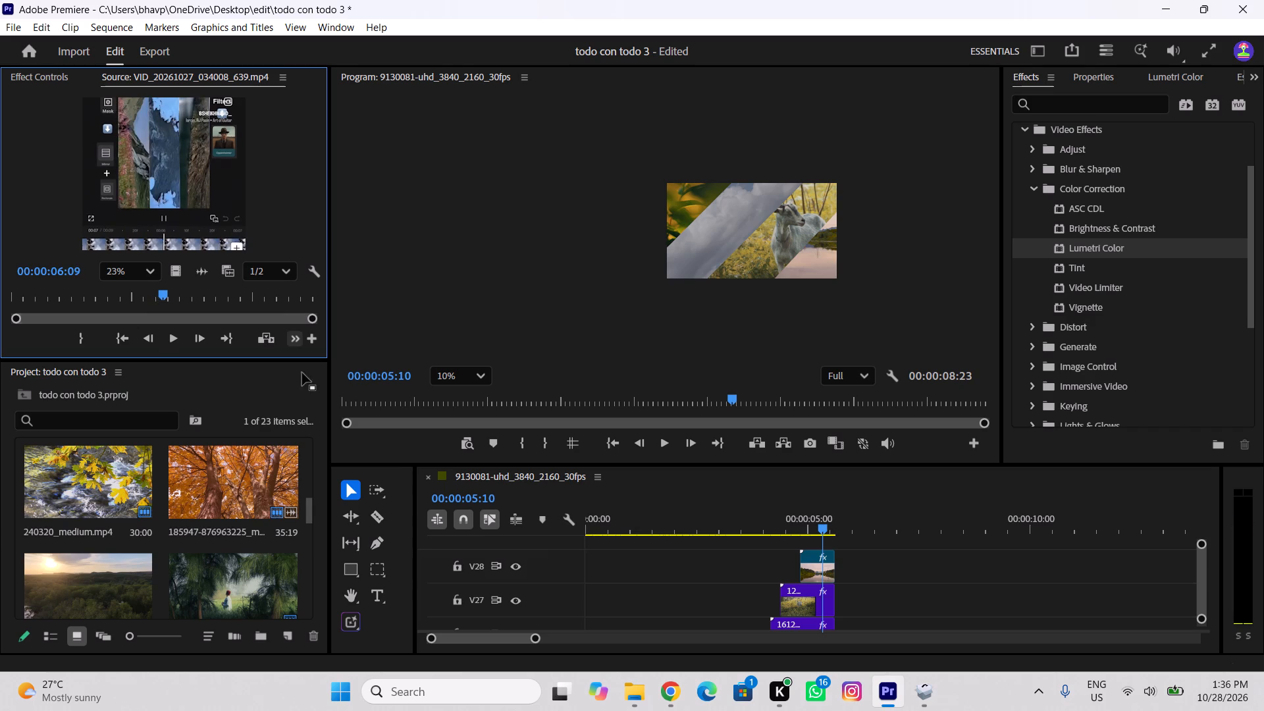
Switch to Chrome, look through the Pexels river clips, and search the videos for "mountain".
click(677, 685)
scroll(537, 473, down, 3)
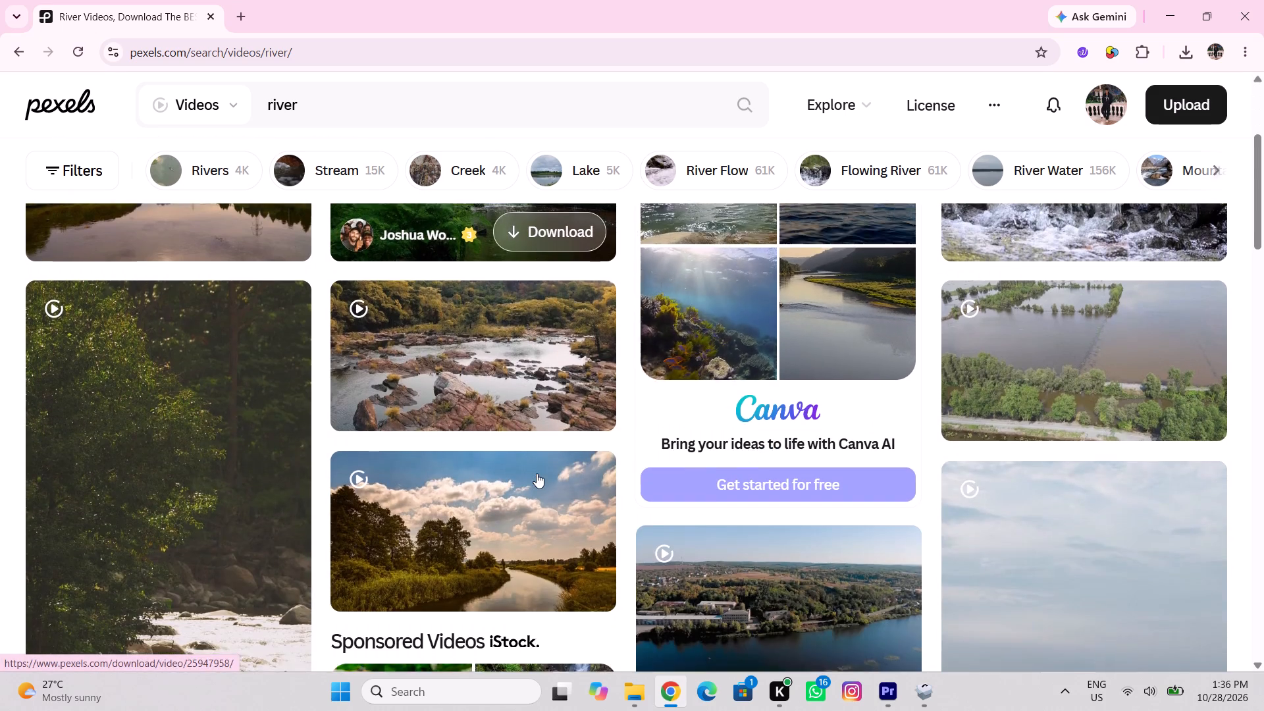
scroll(537, 473, down, 2)
scroll(589, 381, down, 2)
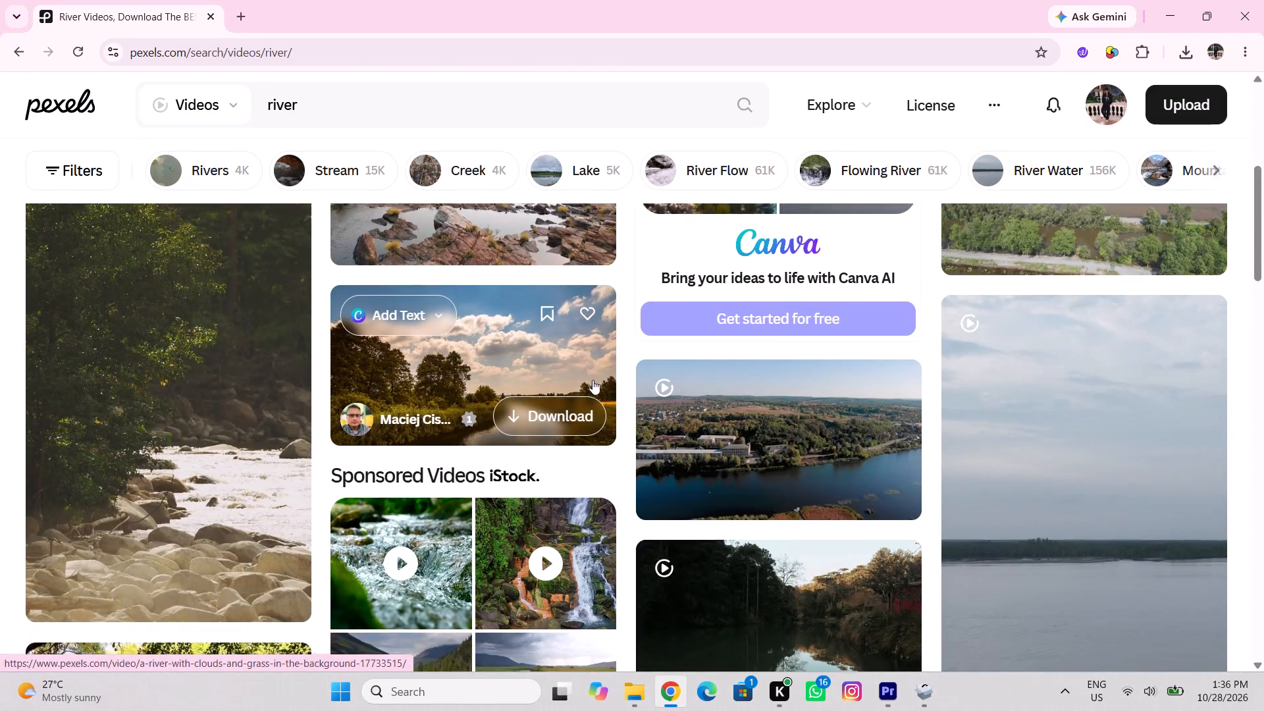
scroll(592, 380, down, 2)
drag(354, 105, 146, 132)
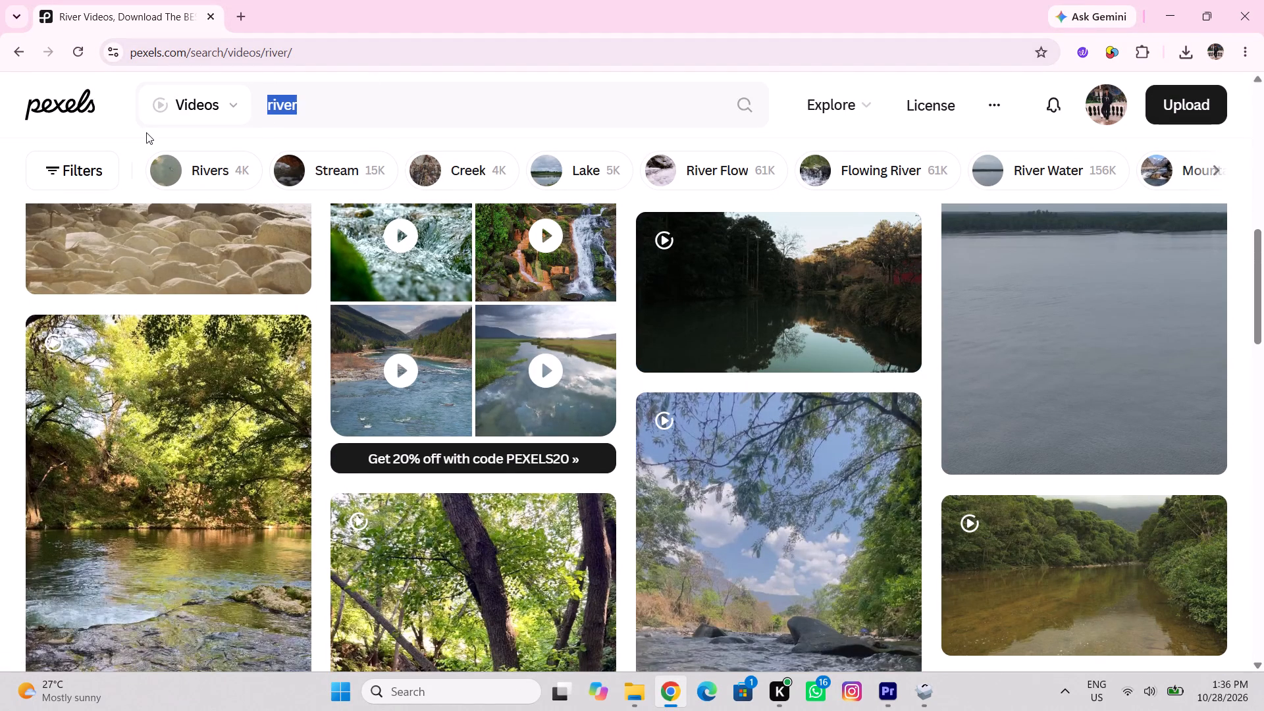
text(mounta)
text(in)
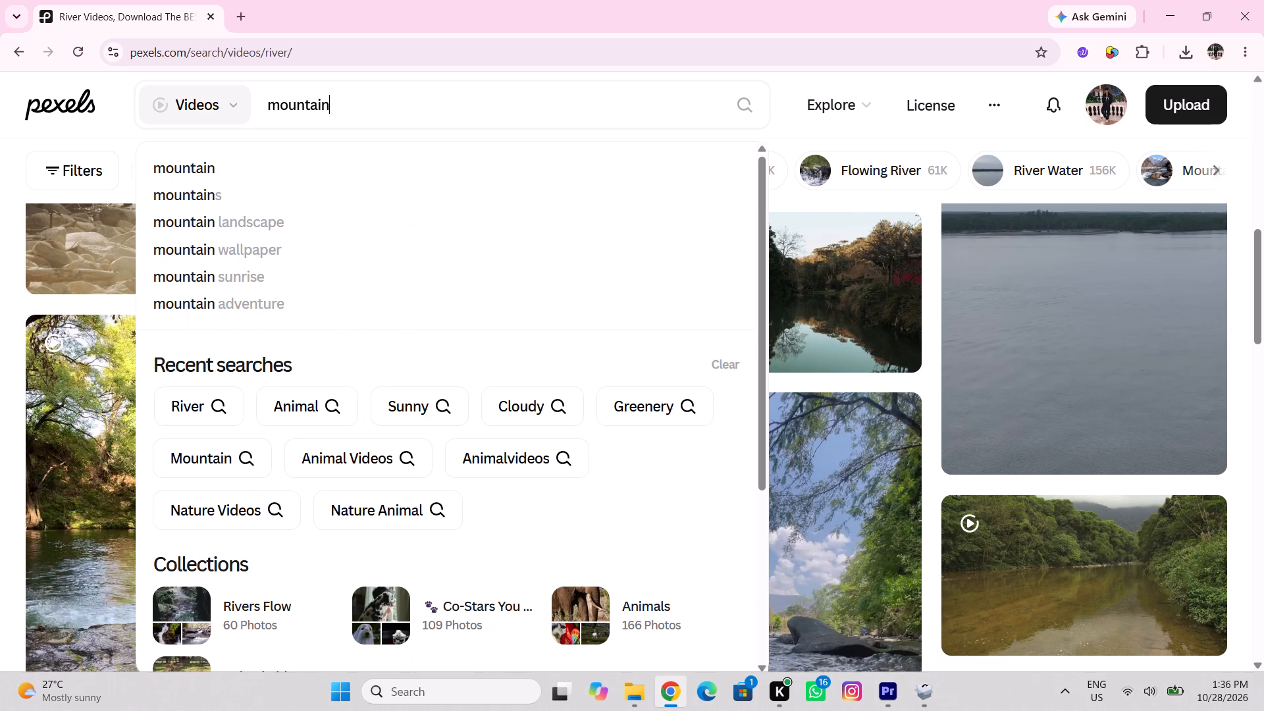
key(Return)
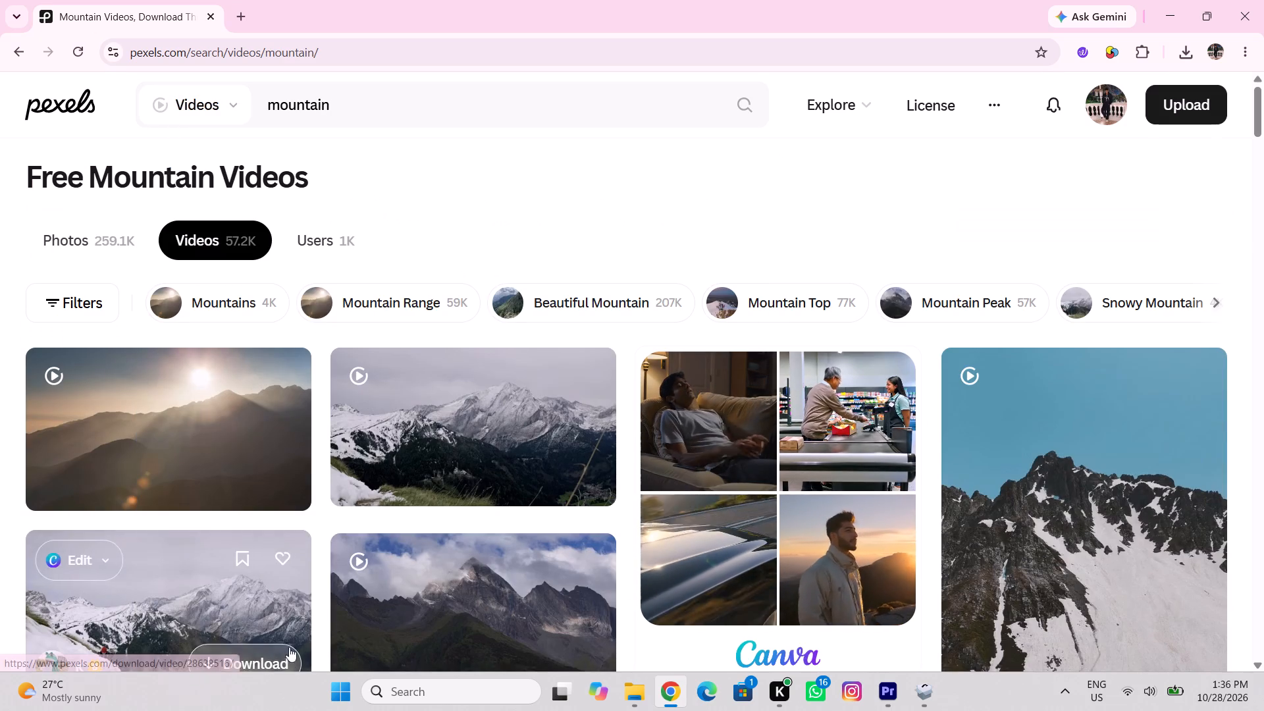
Find the clip of the snowy Annapurna mountain at sunrise among the mountain videos and download it.
scroll(535, 550, down, 4)
scroll(312, 454, down, 3)
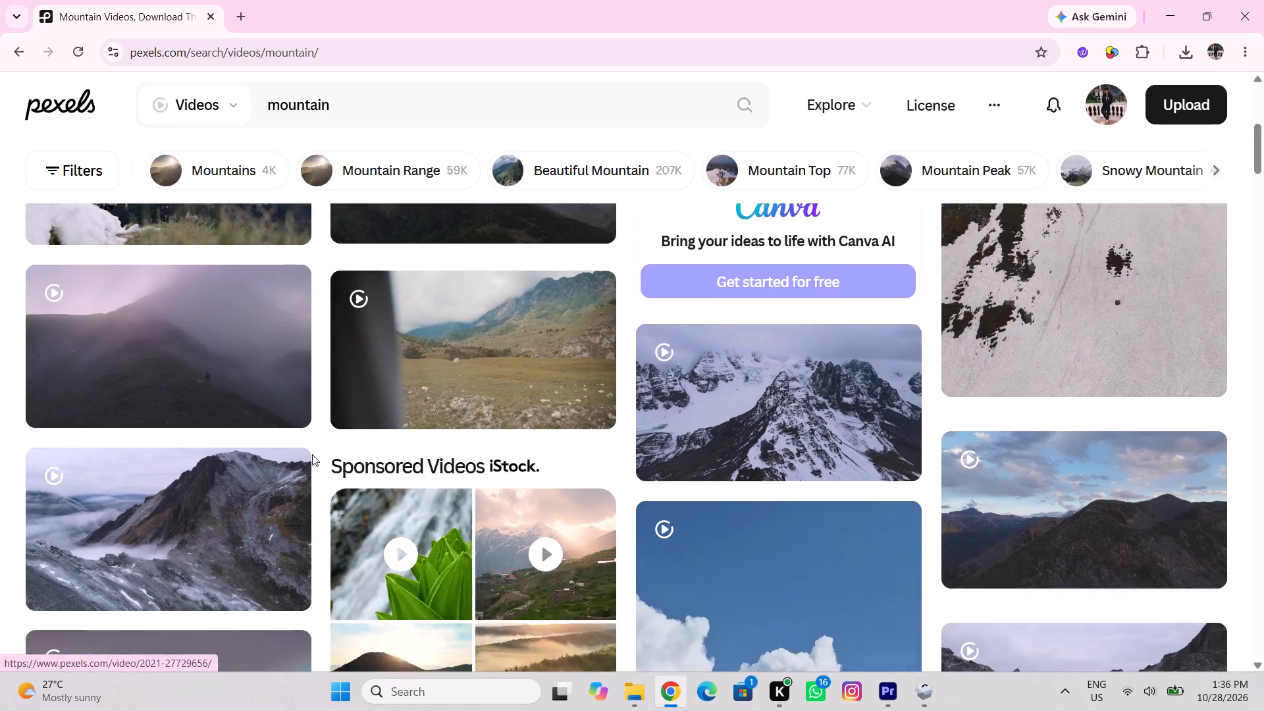
scroll(214, 384, down, 5)
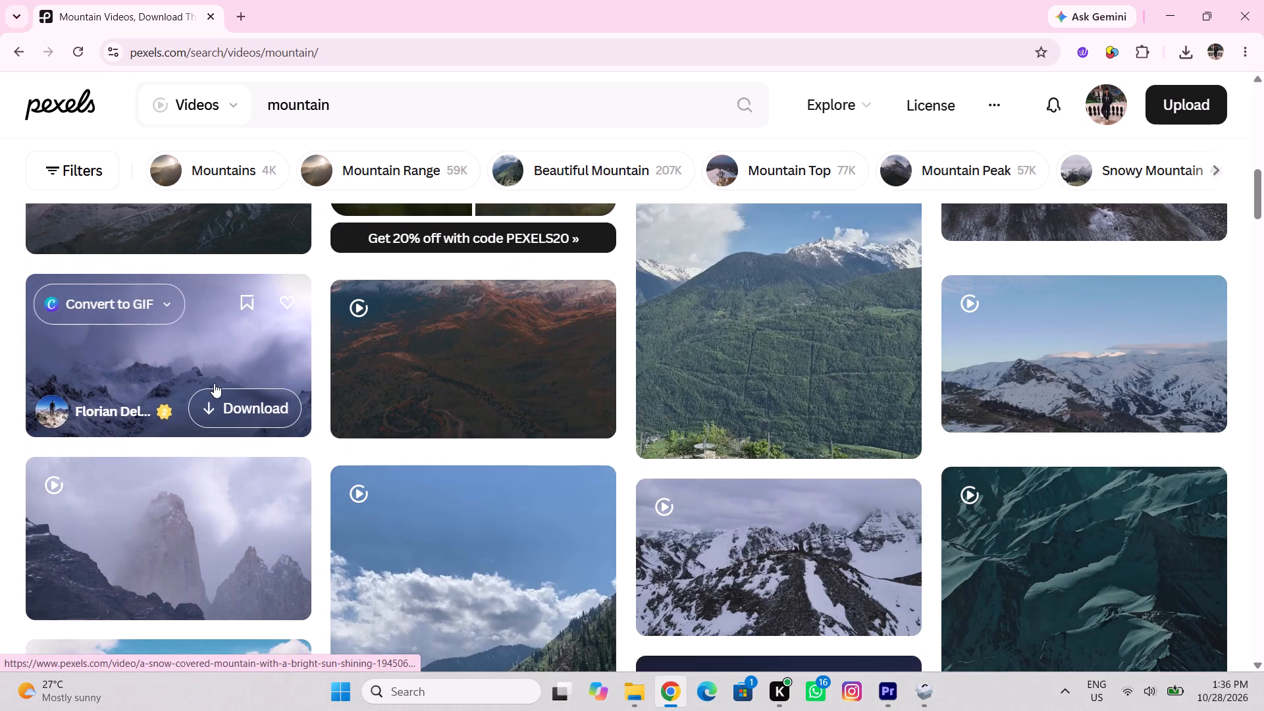
scroll(217, 385, down, 6)
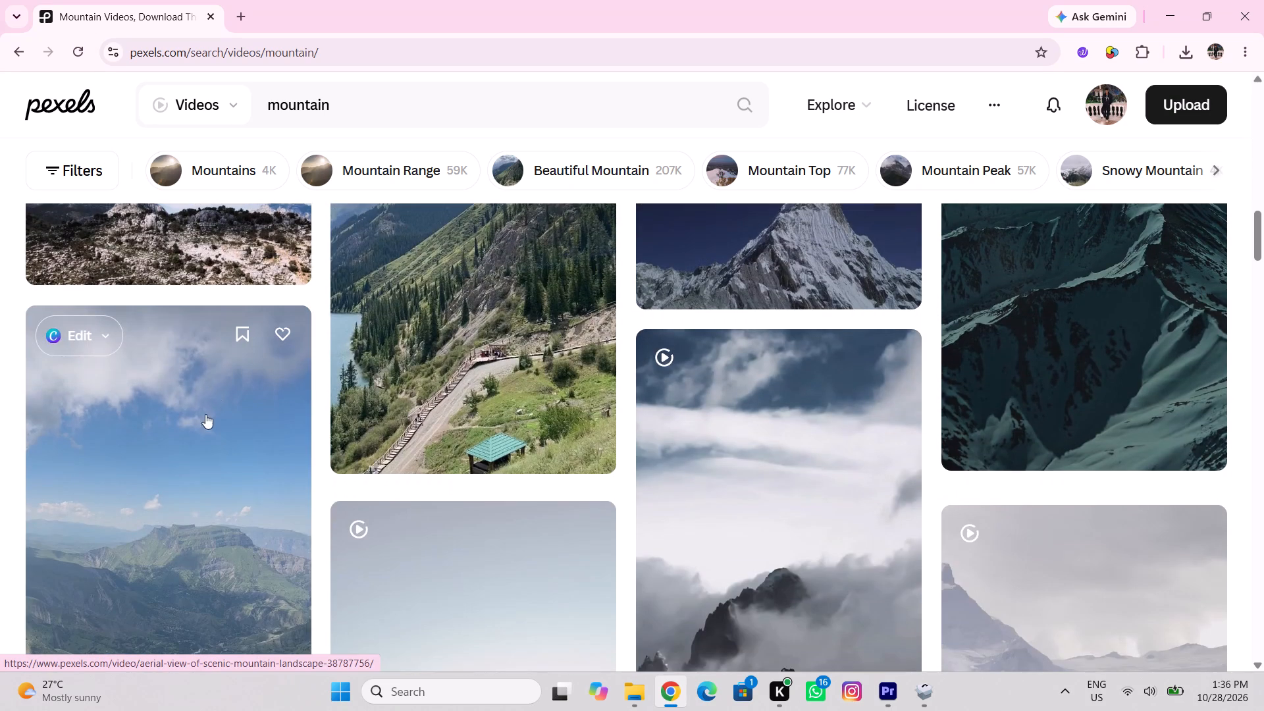
scroll(196, 397, down, 2)
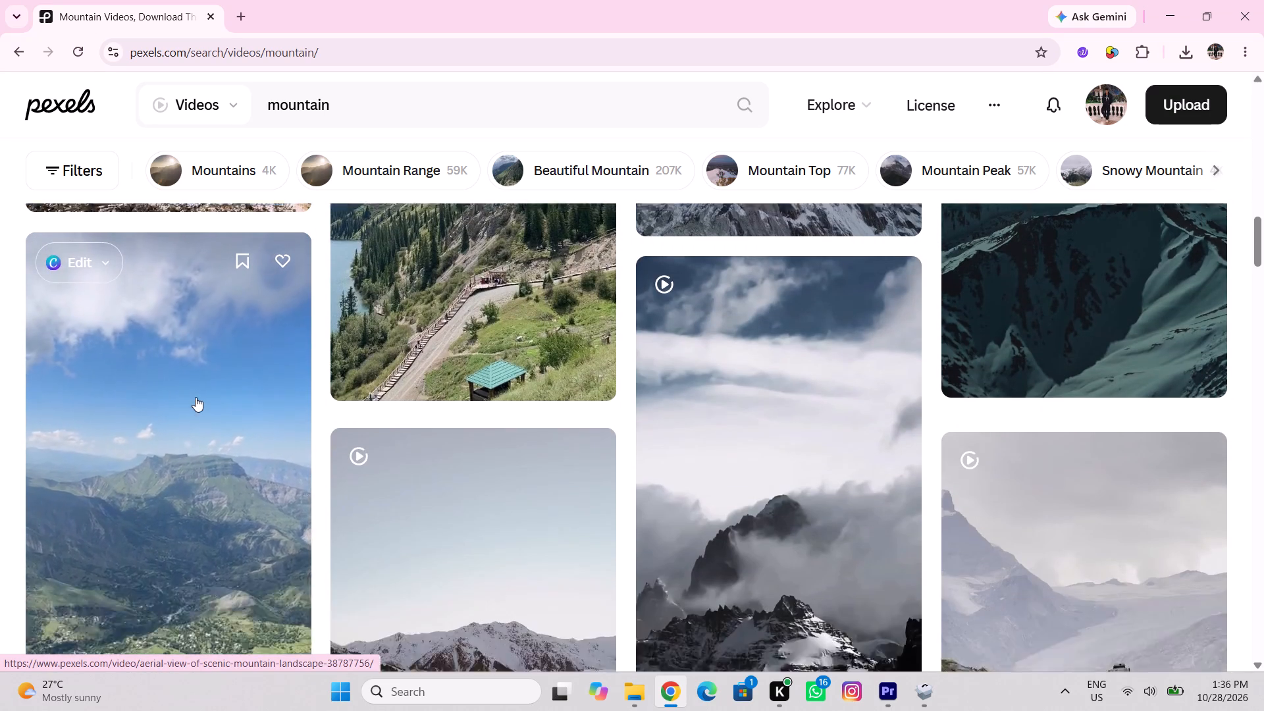
scroll(196, 397, down, 15)
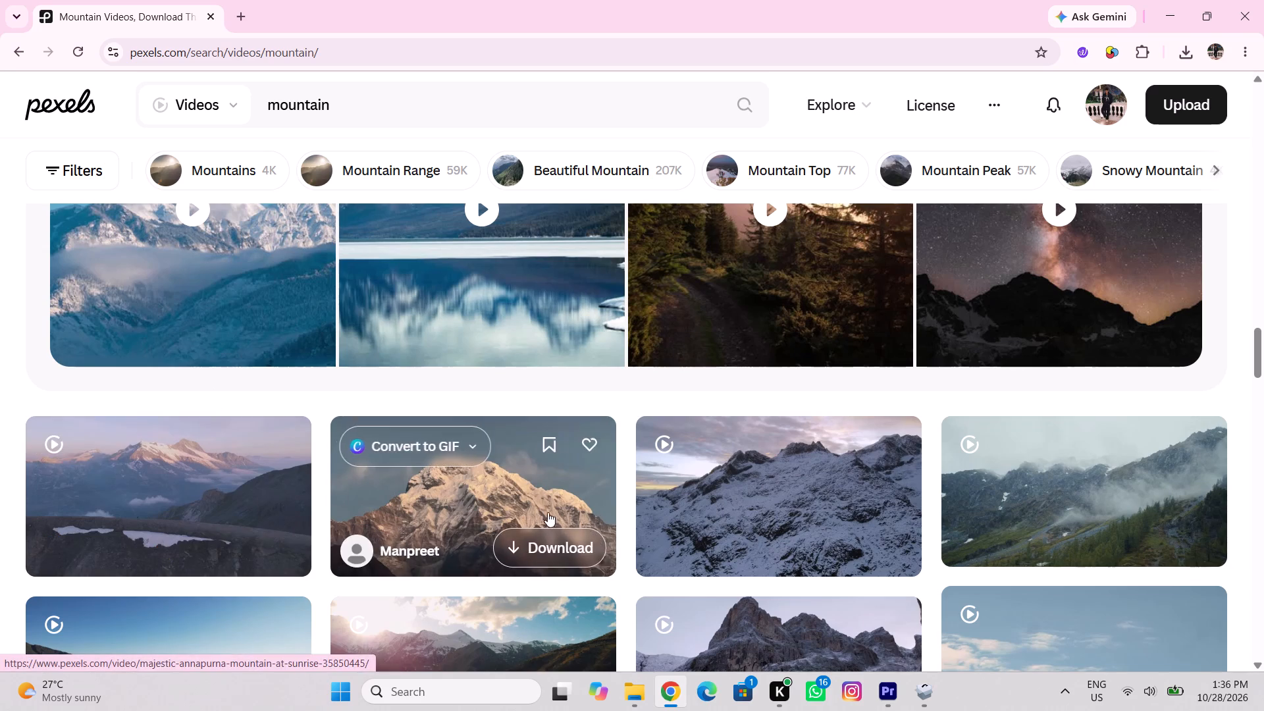
click(554, 542)
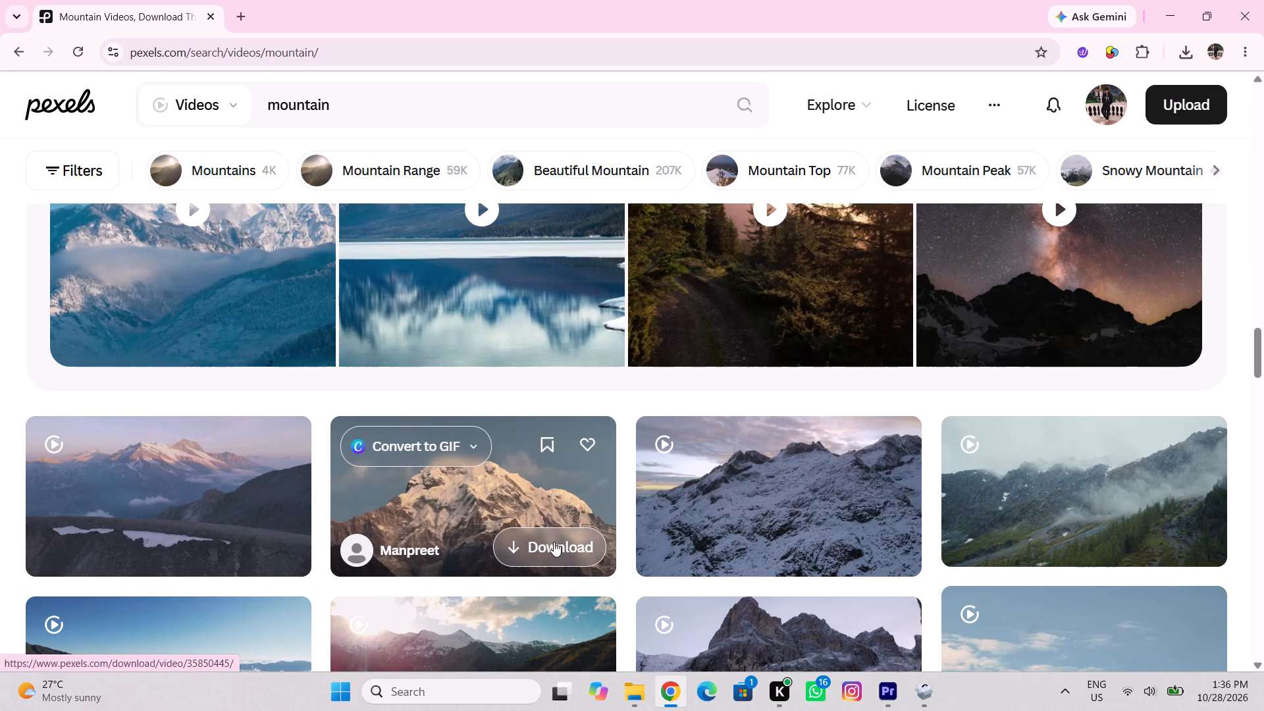
click(242, 259)
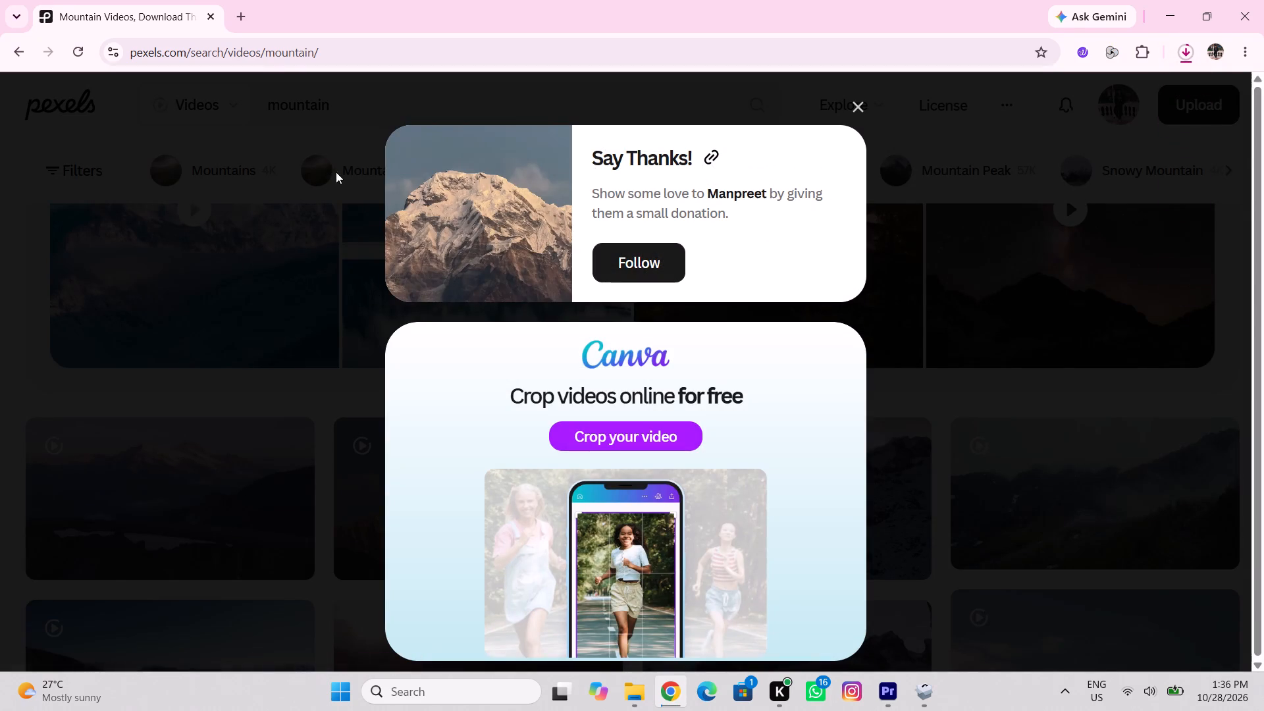
Search Pexels videos for "island" and download the clip of a forested island in a blue sea under clouds.
drag(366, 87, 221, 118)
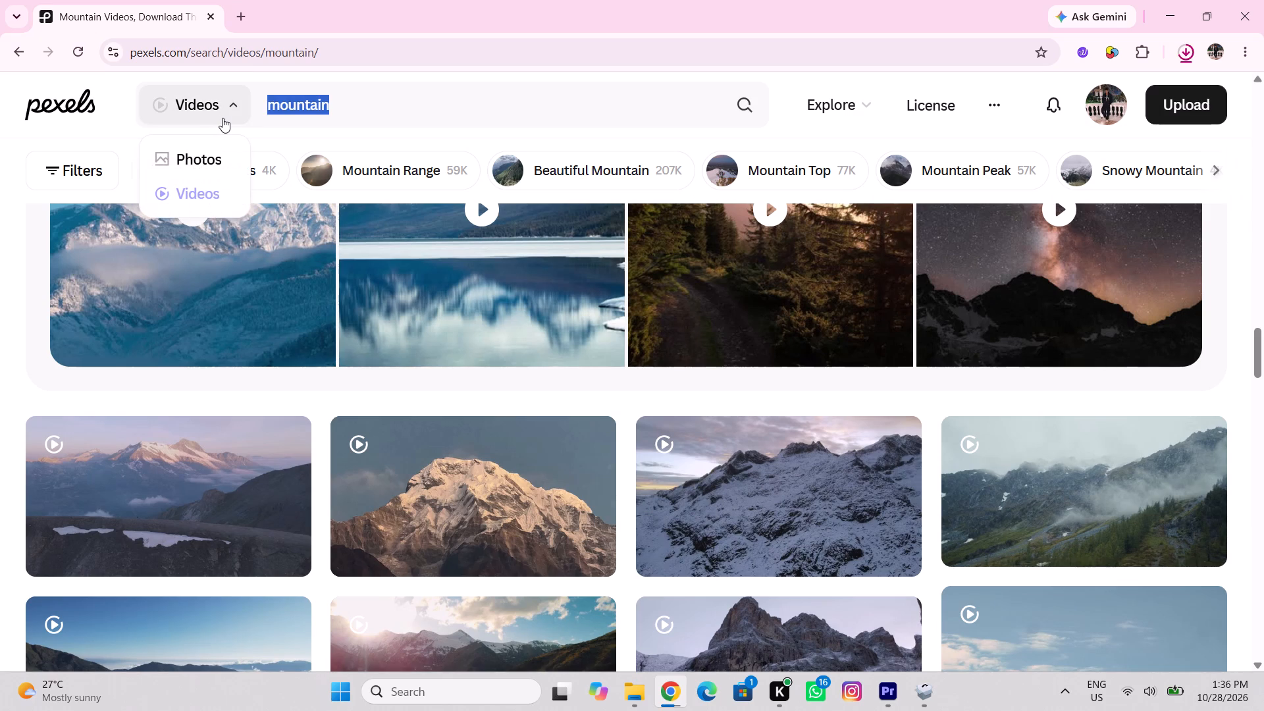
text(island)
key(Return)
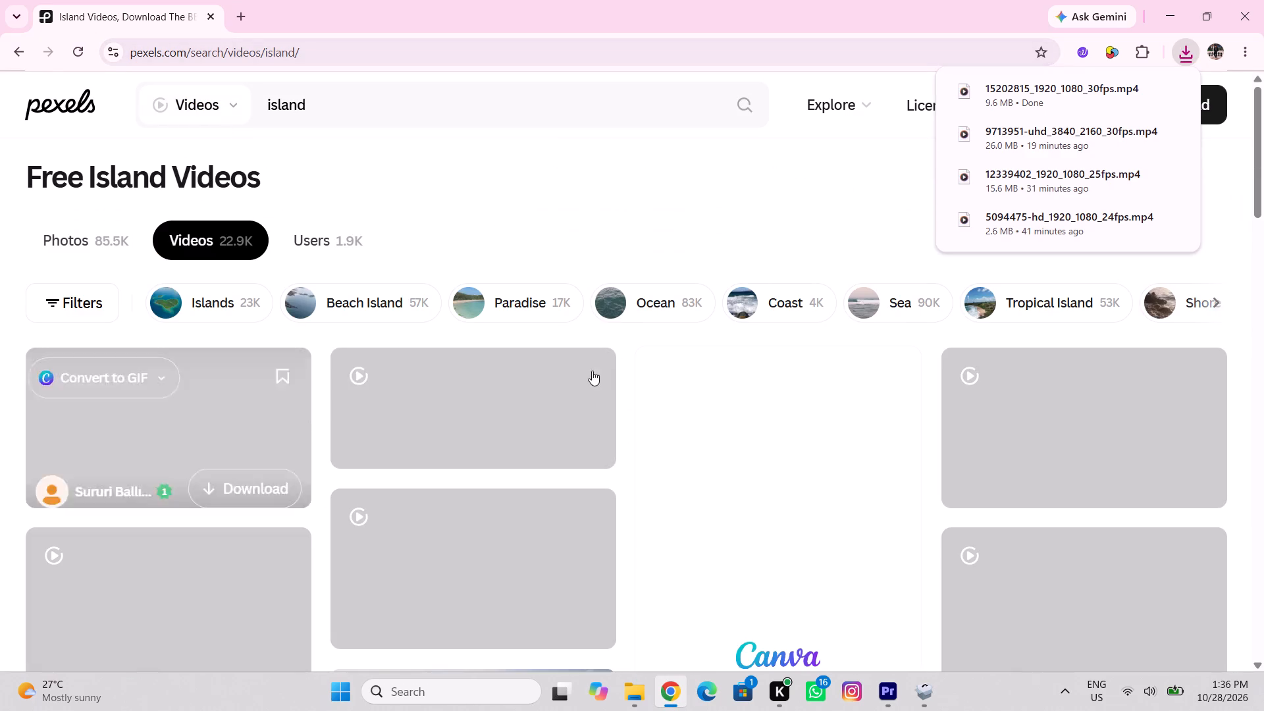
click(0, 457)
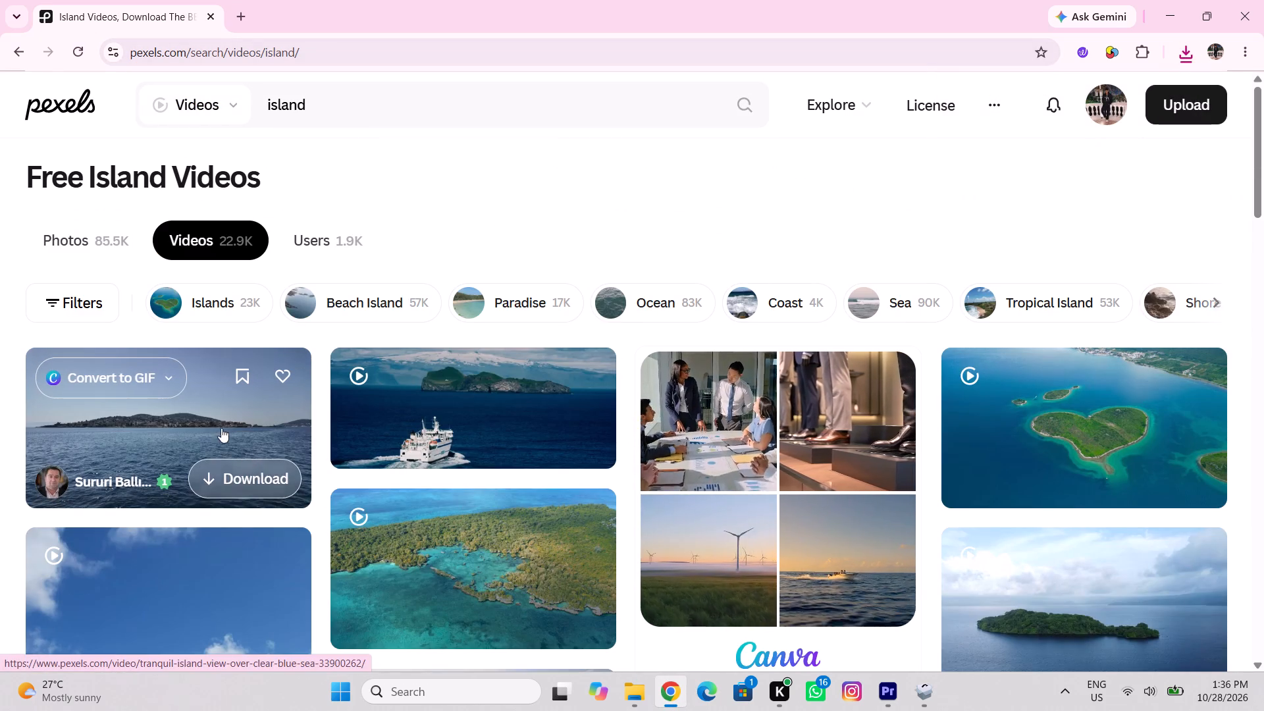
scroll(1040, 502, down, 3)
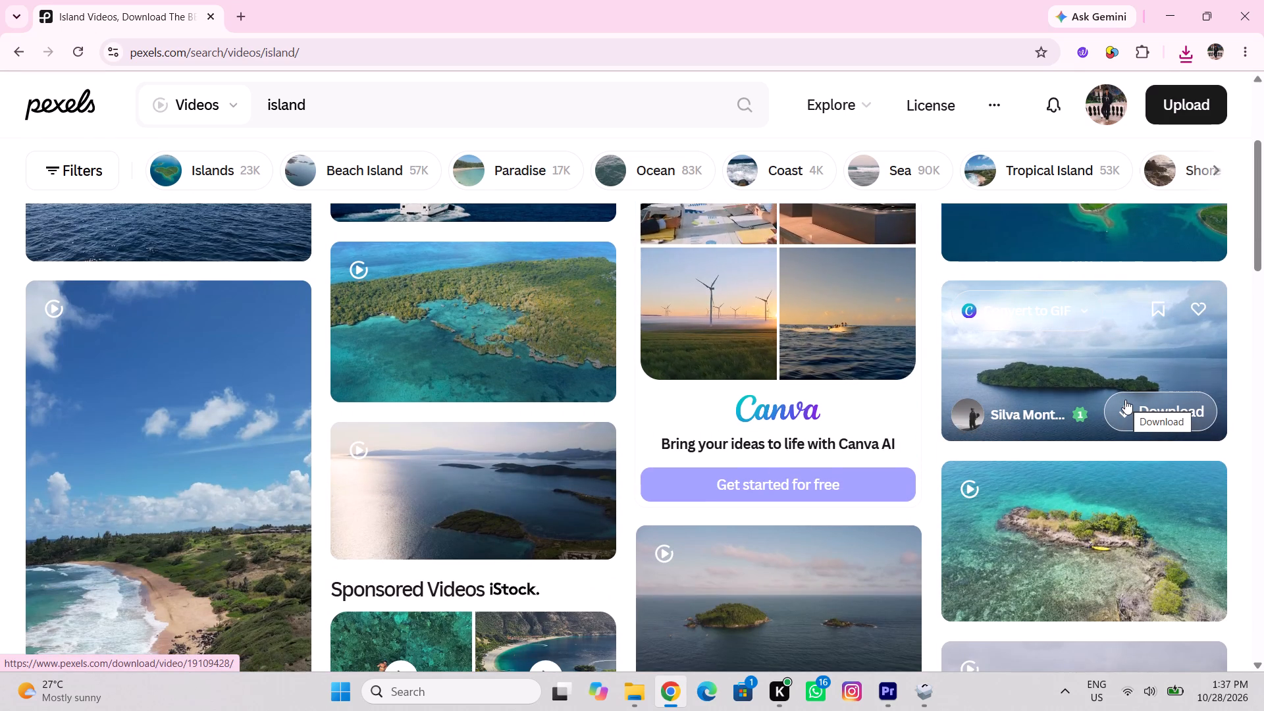
click(1125, 400)
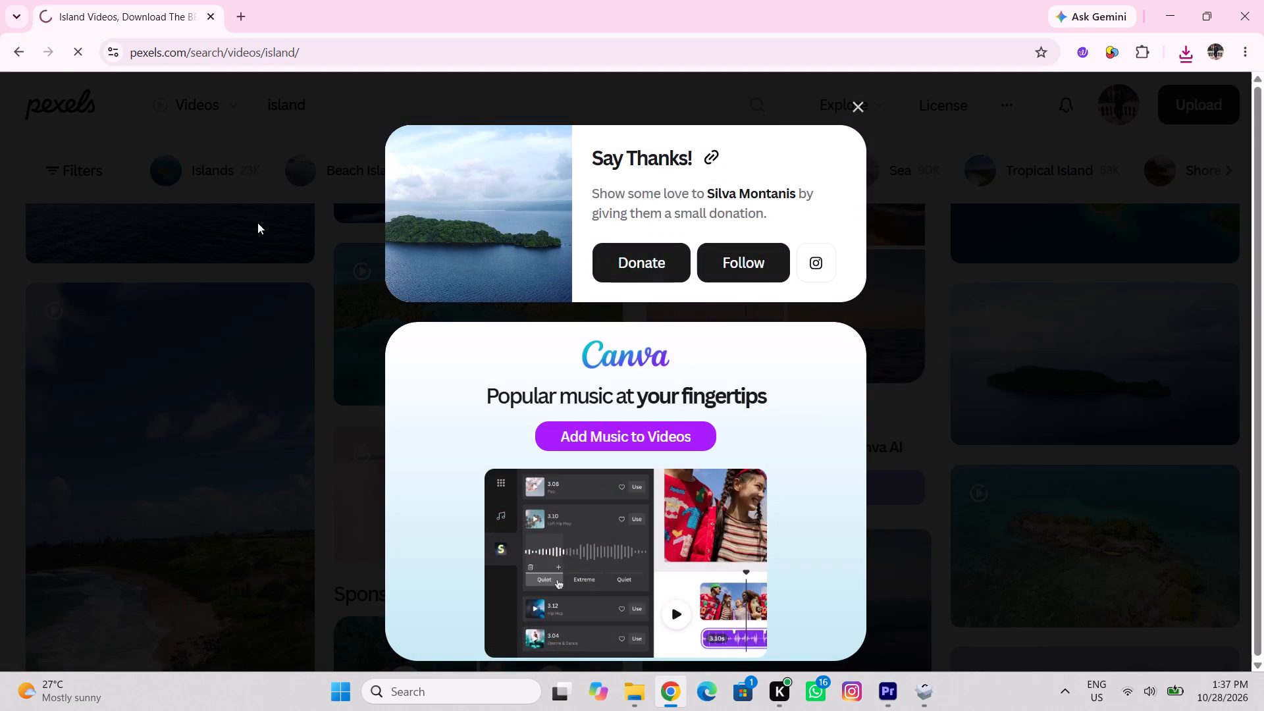
click(167, 199)
click(11, 47)
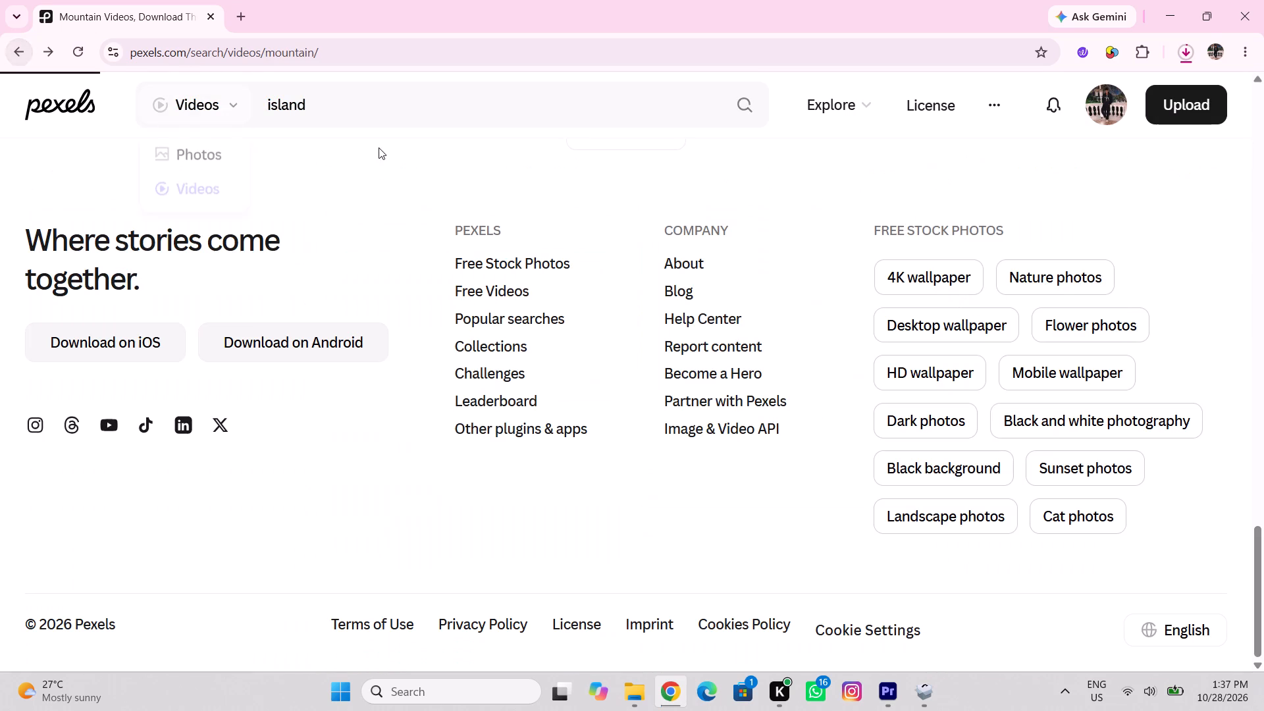
Search Pexels videos for "flower garden".
drag(365, 100, 108, 164)
text(flower)
key(space)
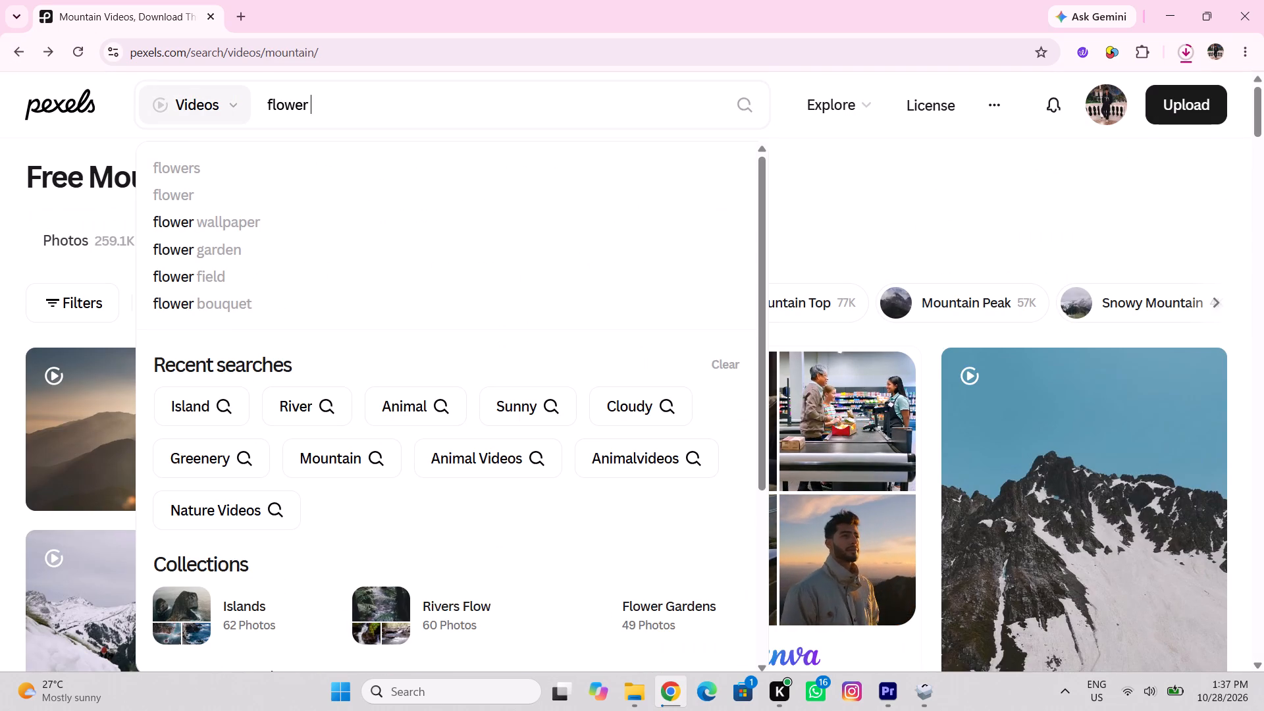
text(g)
key(a)
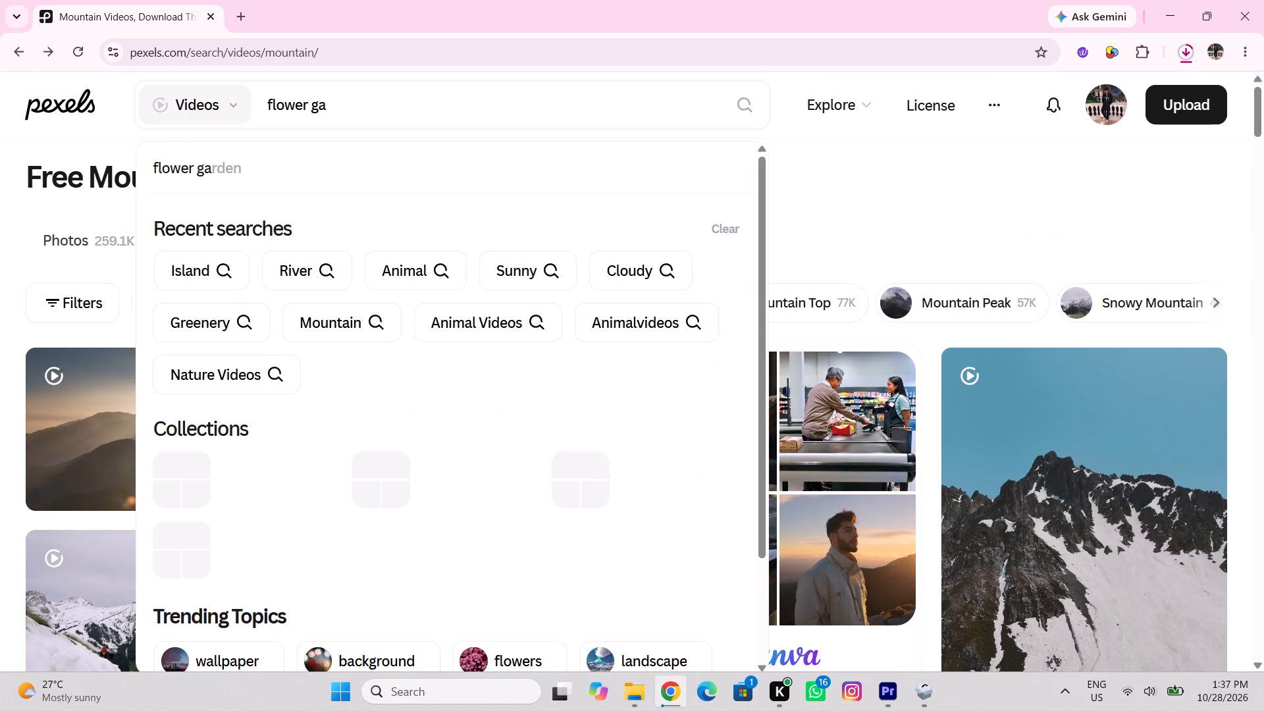
click(264, 167)
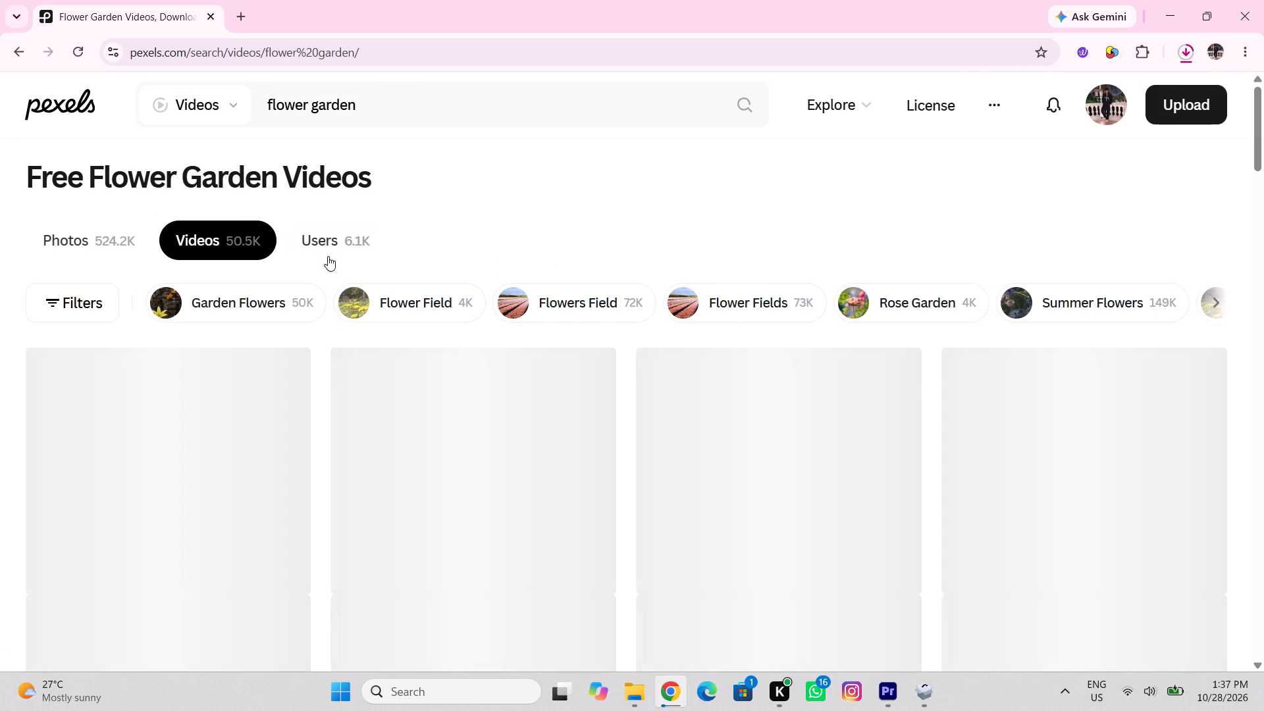
click(239, 335)
Look through the flower garden videos for a suitable flower landscape clip.
scroll(239, 335, down, 2)
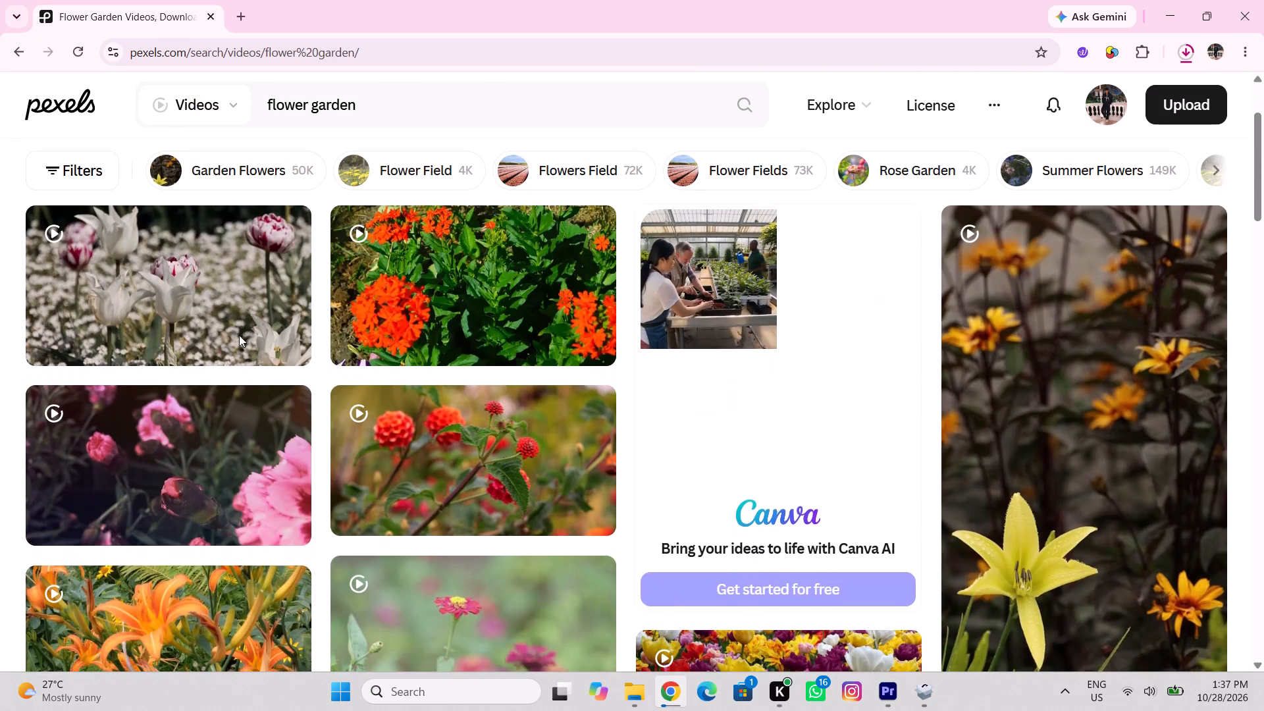
scroll(239, 335, down, 6)
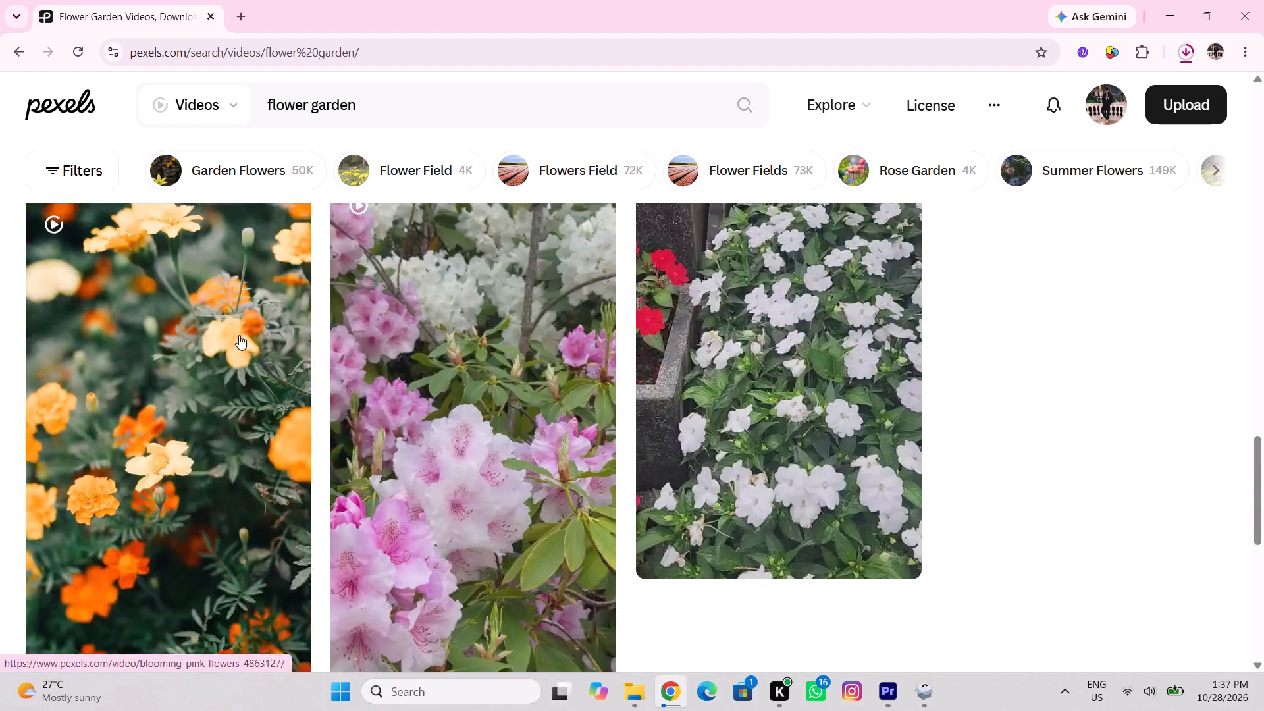
scroll(239, 335, right, 1)
scroll(239, 335, down, 1)
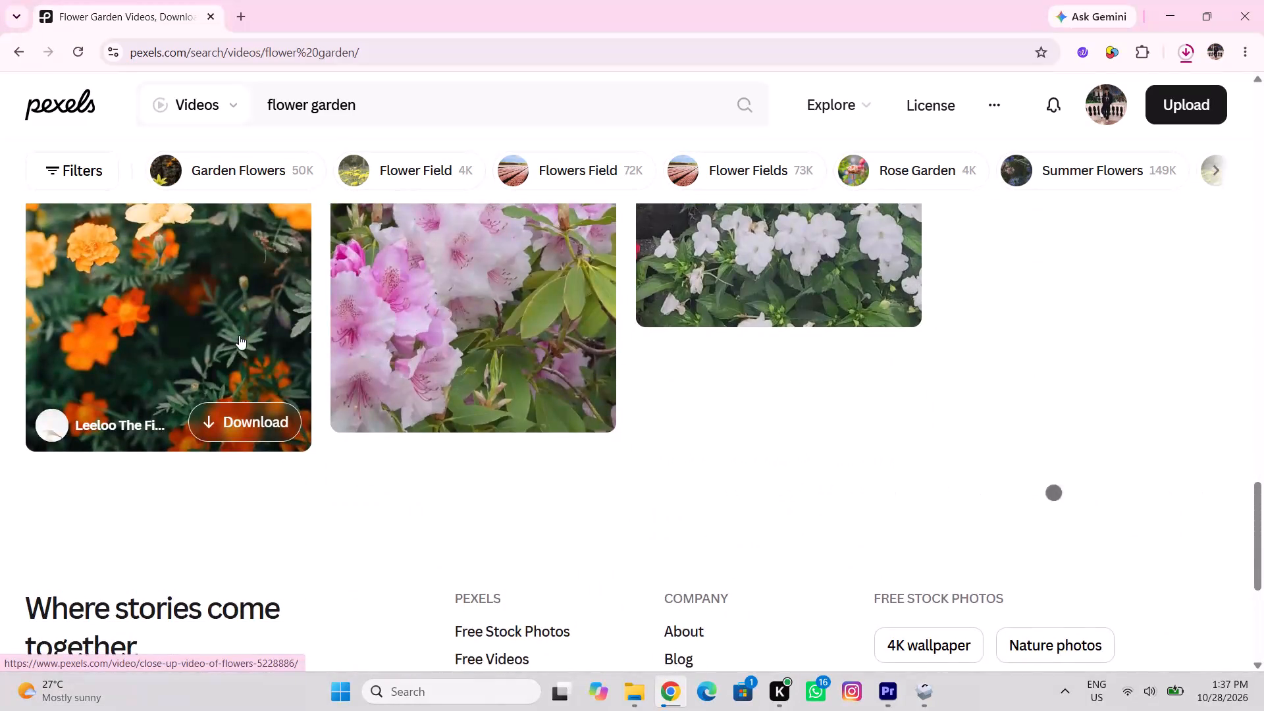
scroll(239, 335, down, 4)
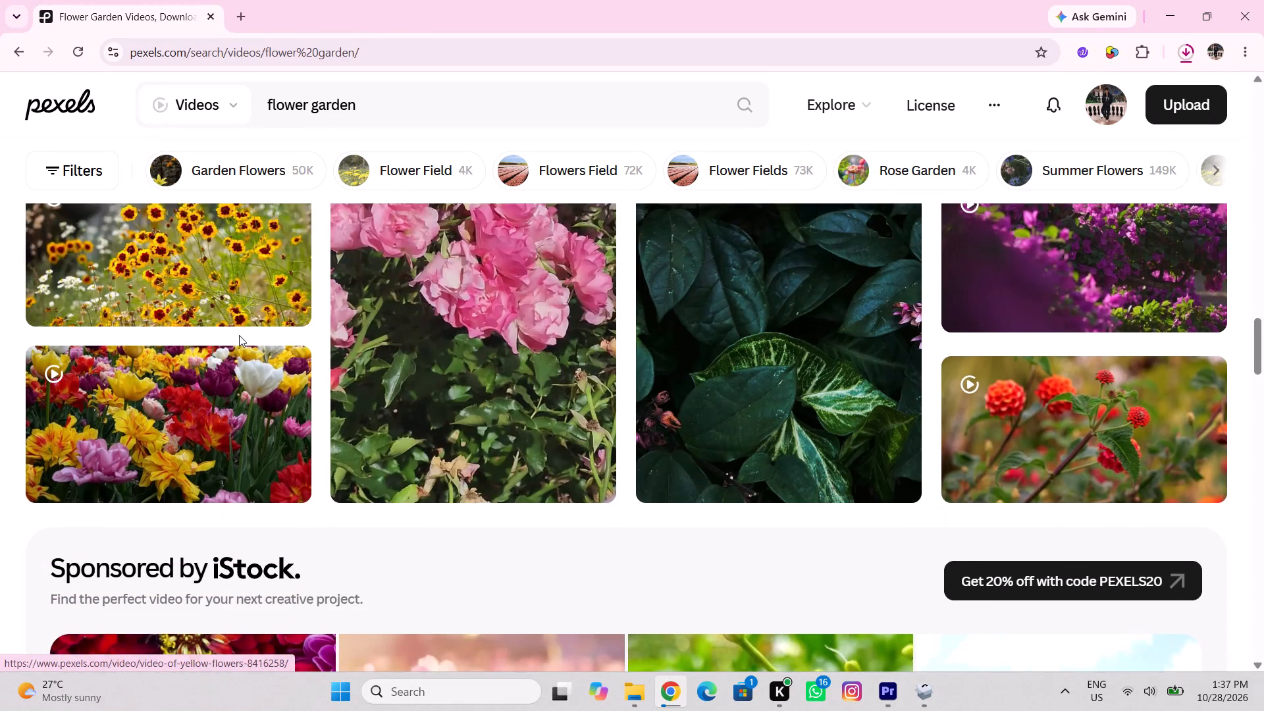
scroll(239, 335, down, 4)
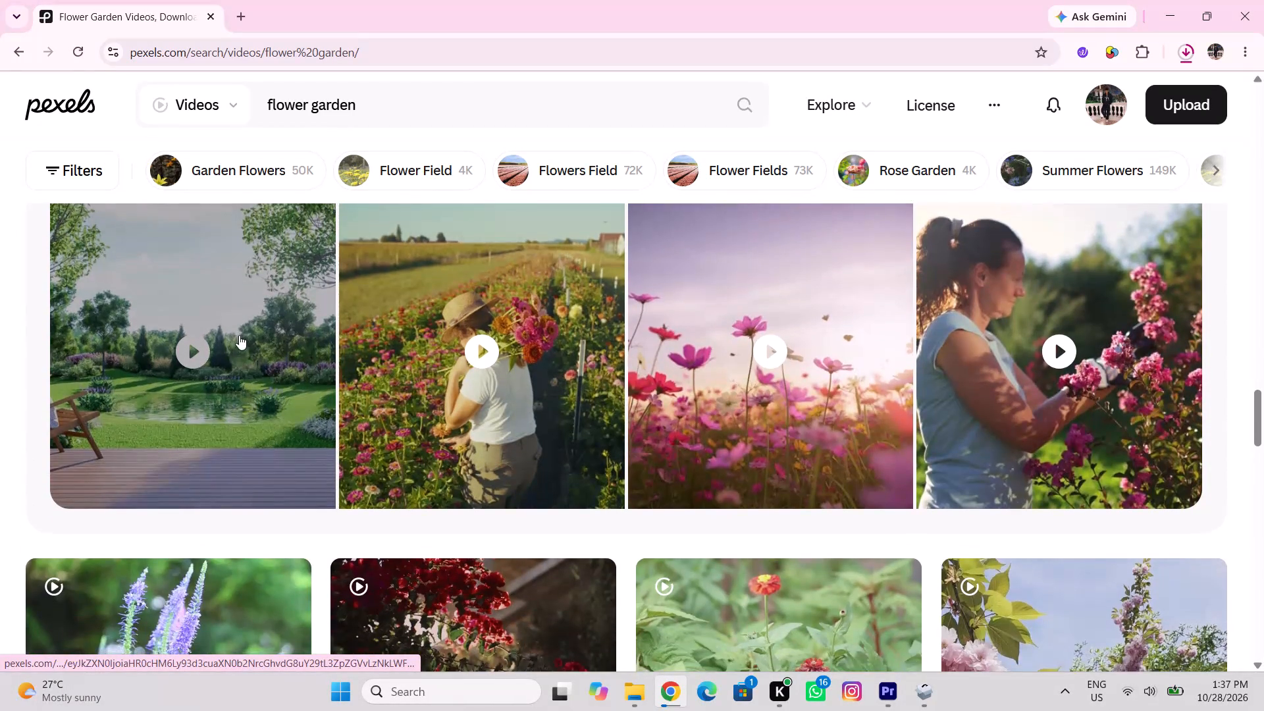
scroll(239, 335, down, 5)
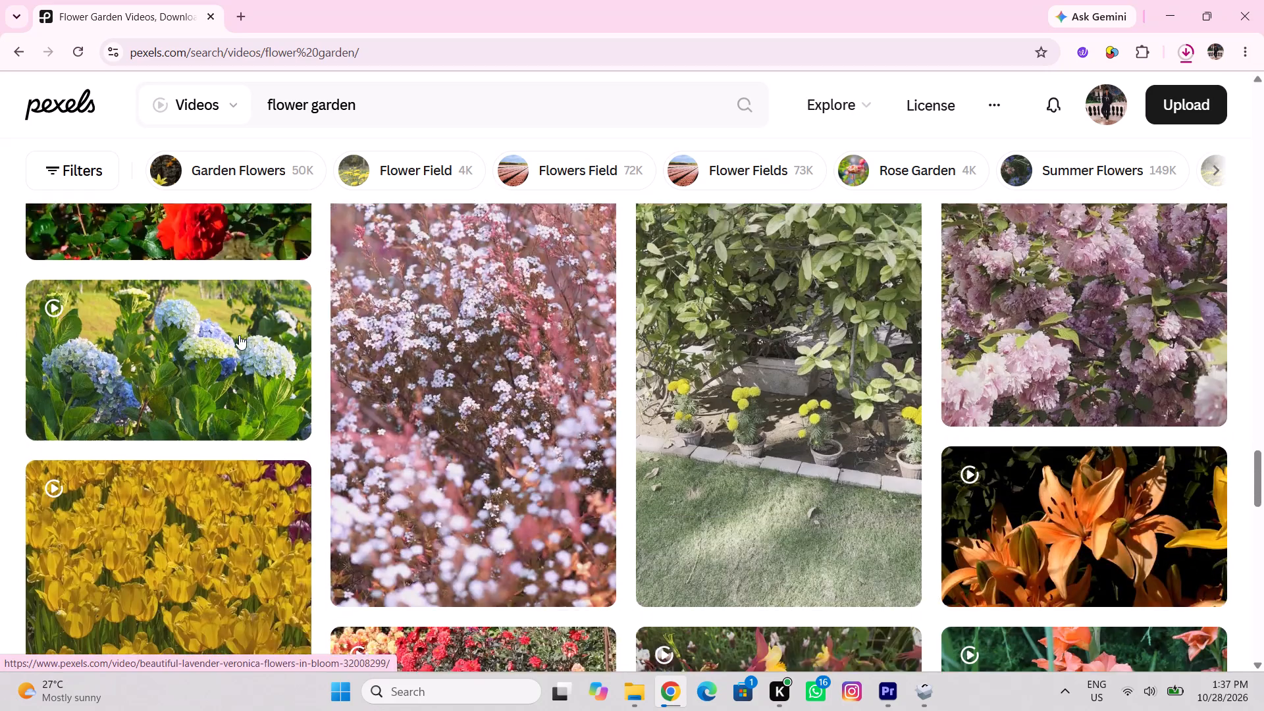
scroll(239, 335, down, 3)
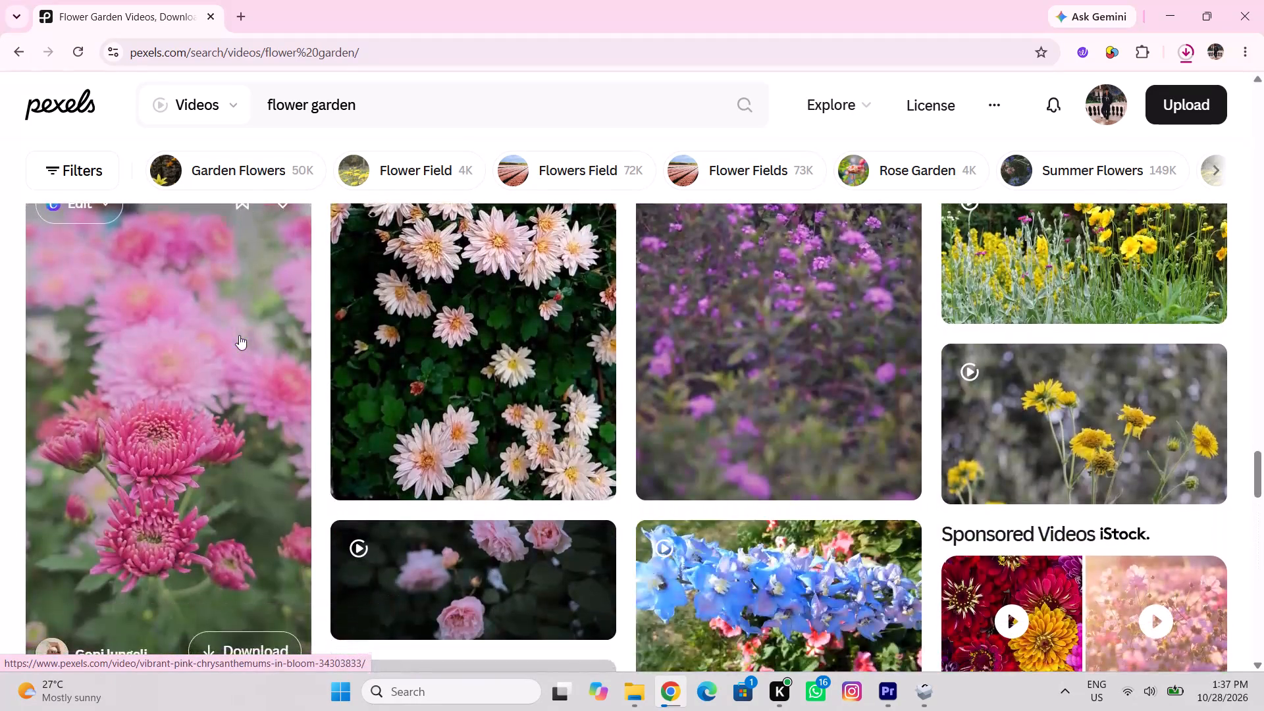
scroll(239, 335, down, 4)
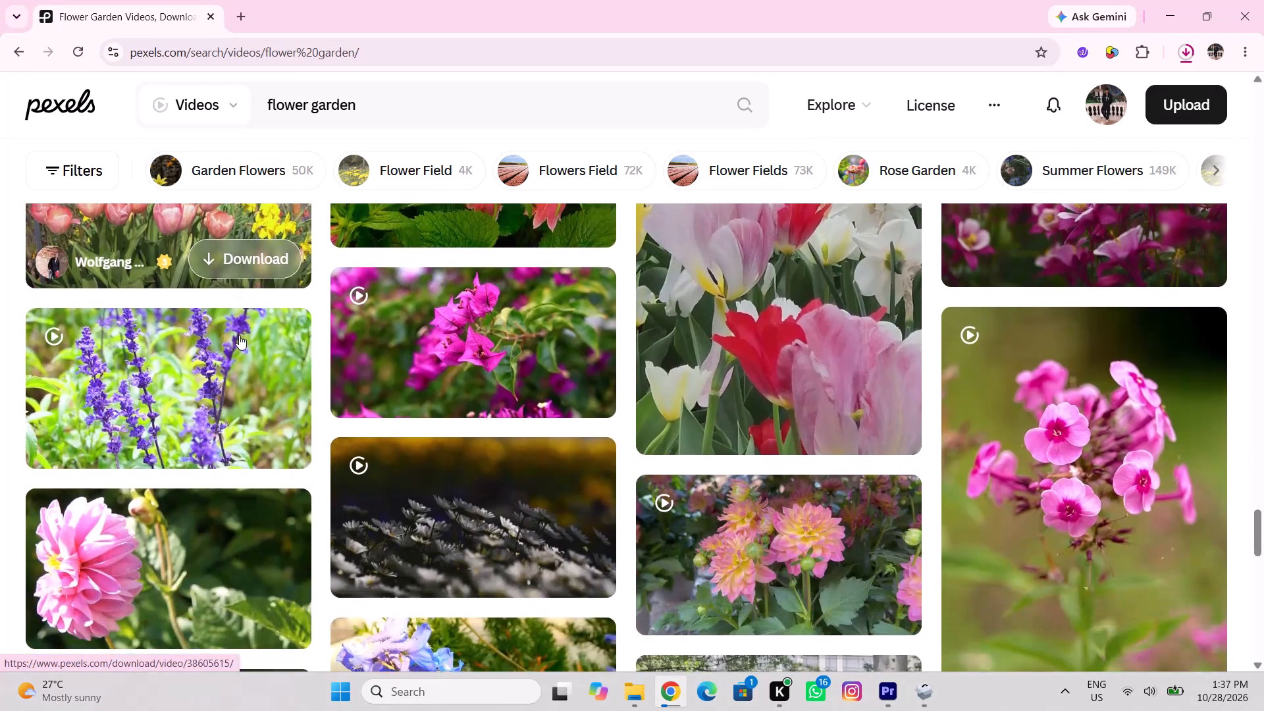
scroll(239, 335, down, 1)
Refine the Pexels video search to "flower garden vally".
click(361, 92)
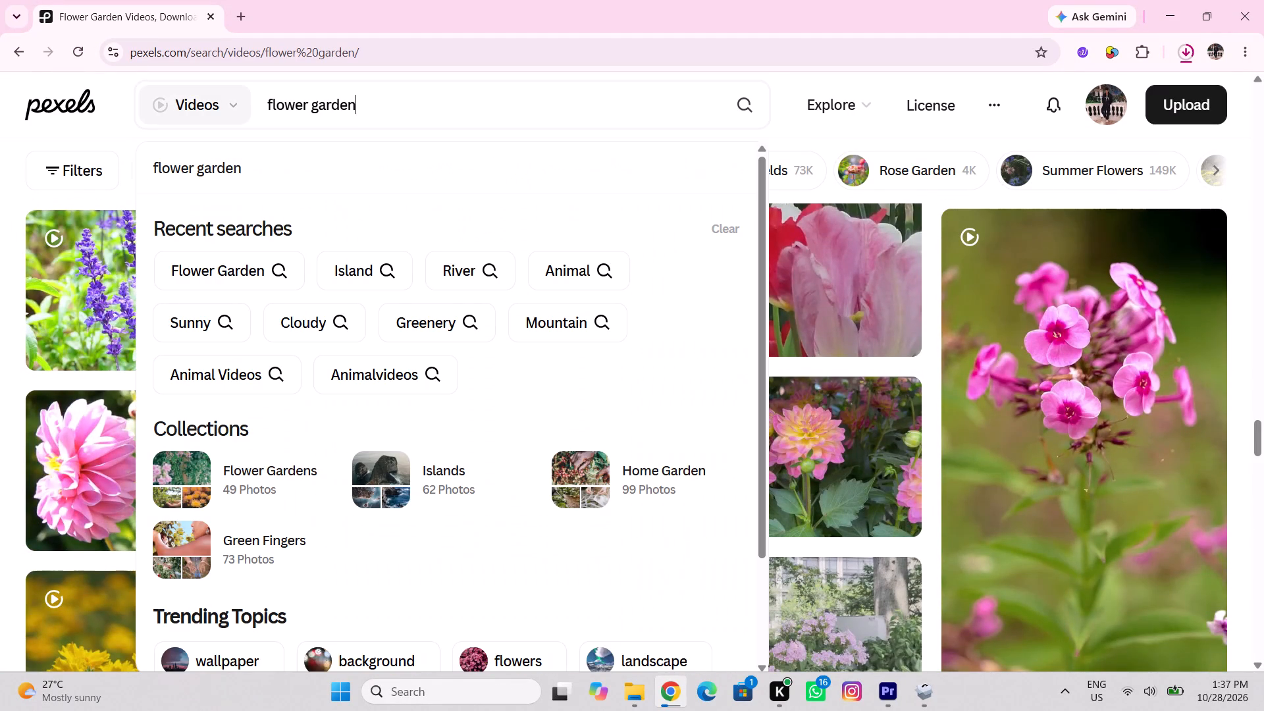
key(space)
text(v)
key(a)
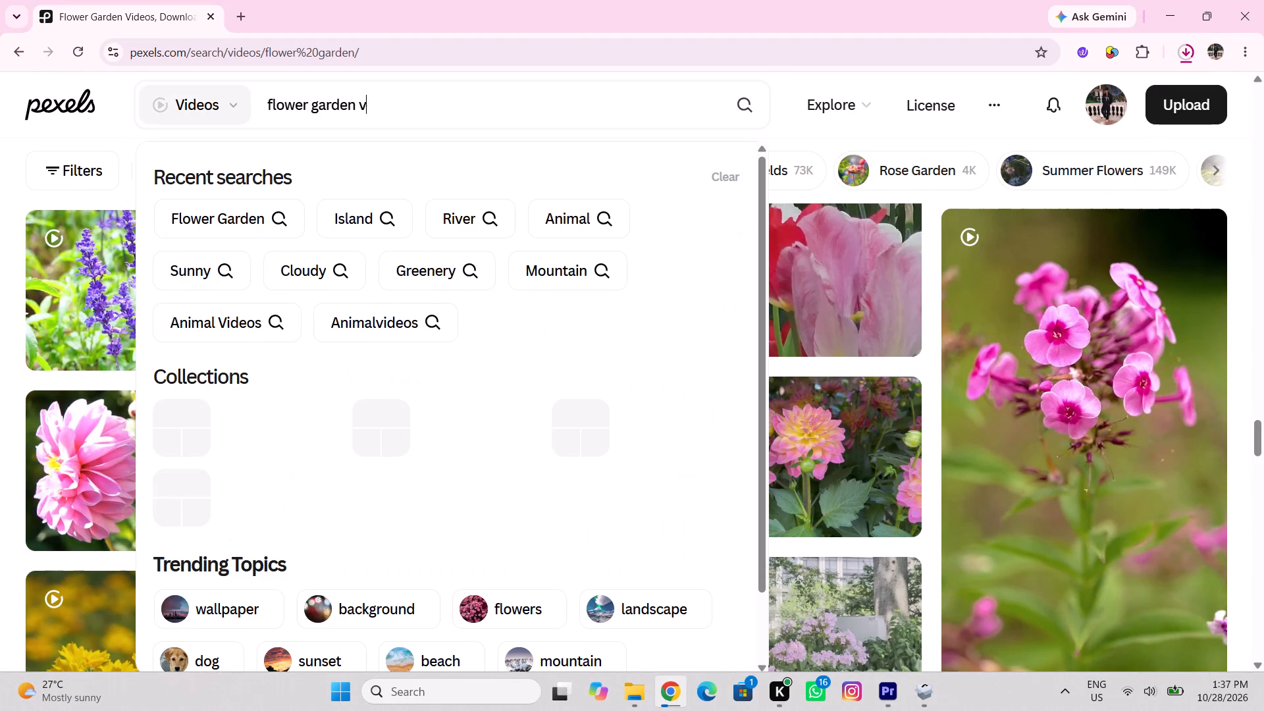
text(lly)
key(Return)
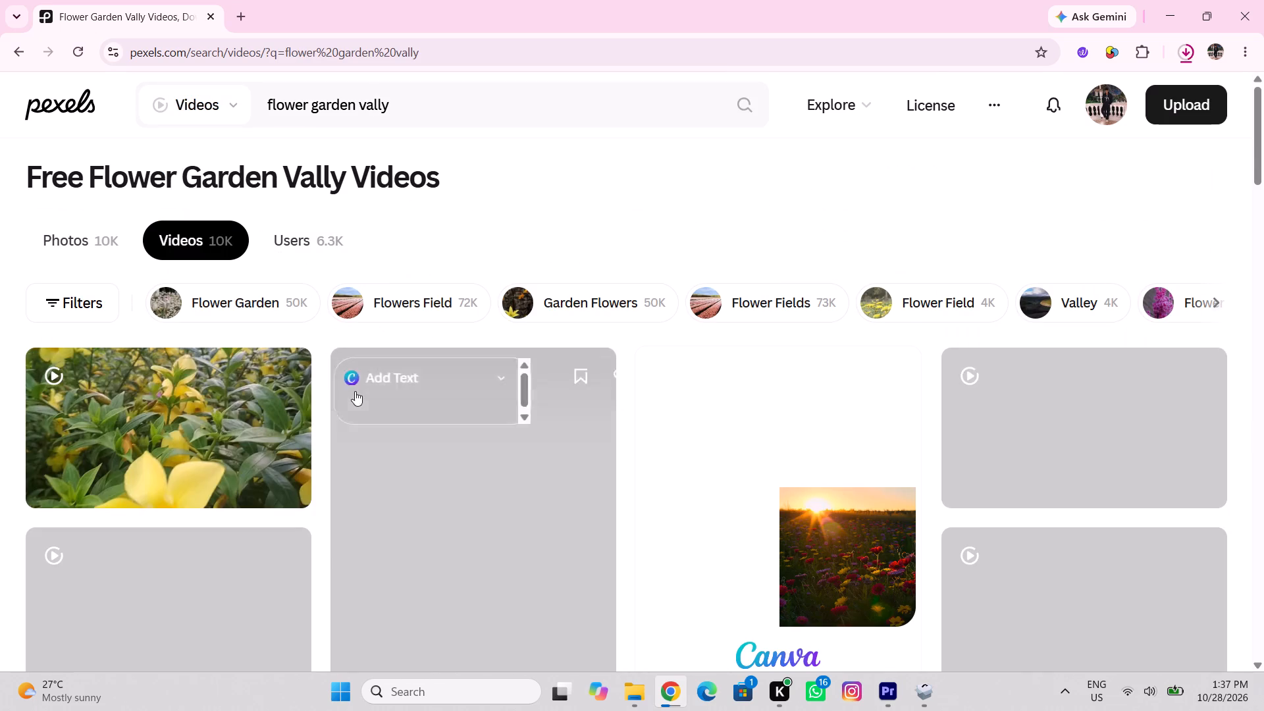
Look through the "flower garden vally" videos for a wide clip of a flower-filled landscape.
scroll(271, 403, down, 4)
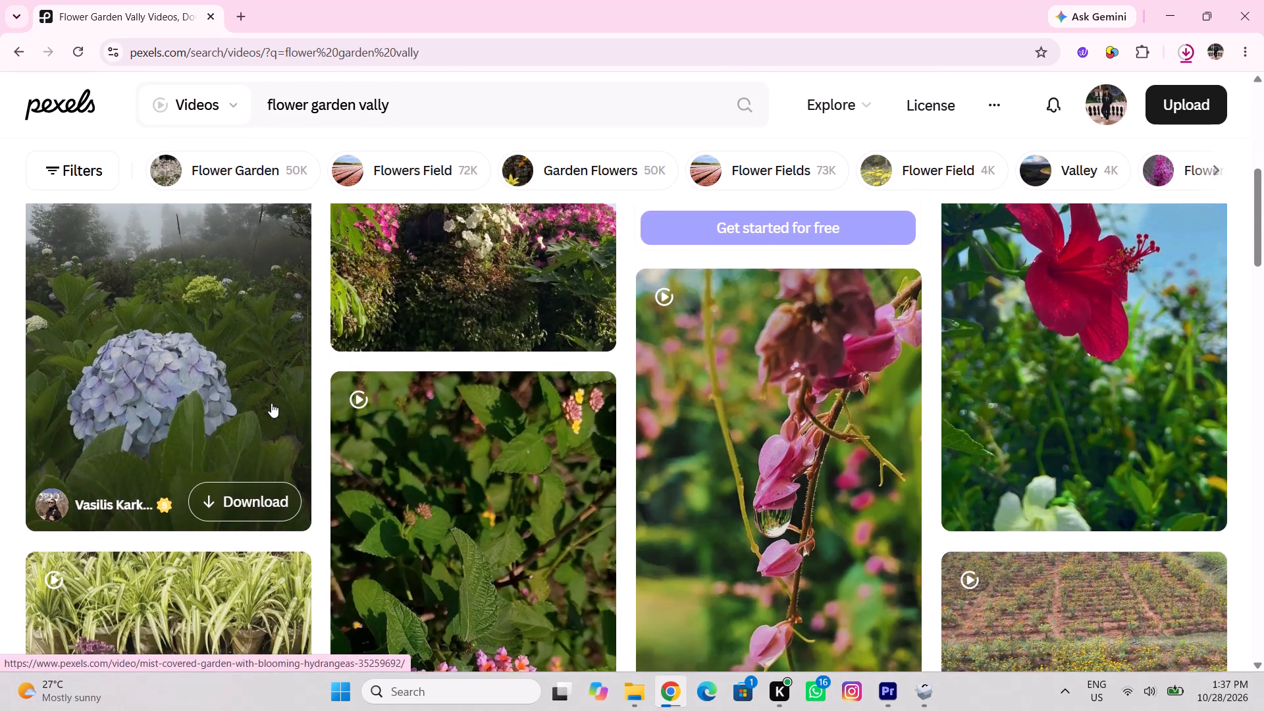
scroll(271, 403, down, 5)
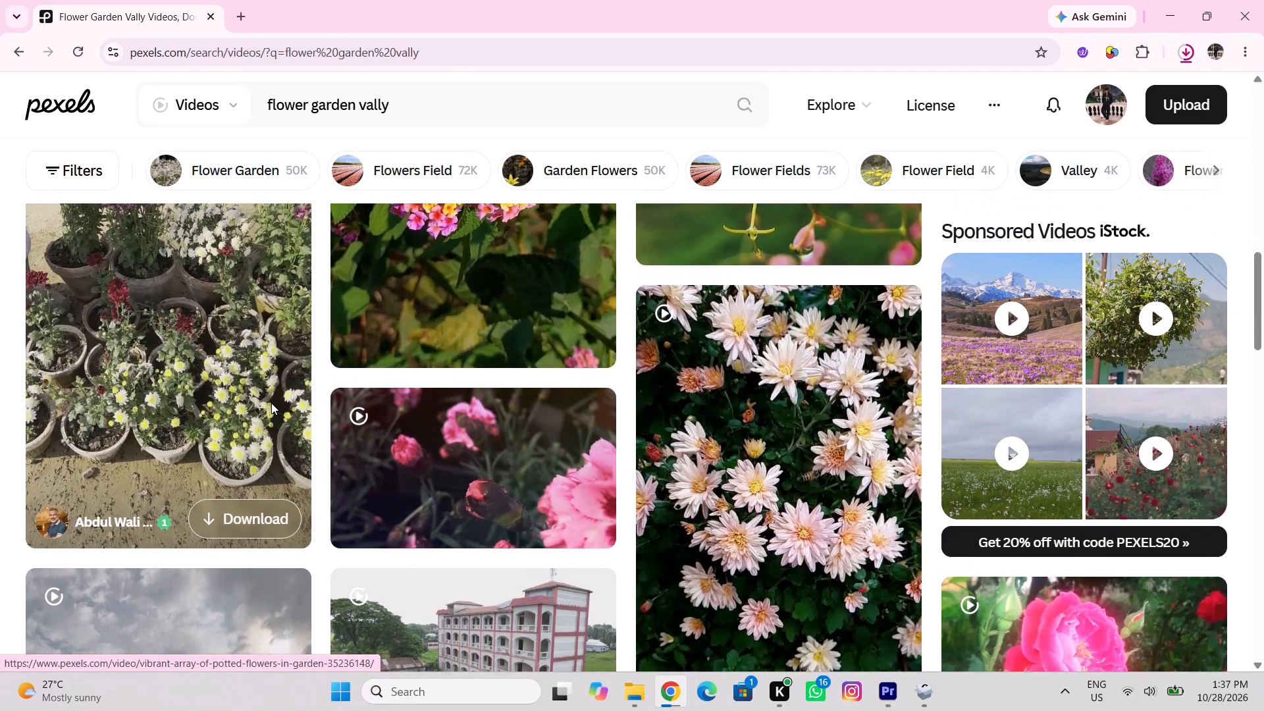
scroll(271, 403, down, 6)
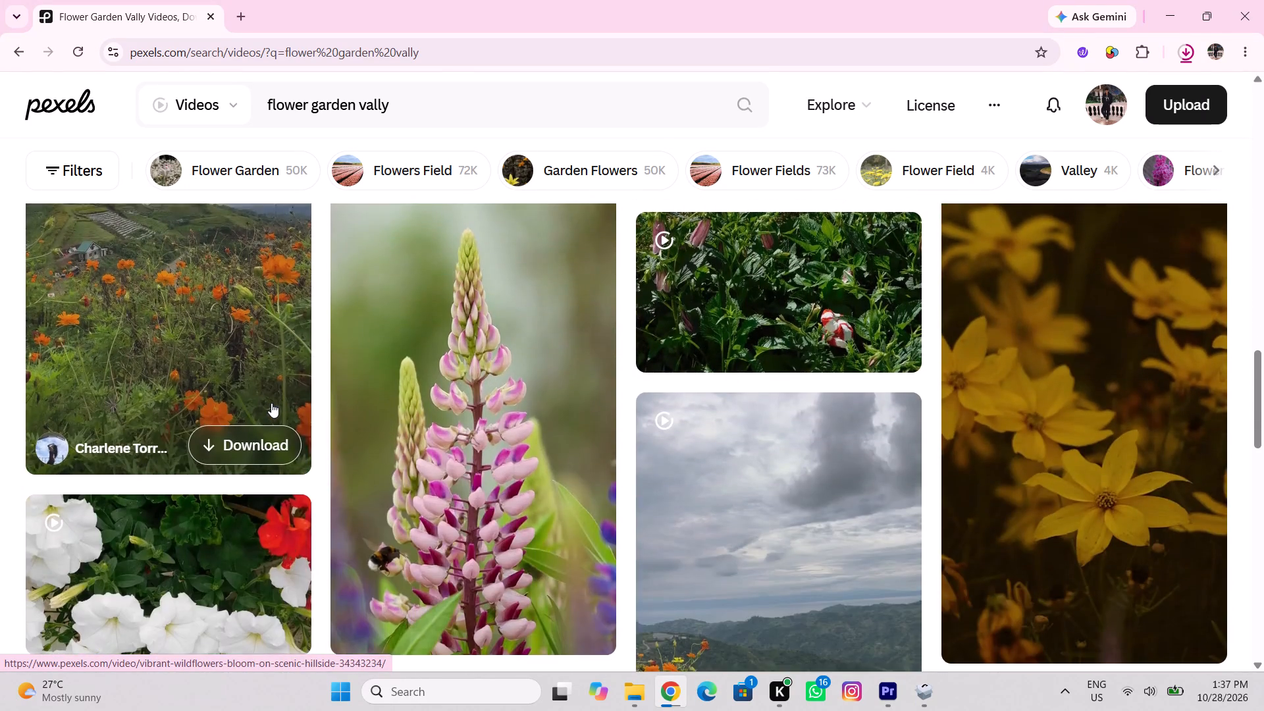
scroll(271, 403, down, 7)
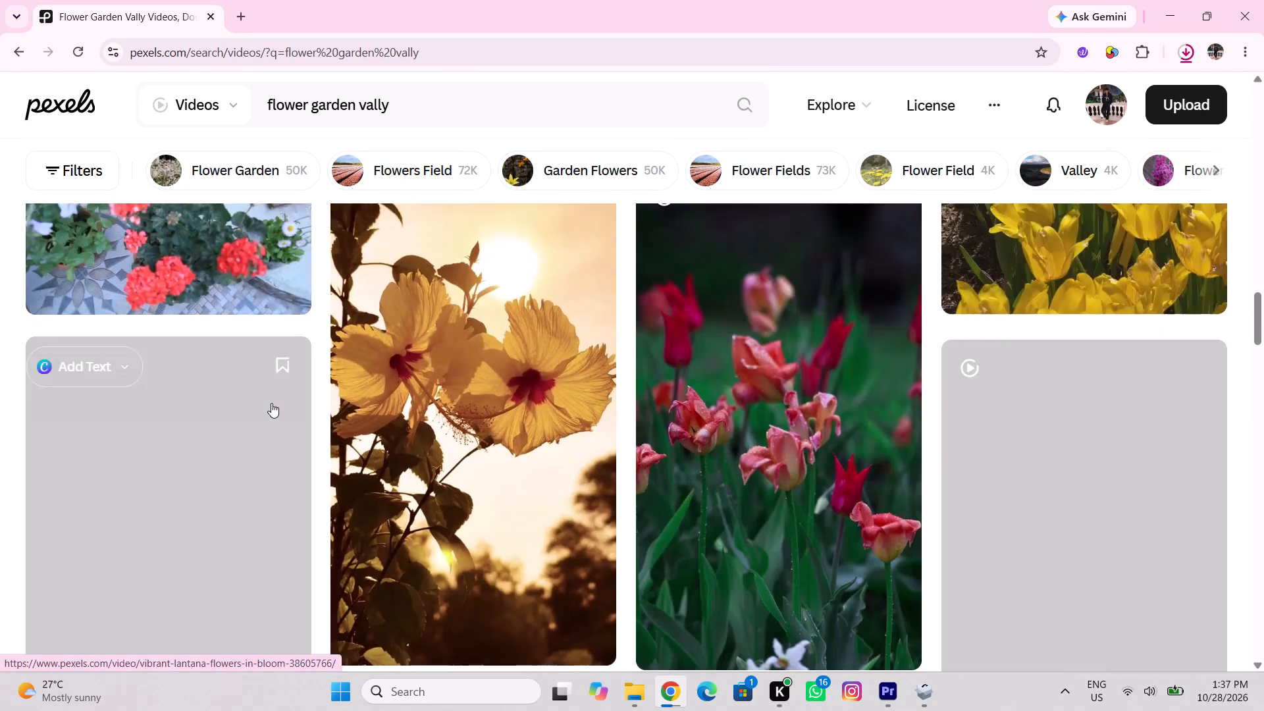
scroll(271, 403, down, 7)
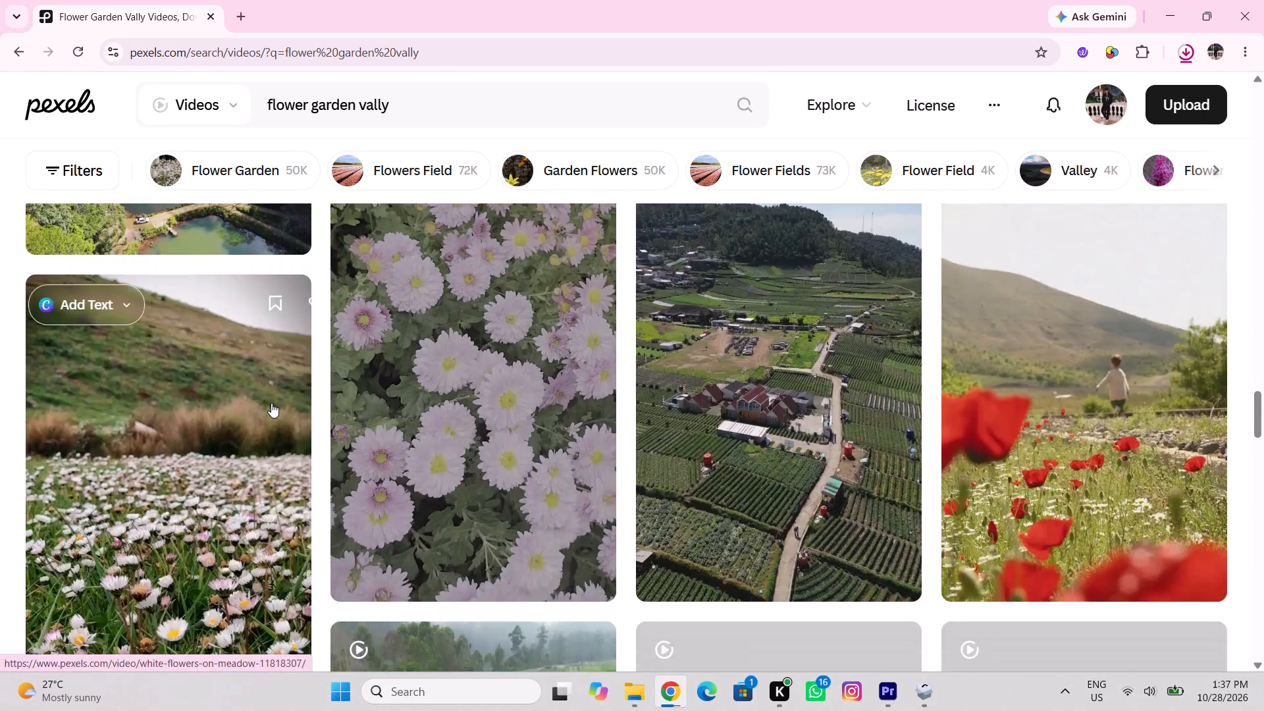
scroll(271, 403, down, 2)
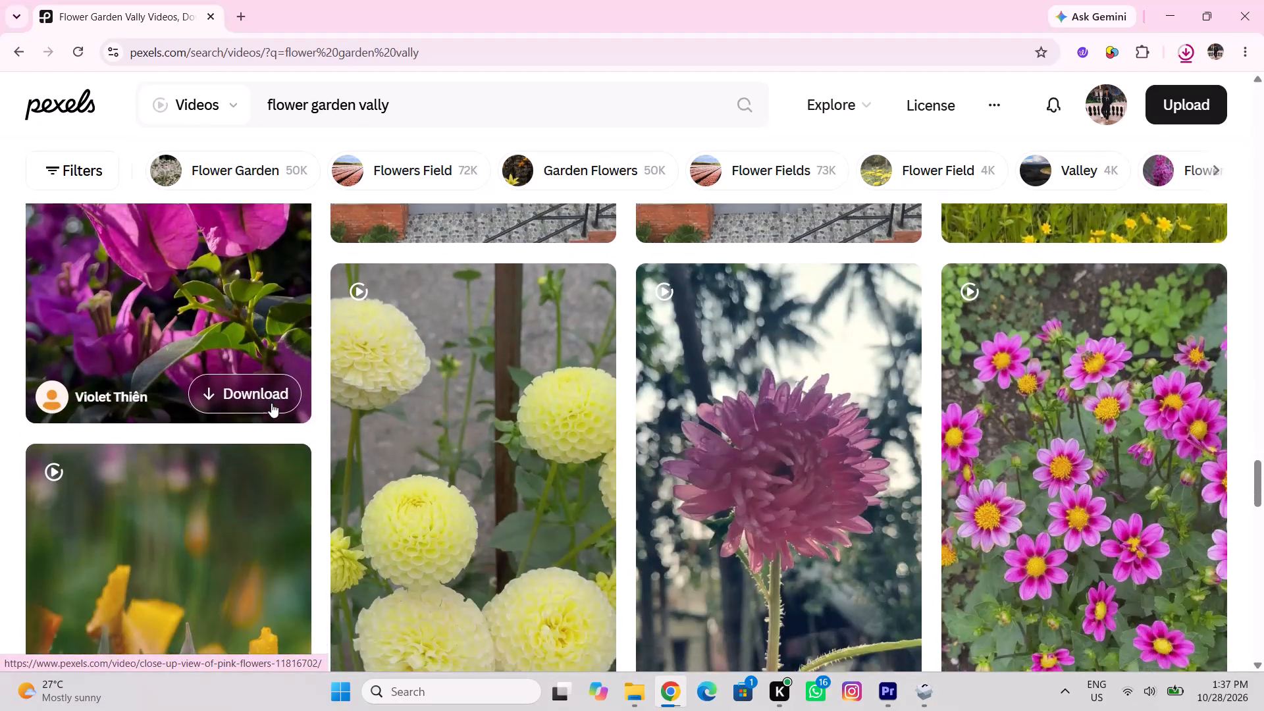
scroll(271, 403, down, 3)
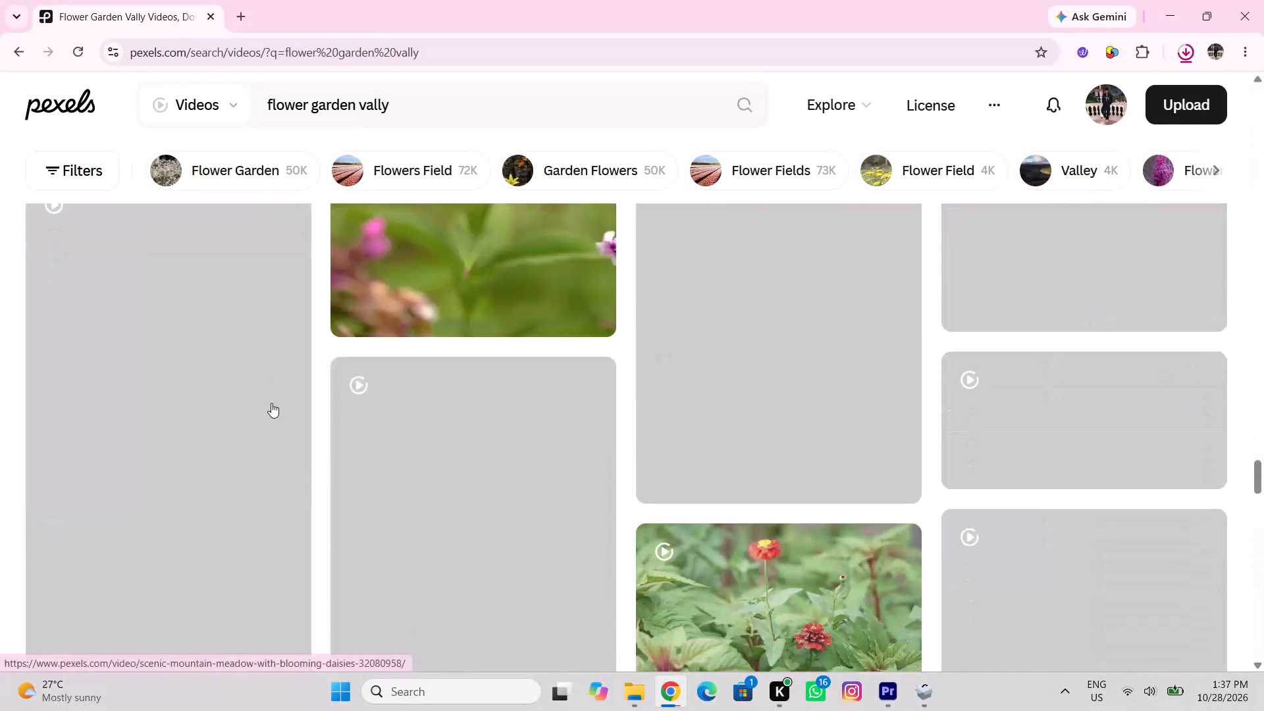
scroll(271, 403, down, 1)
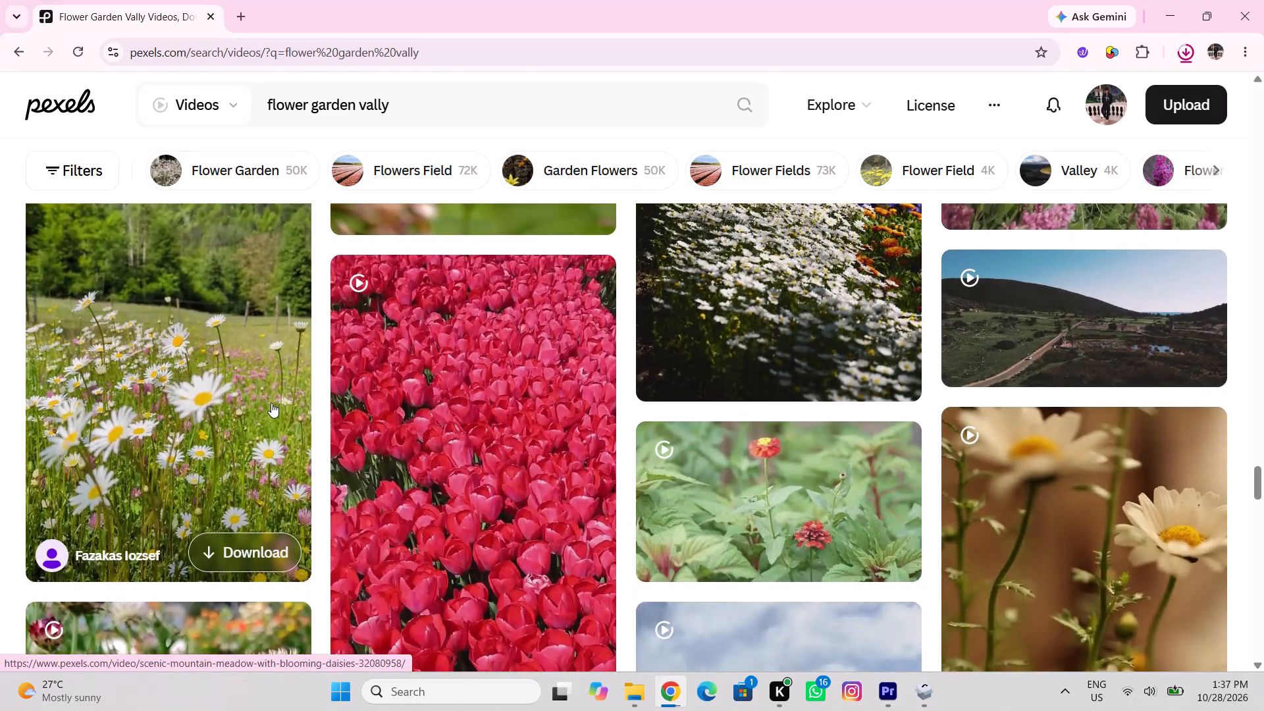
scroll(271, 403, down, 3)
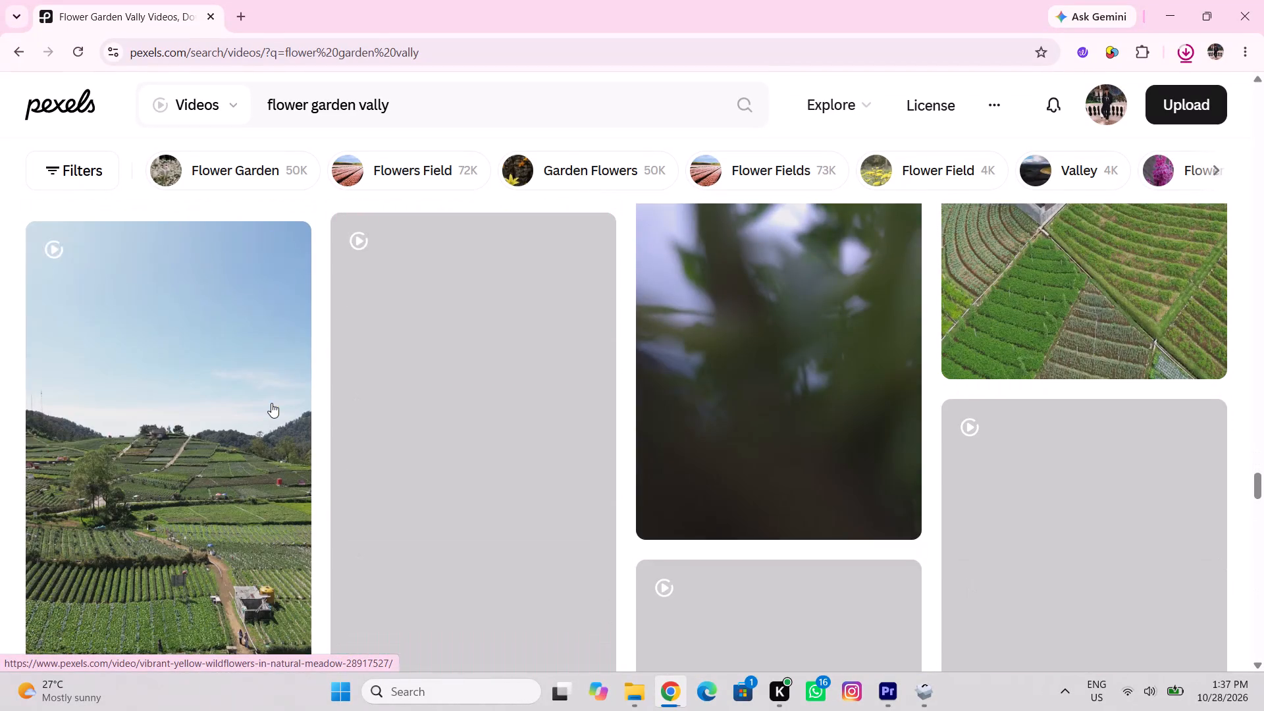
scroll(271, 403, down, 3)
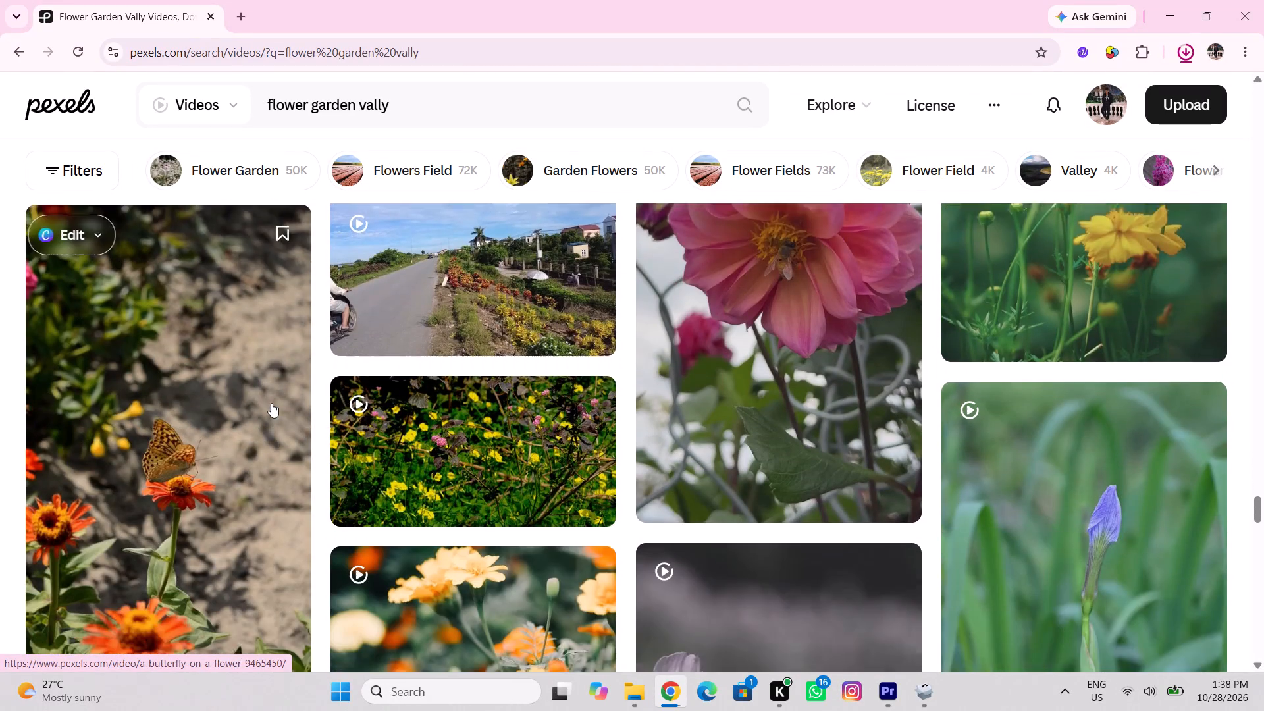
scroll(271, 403, down, 2)
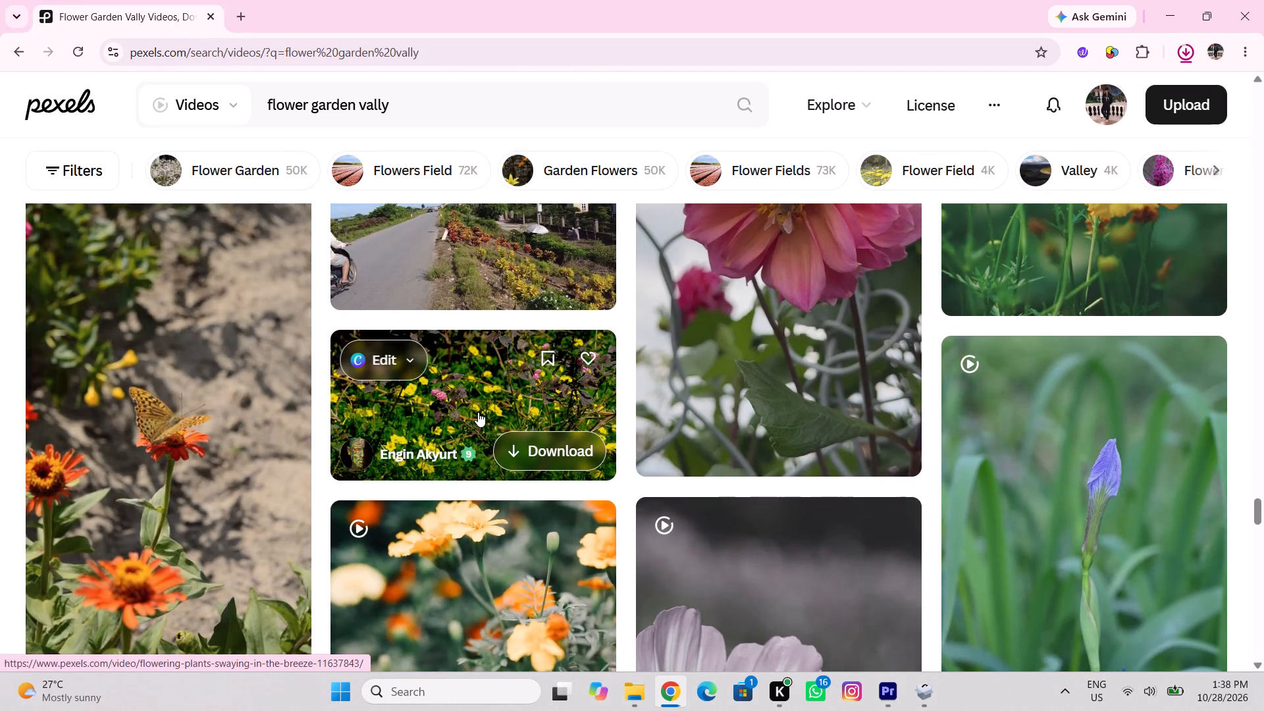
scroll(478, 412, down, 4)
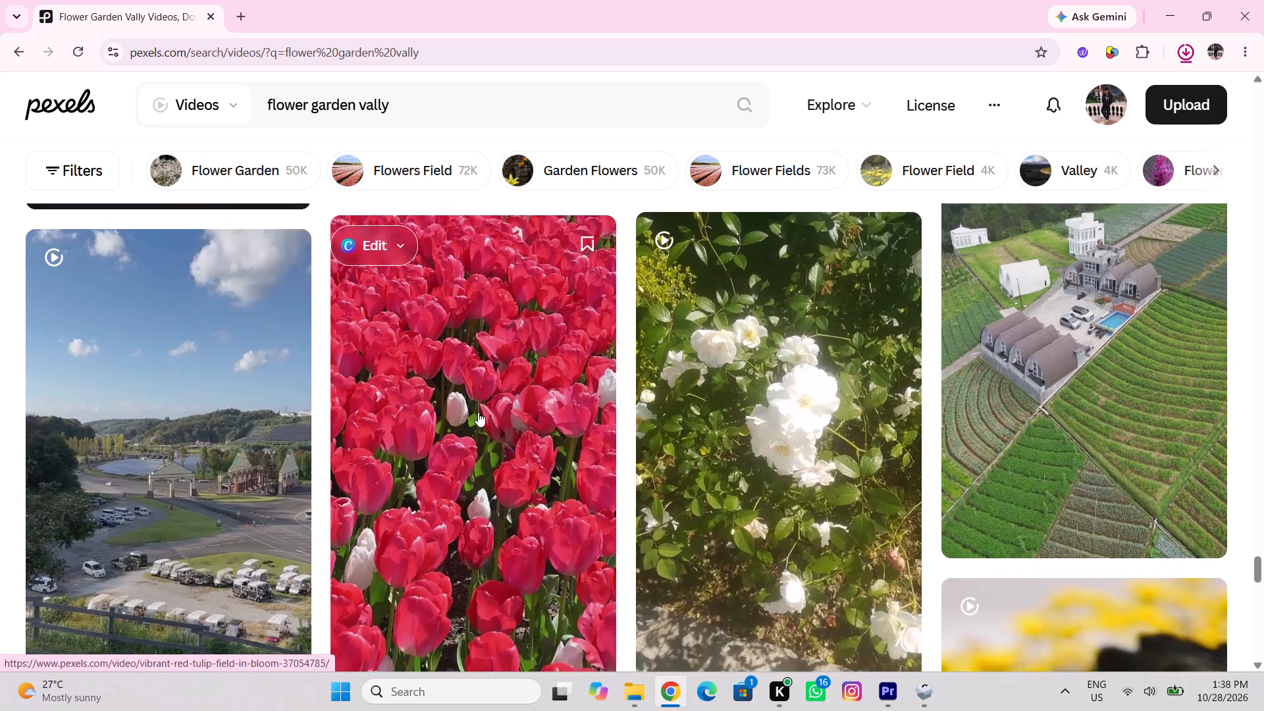
scroll(478, 412, down, 3)
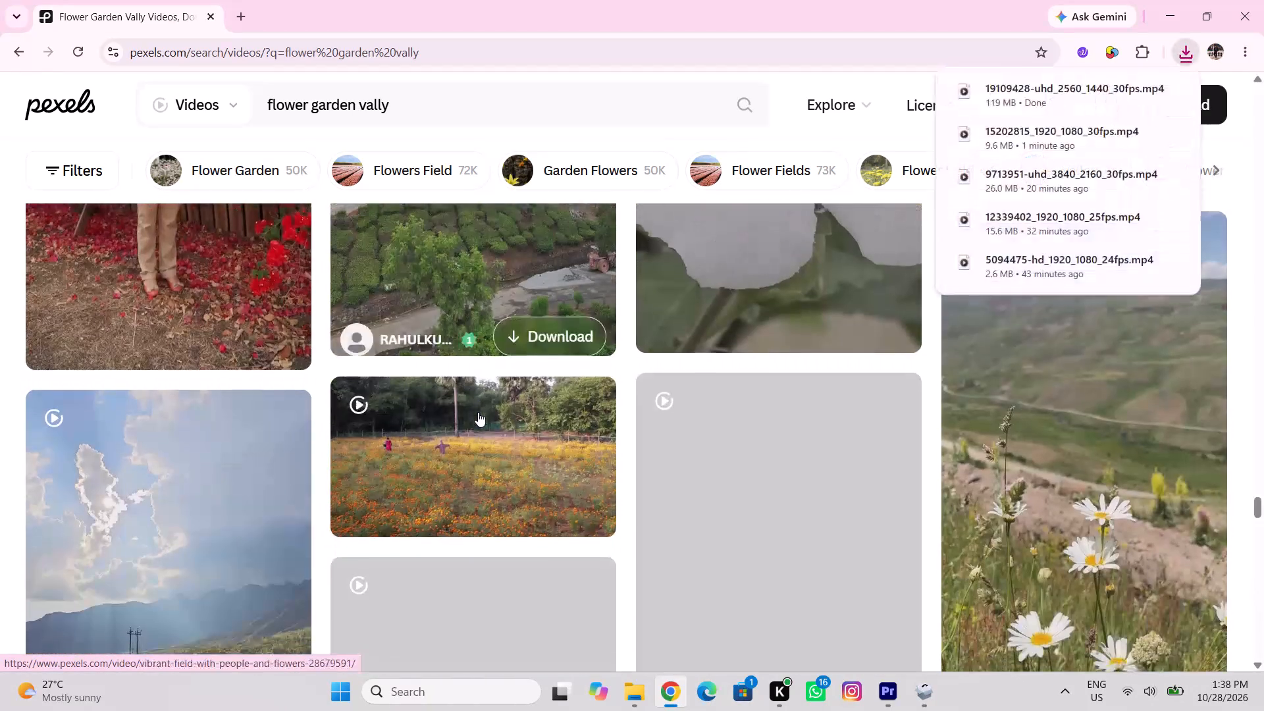
scroll(458, 469, down, 1)
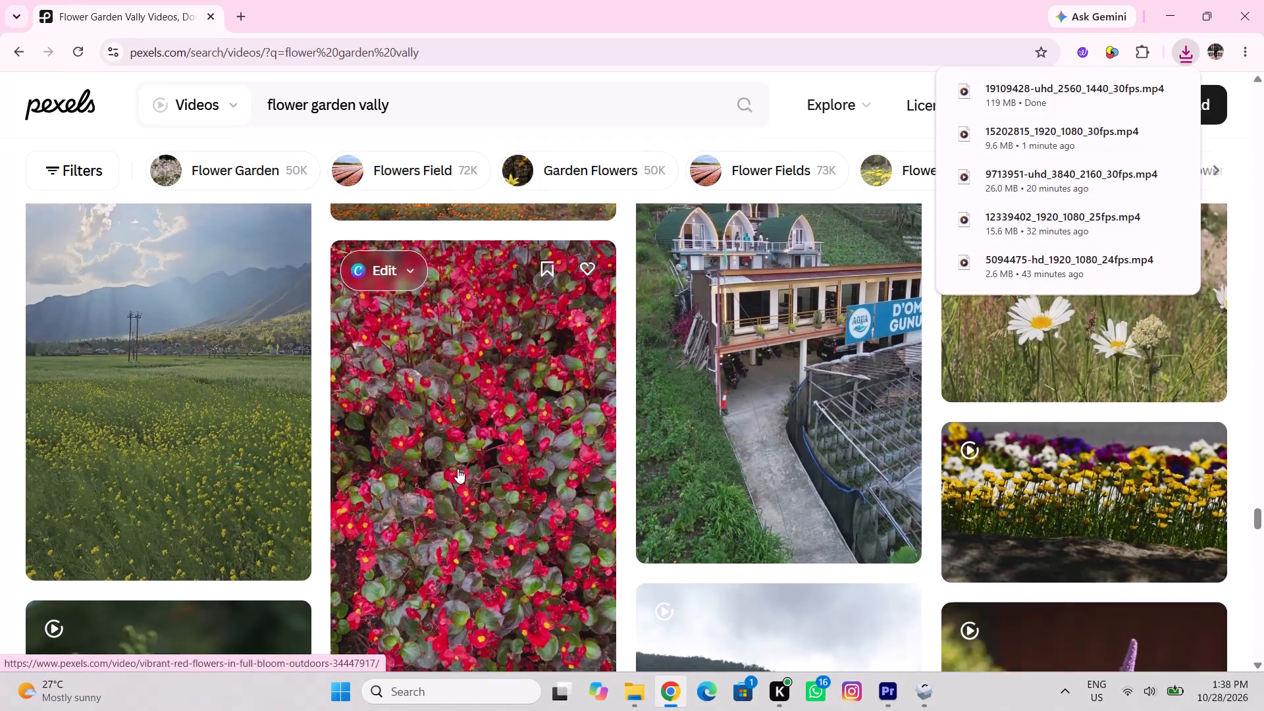
scroll(294, 460, down, 2)
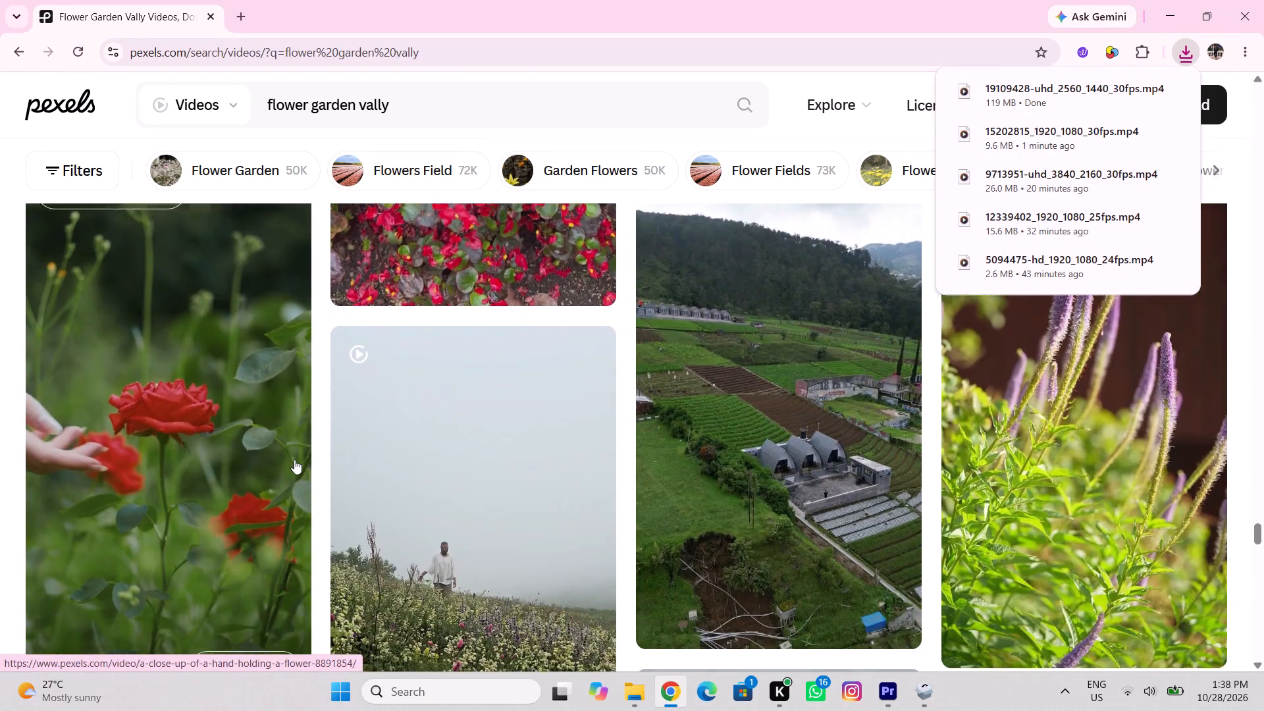
scroll(294, 460, down, 2)
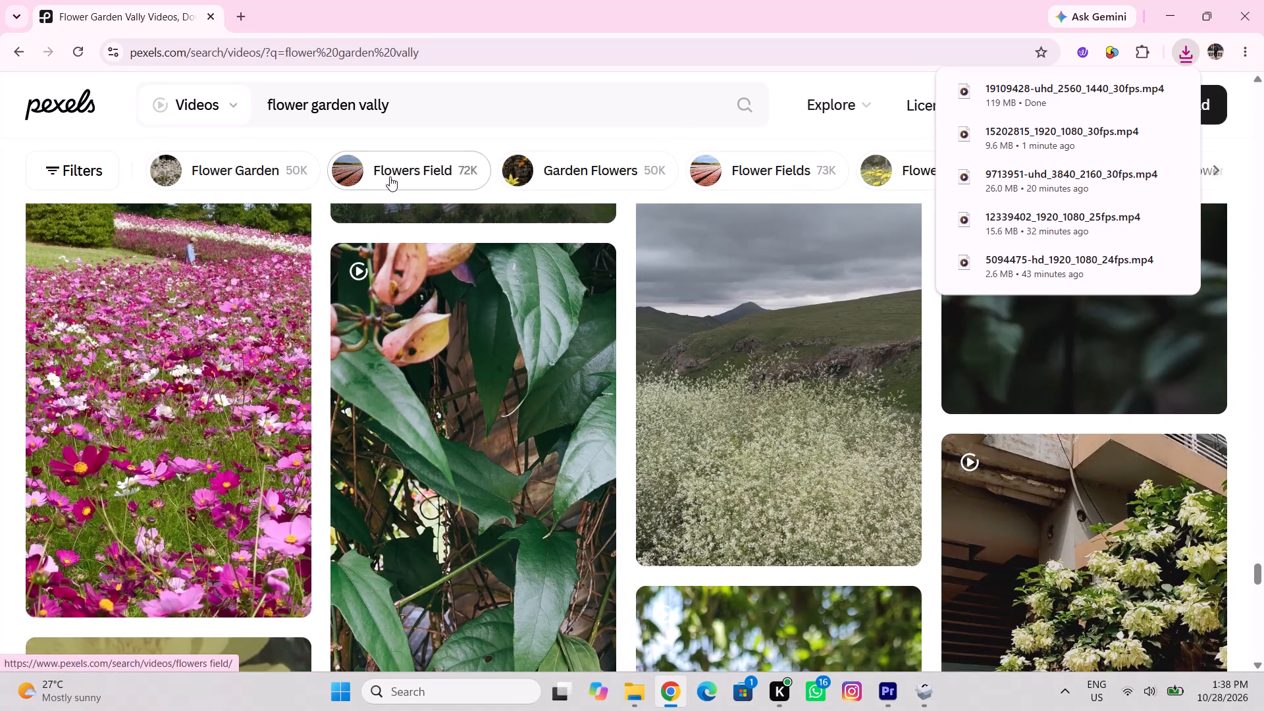
Shorten the Pexels video search to "flower vally" and run it.
click(355, 102)
key(BackSpace)
key(BackSpace)
key(BackSpace)
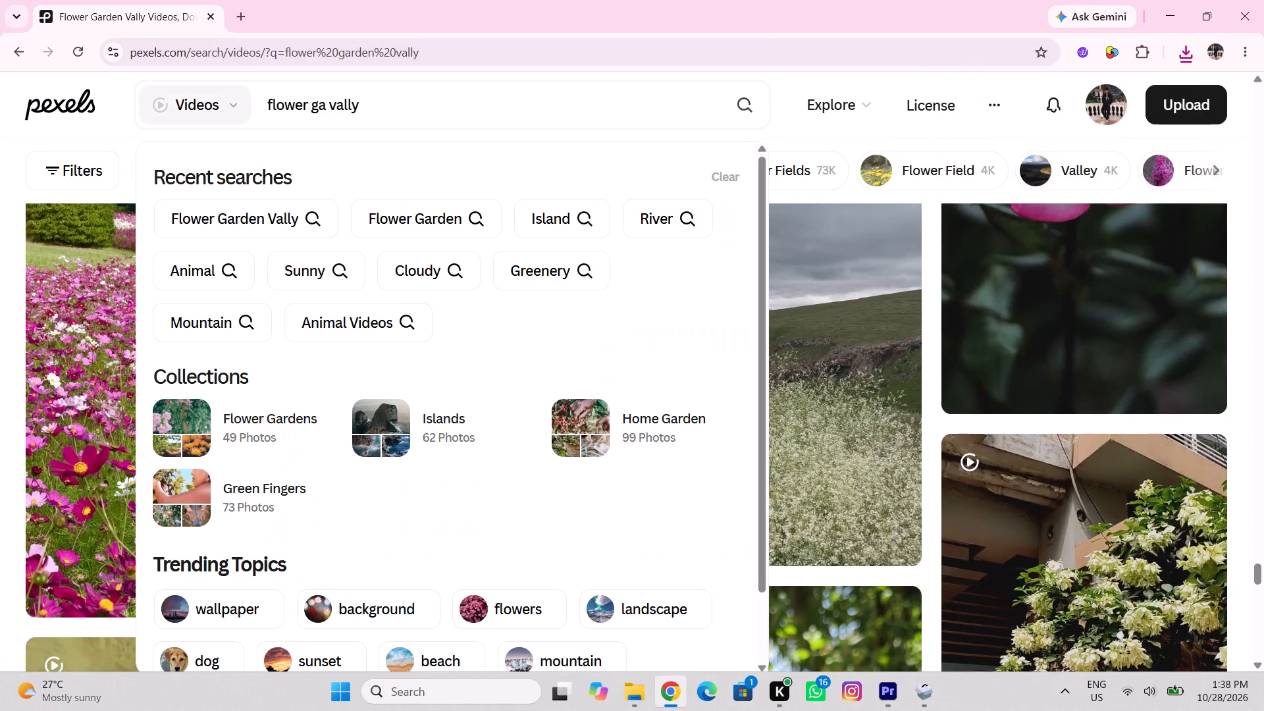
key(BackSpace)
key(BackSpace)
key(BackSpace)
key(BackSpace)
key(Return)
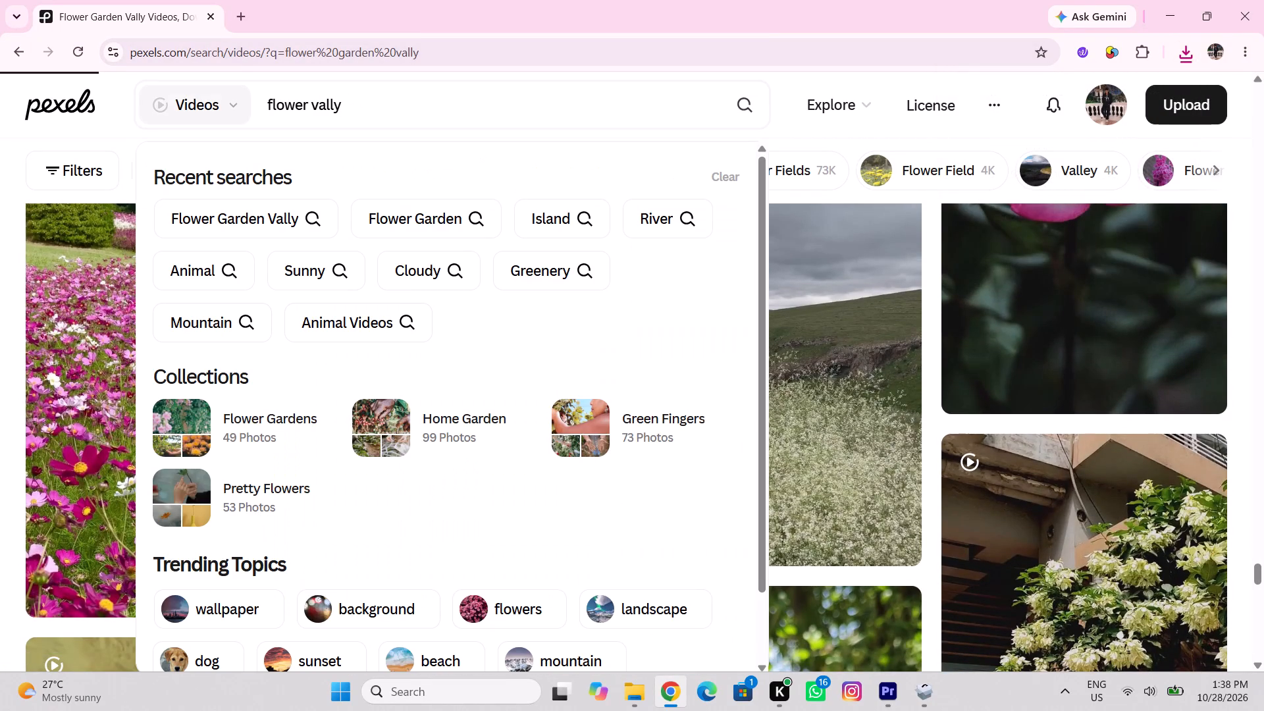
click(19, 414)
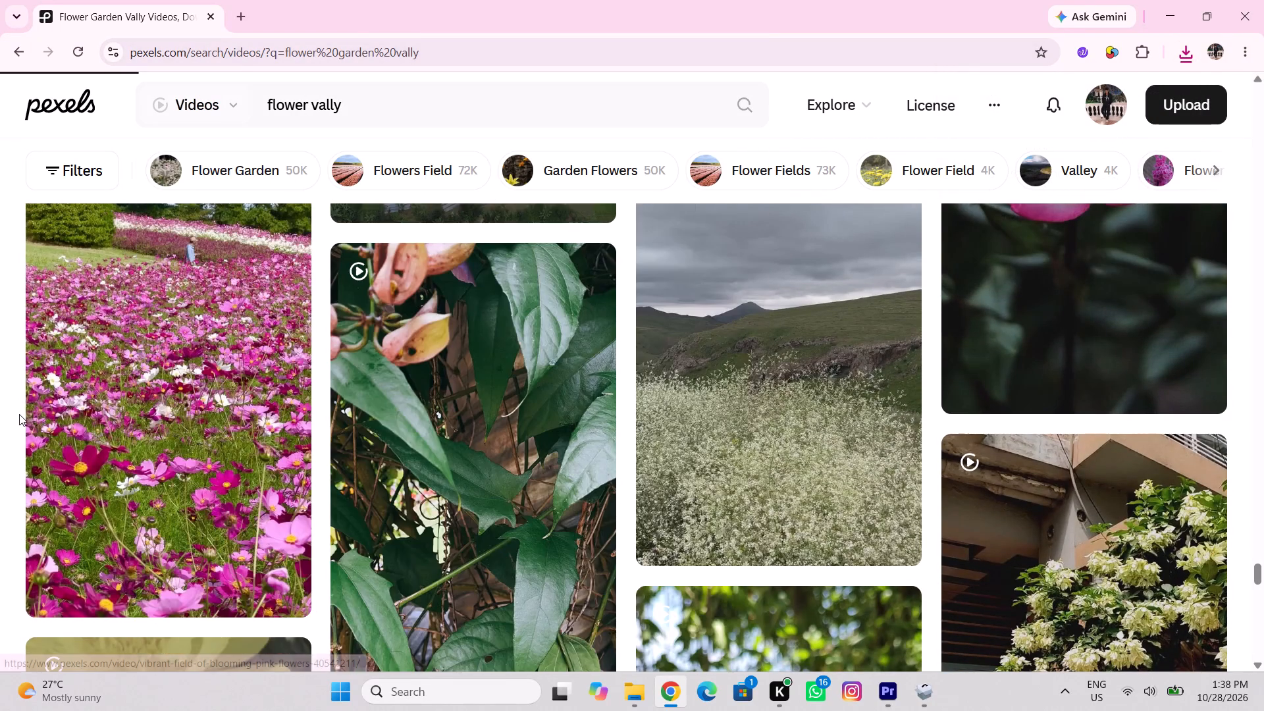
Look through the "flower vally" videos for a wide landscape clip of a valley filled with flowers.
scroll(19, 414, down, 1)
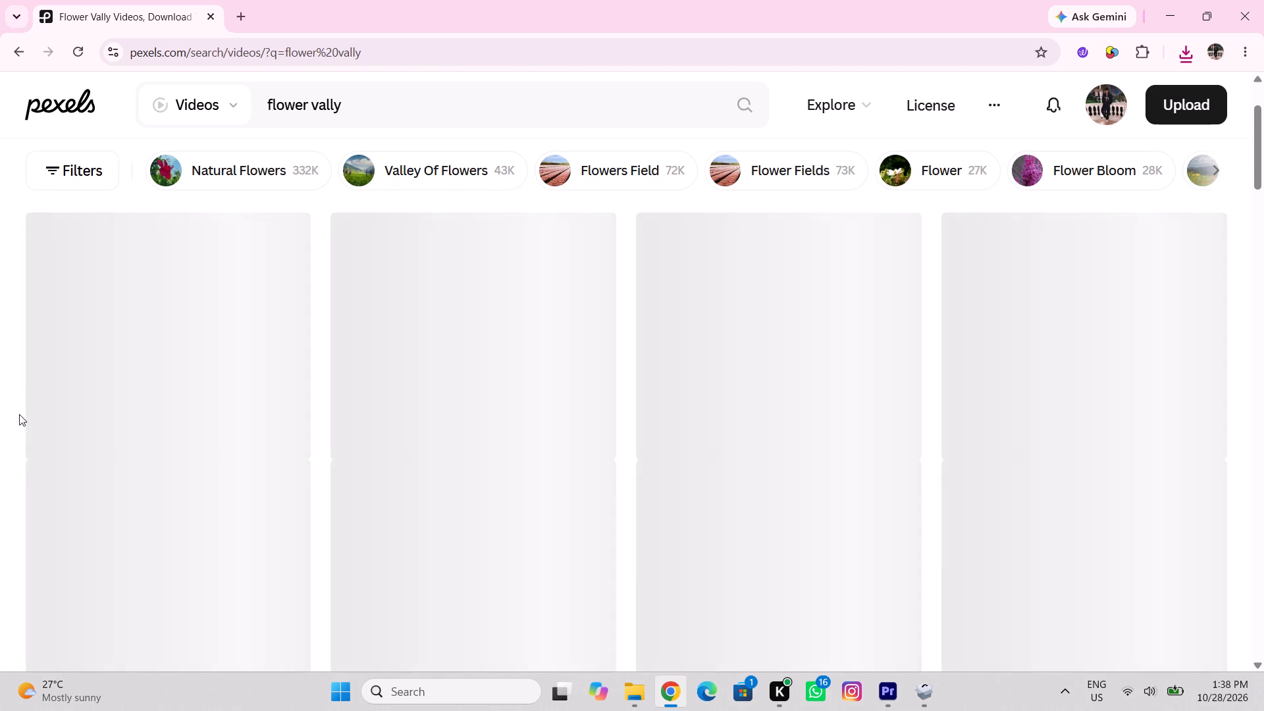
scroll(19, 414, down, 3)
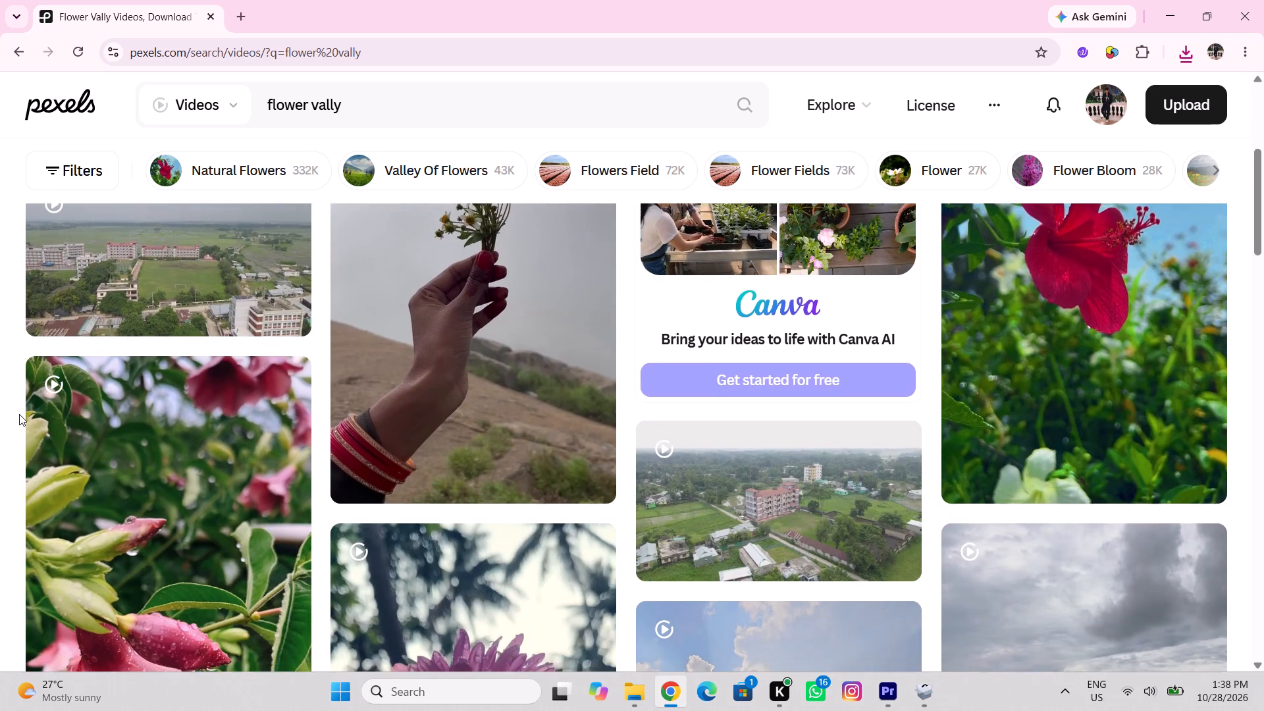
scroll(19, 414, down, 5)
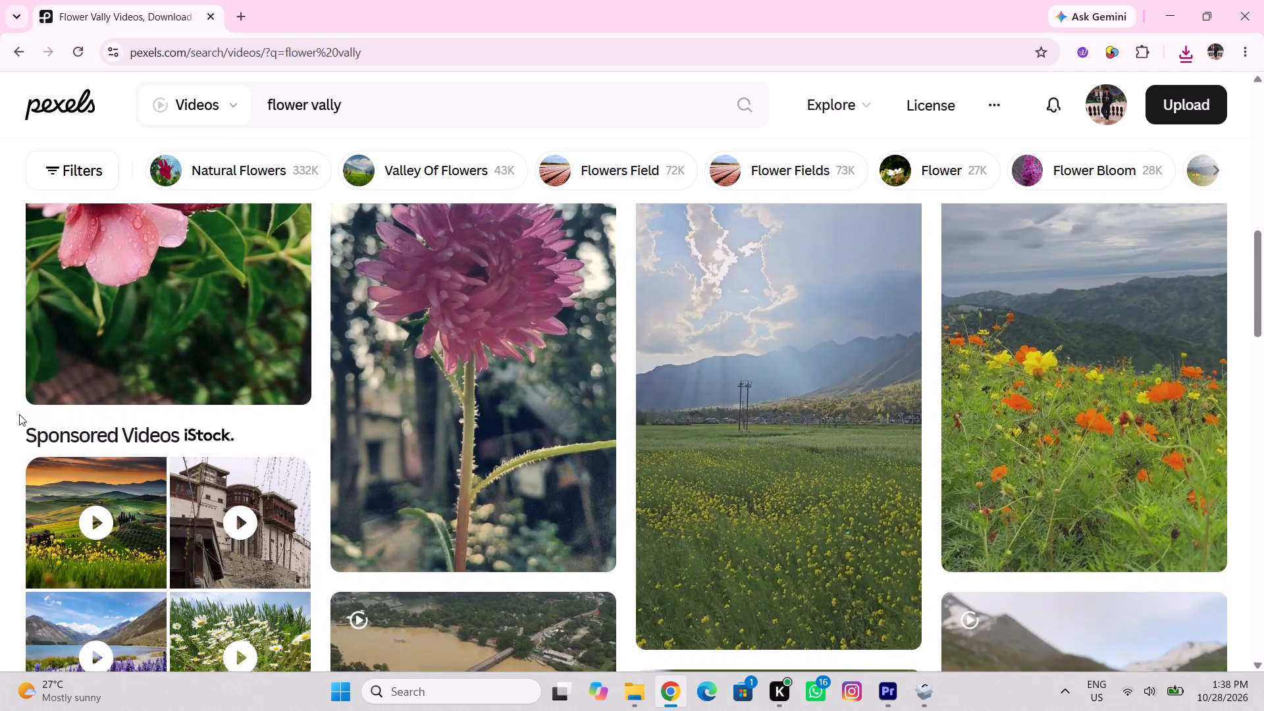
scroll(19, 414, down, 6)
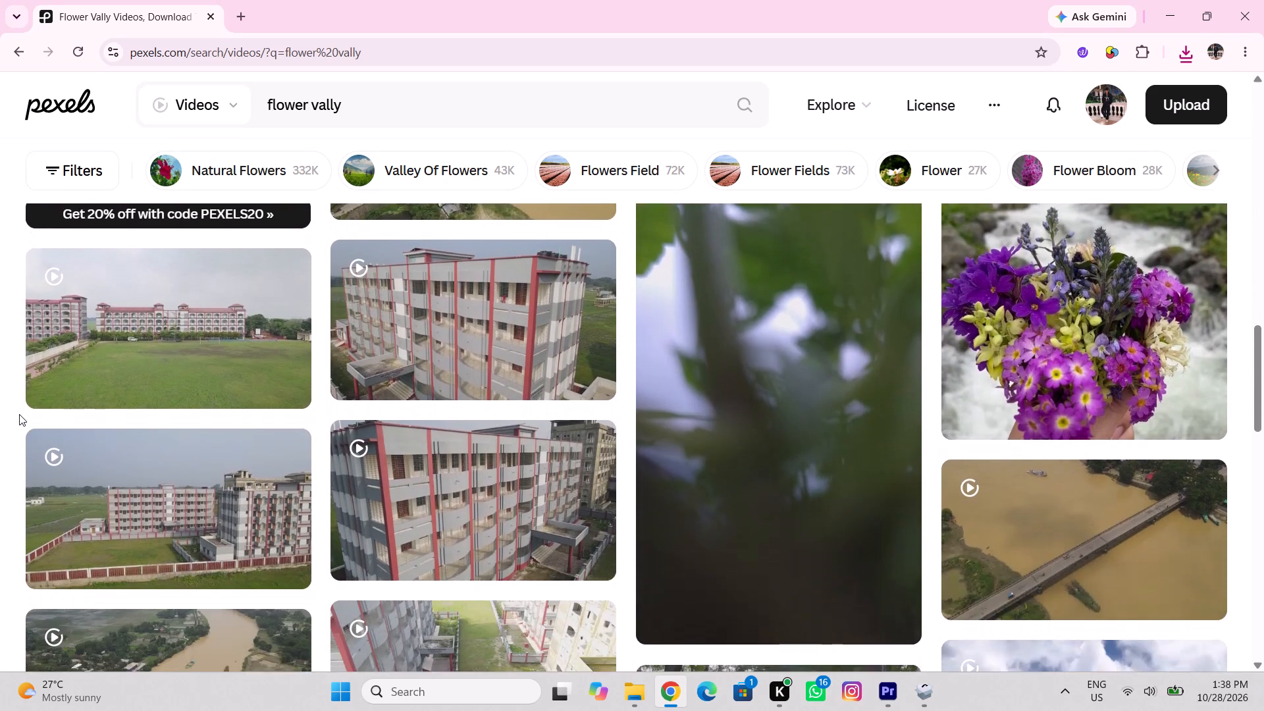
scroll(19, 414, down, 6)
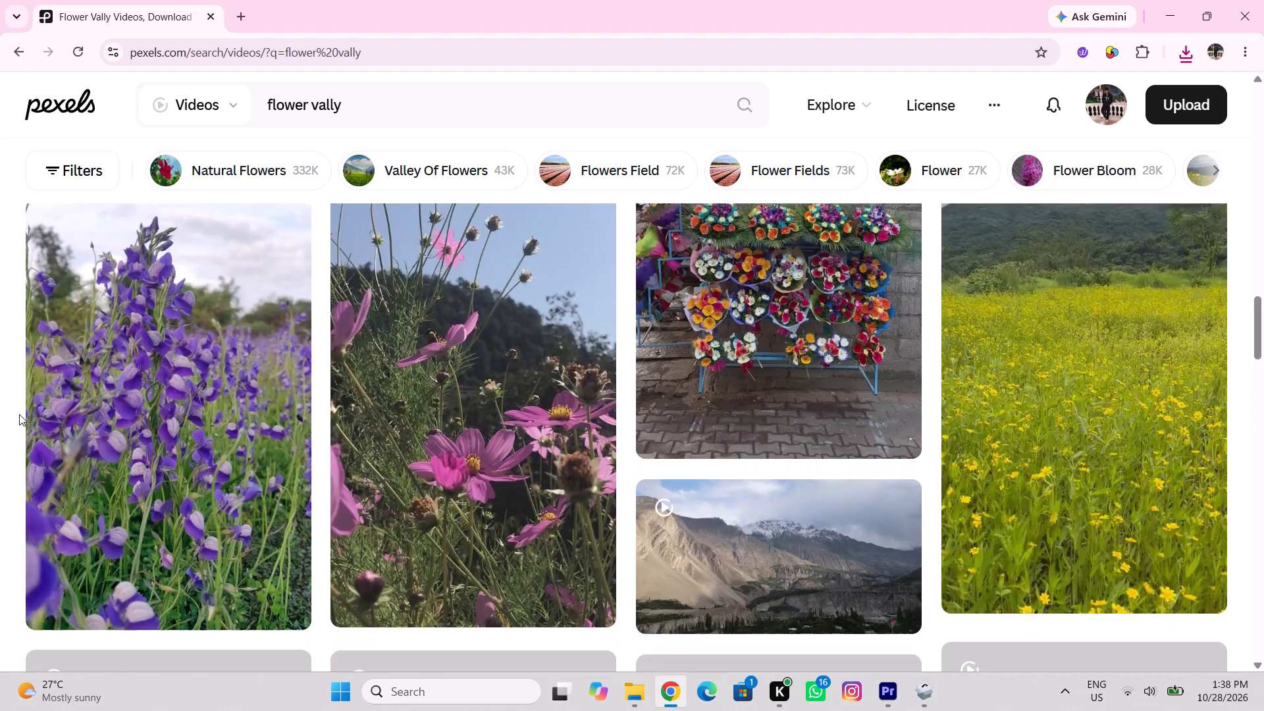
scroll(19, 414, down, 6)
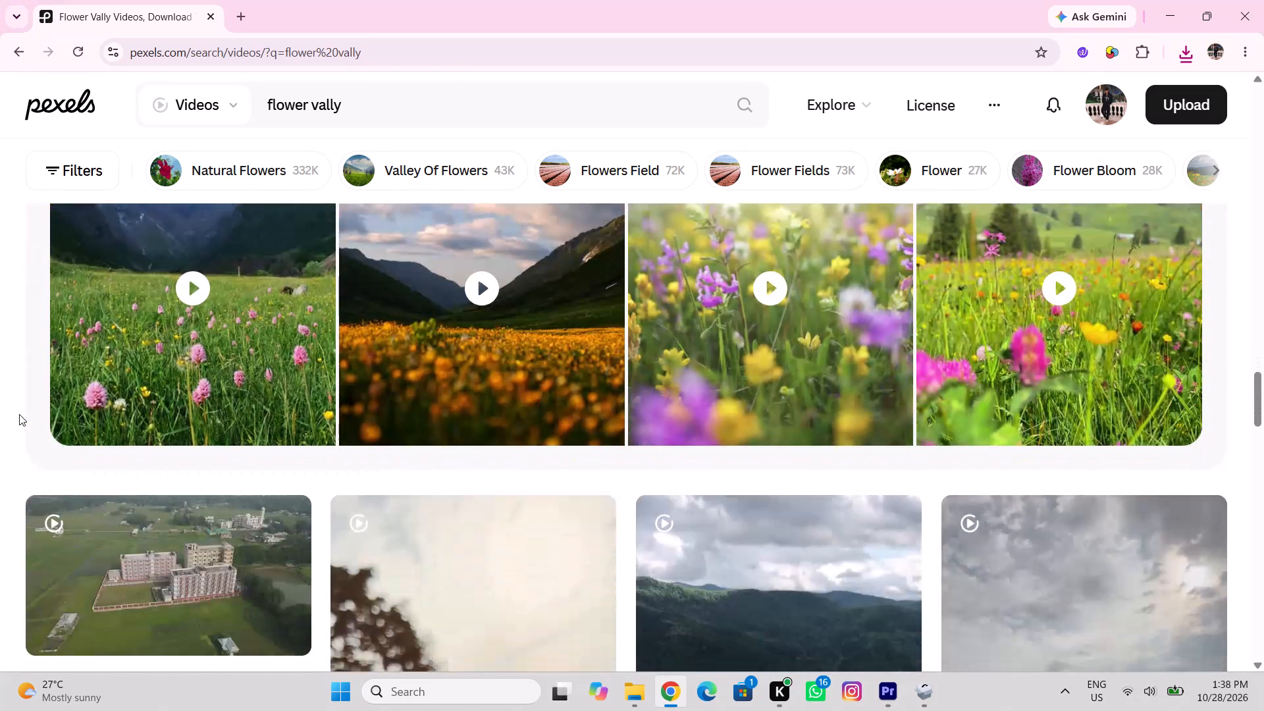
scroll(19, 414, down, 5)
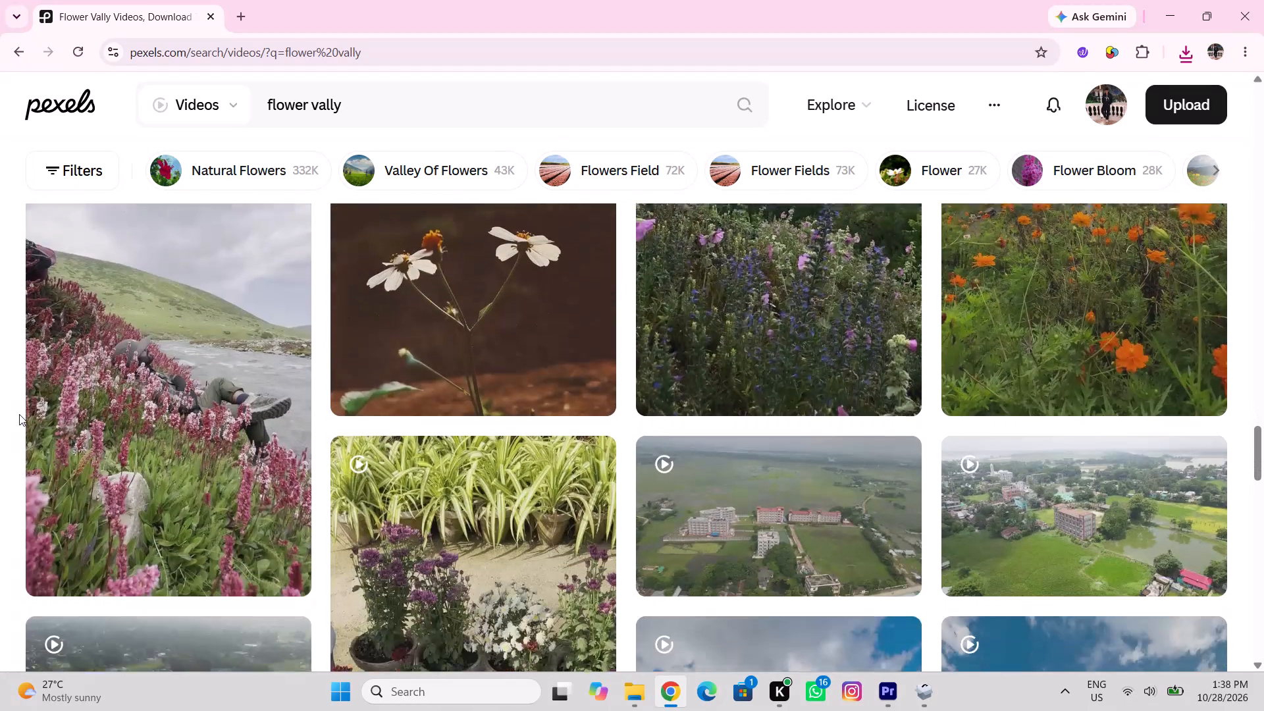
scroll(19, 414, down, 4)
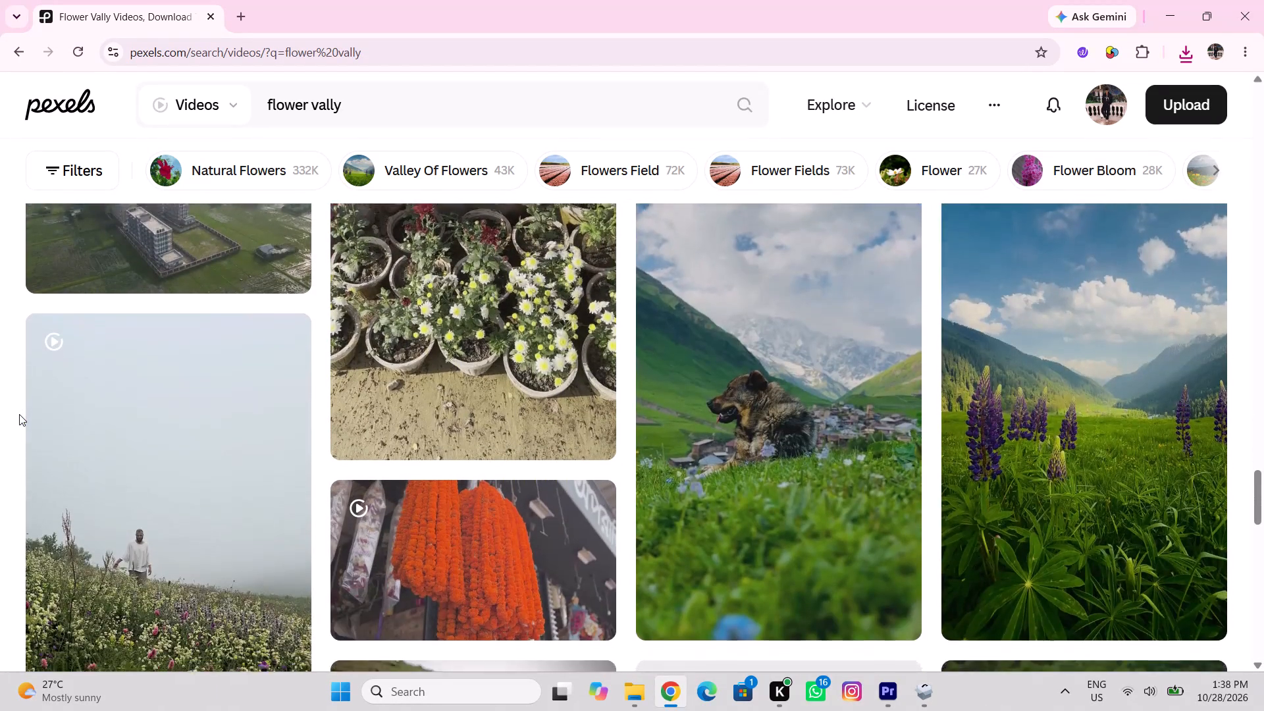
scroll(19, 414, down, 3)
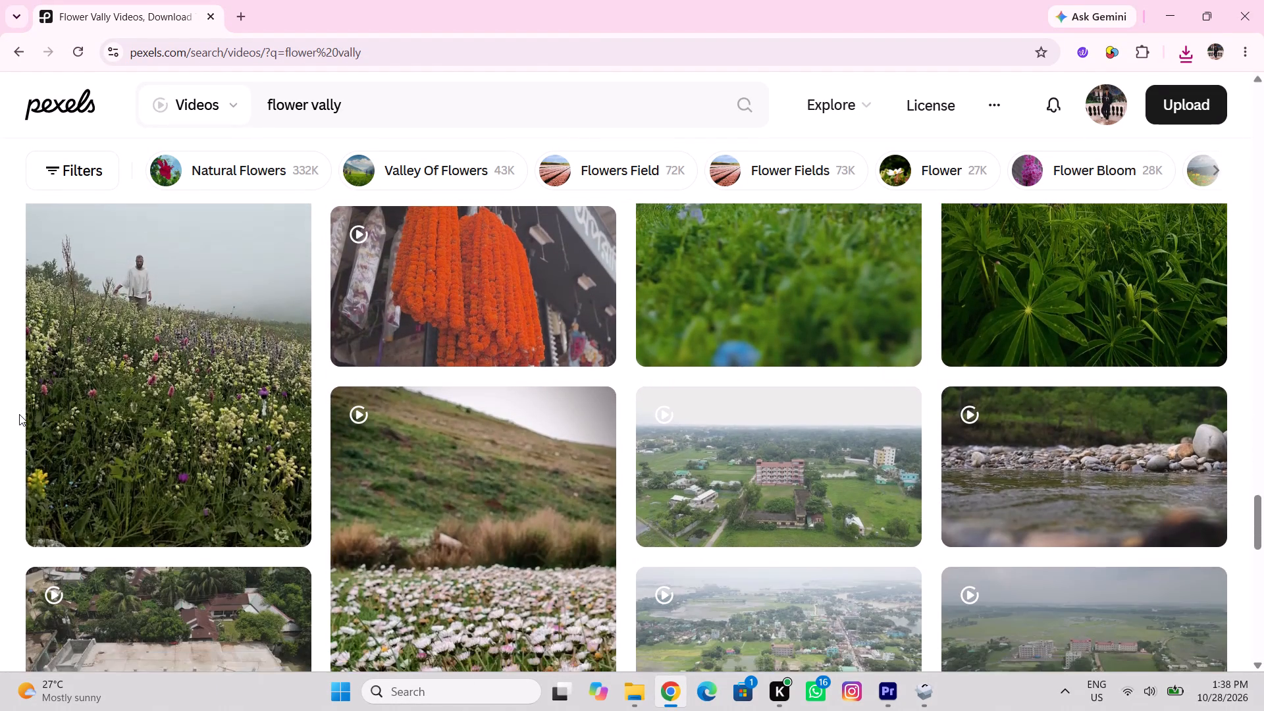
scroll(19, 414, down, 1)
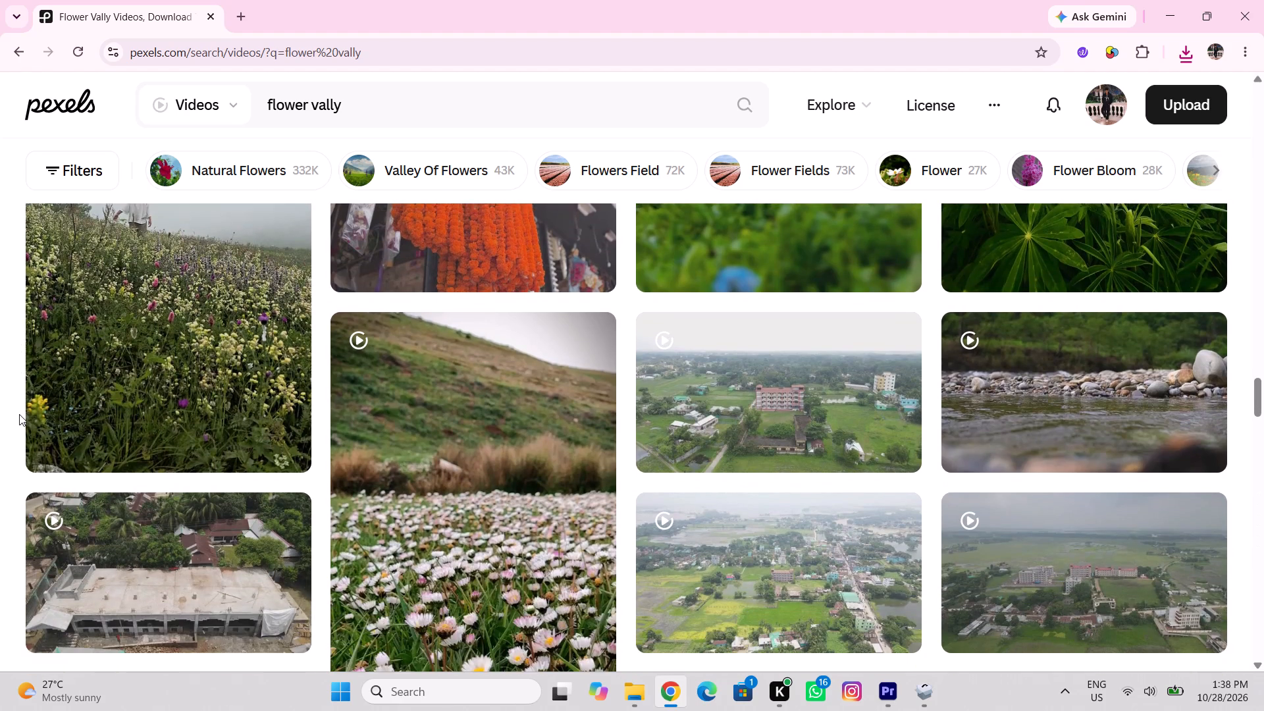
scroll(19, 414, down, 5)
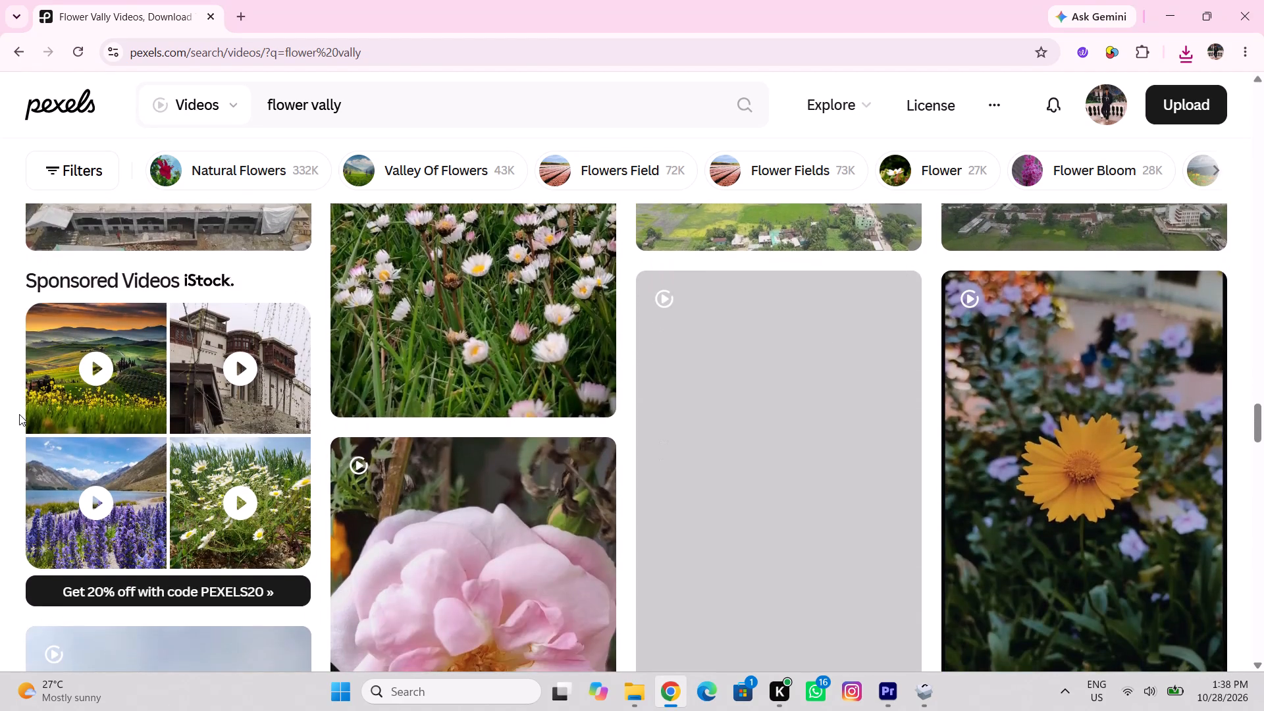
scroll(19, 414, down, 6)
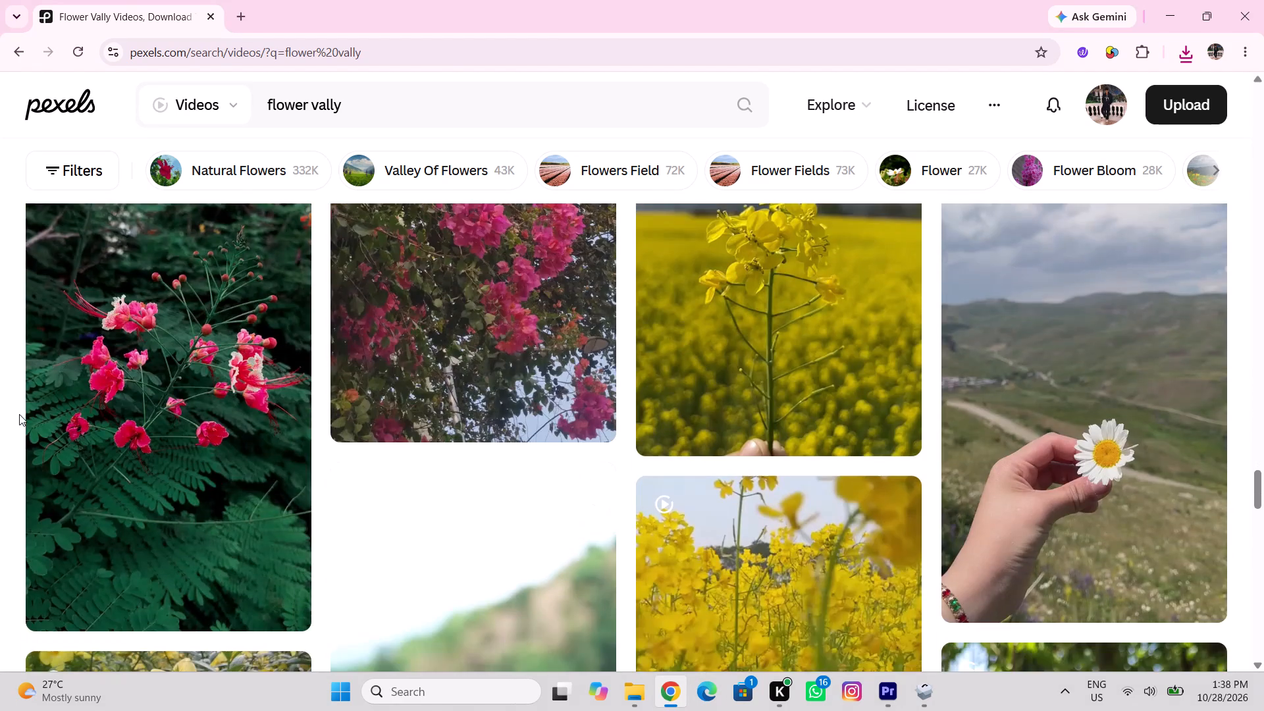
scroll(19, 414, down, 5)
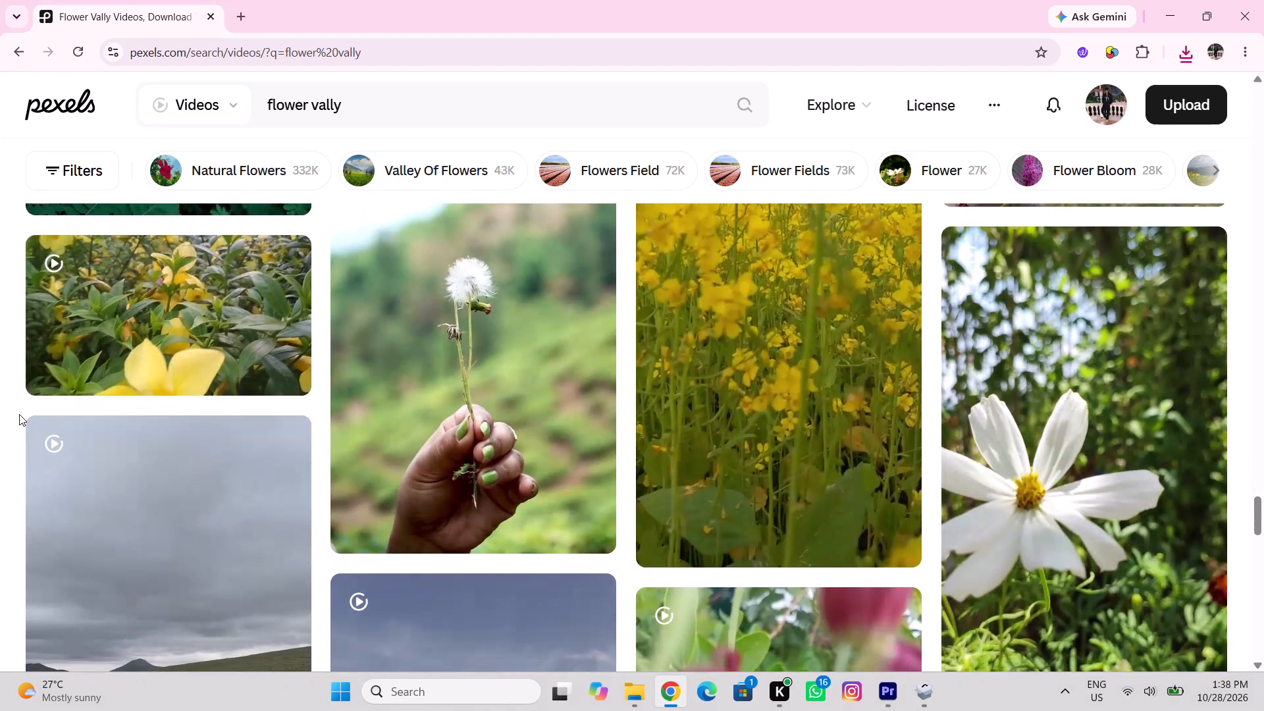
scroll(19, 414, down, 5)
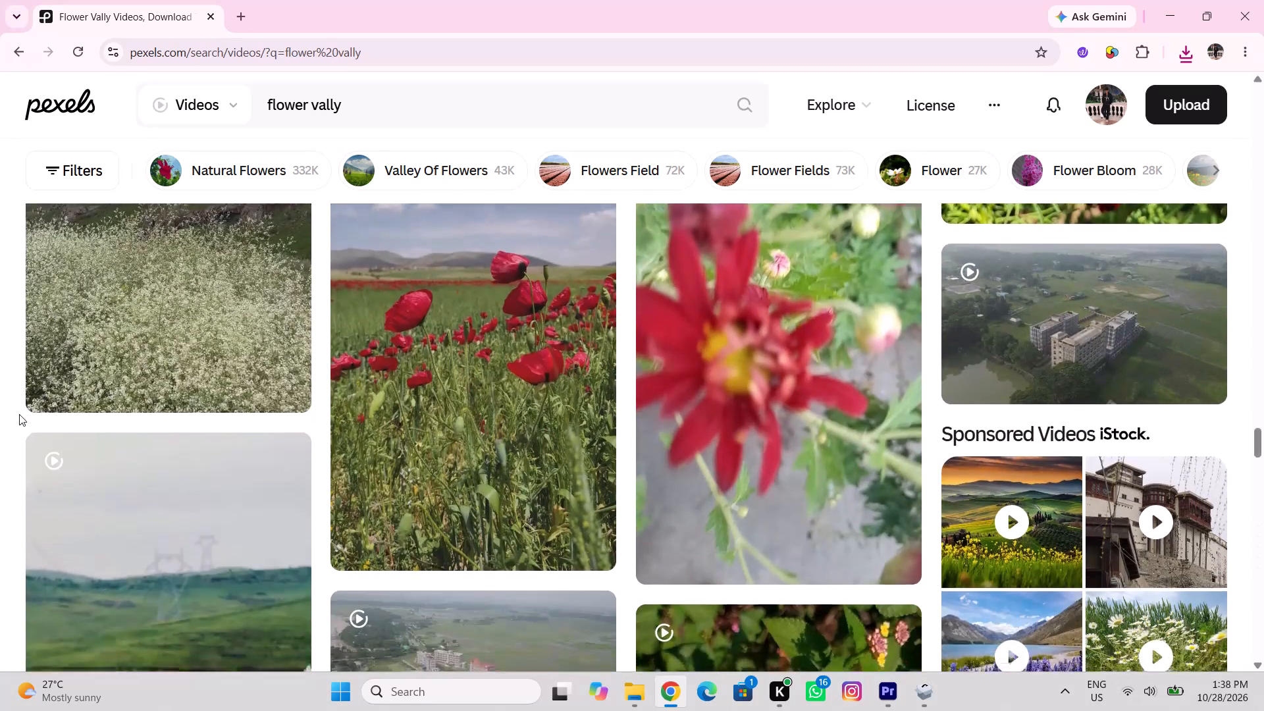
scroll(19, 414, down, 3)
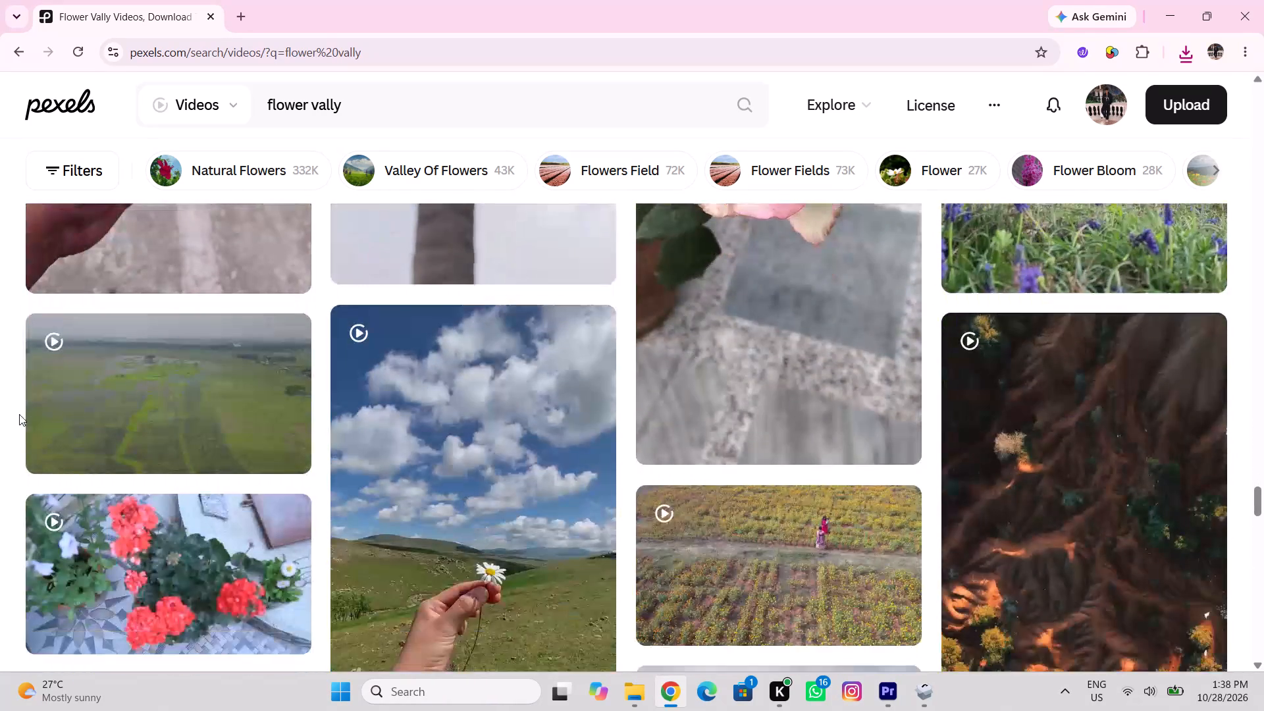
scroll(19, 414, down, 3)
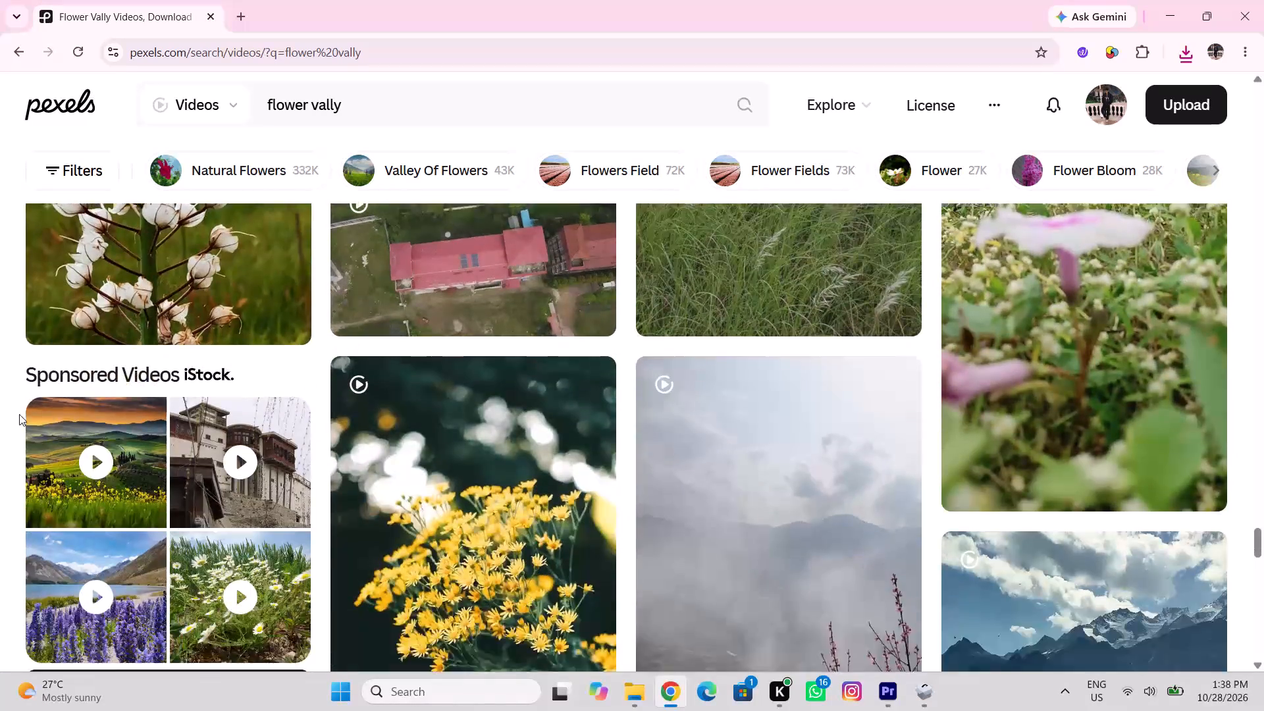
scroll(19, 414, down, 3)
click(19, 414)
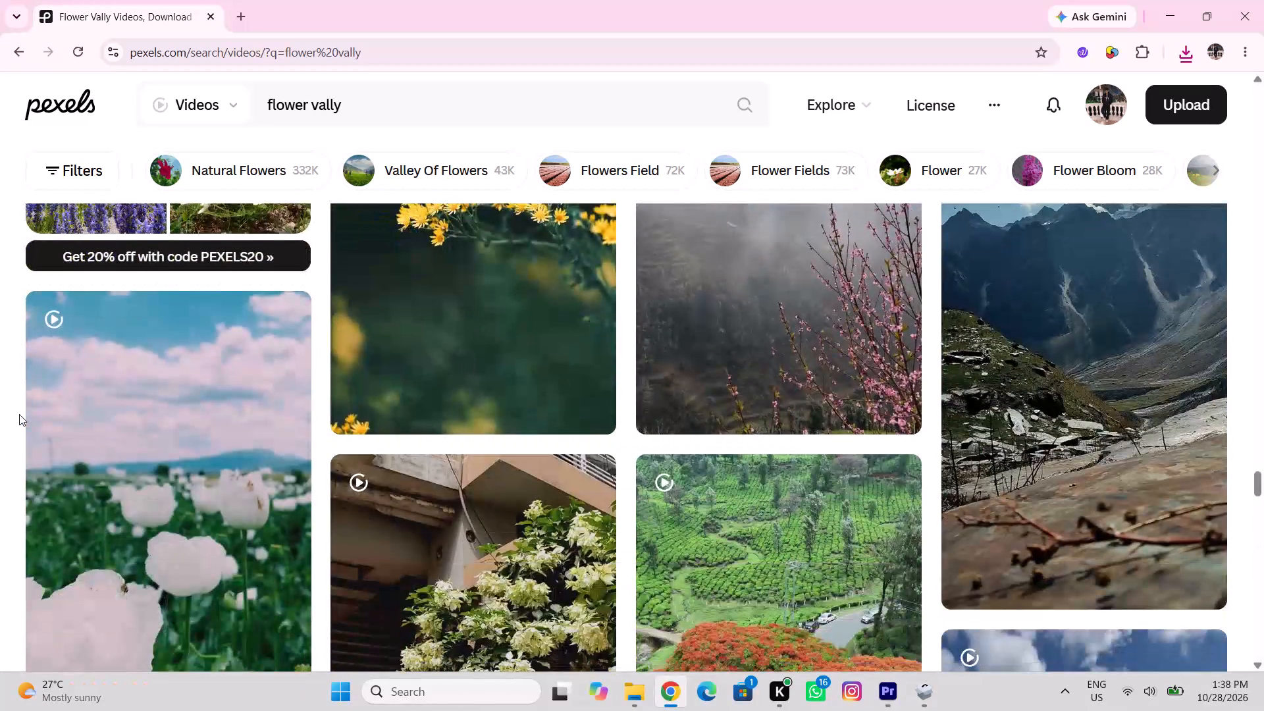
scroll(19, 414, down, 1)
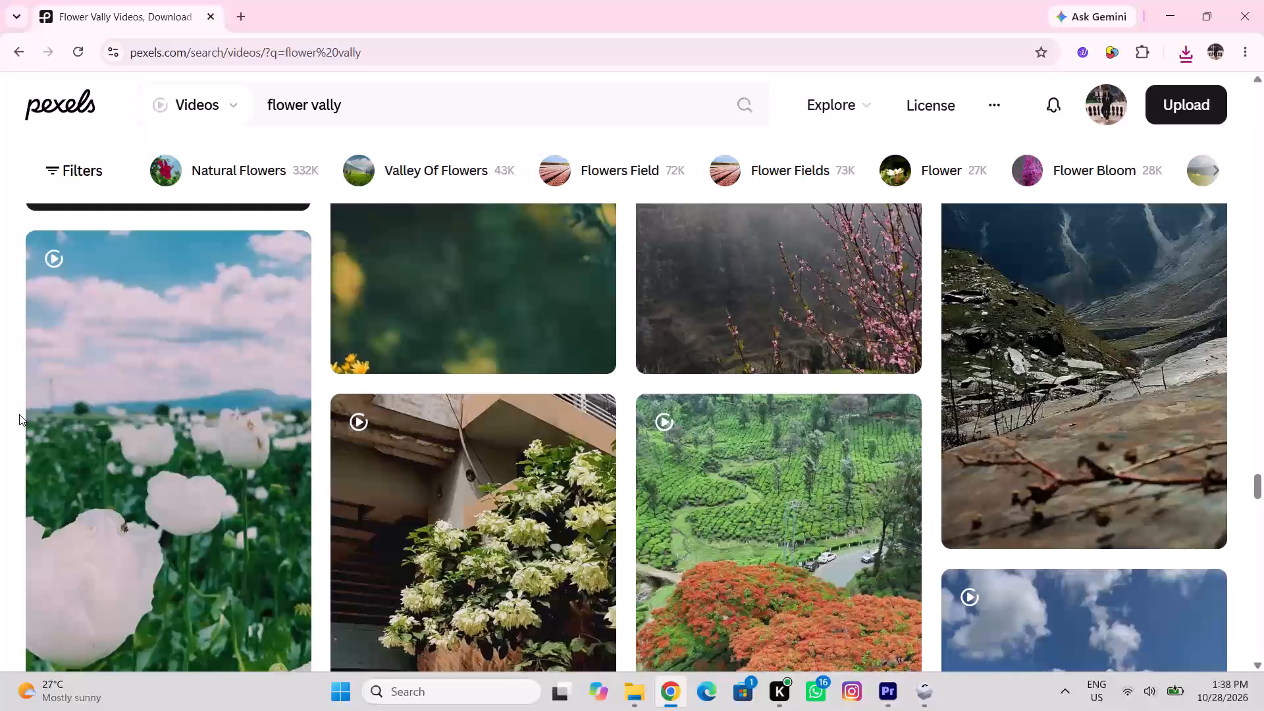
scroll(19, 414, down, 2)
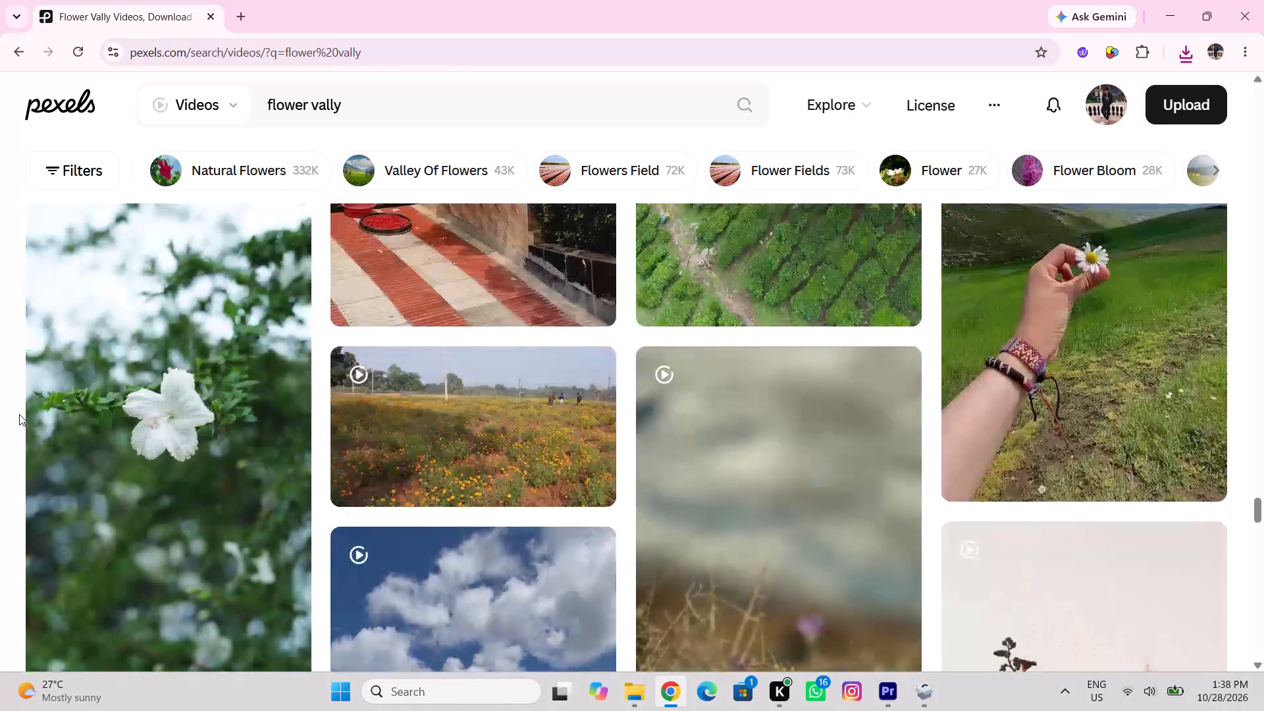
scroll(19, 414, down, 6)
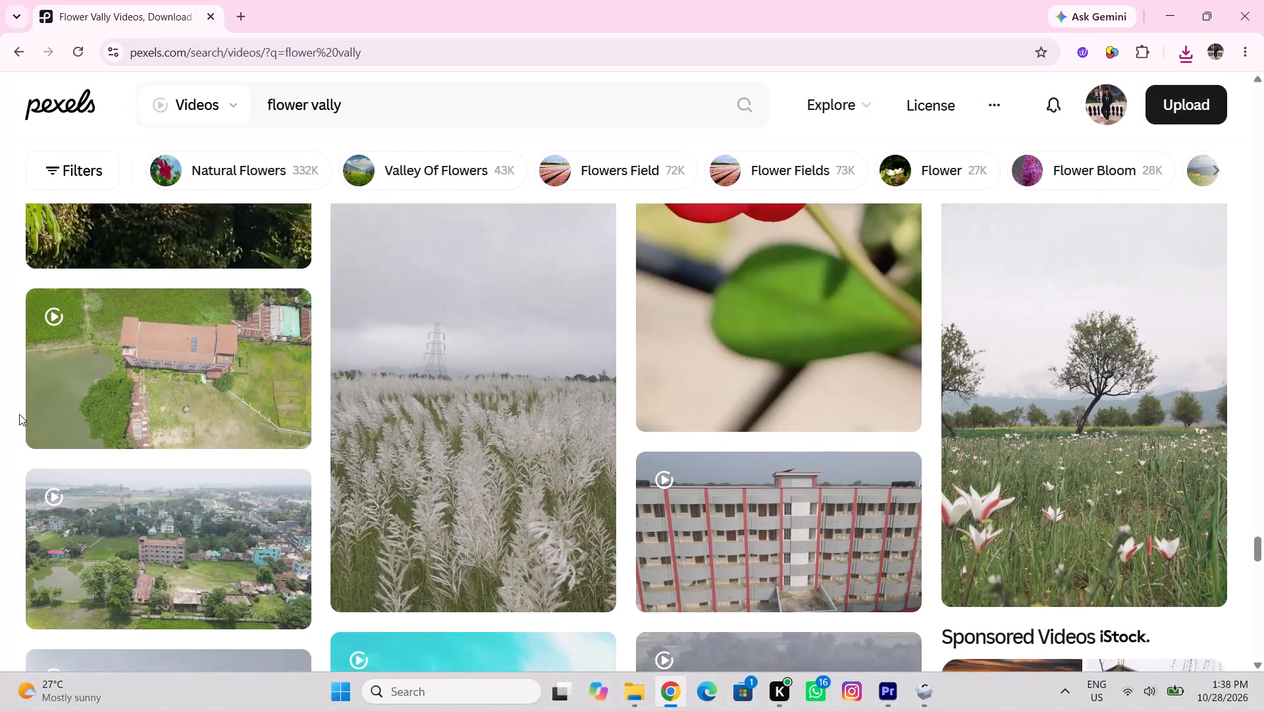
scroll(19, 414, down, 6)
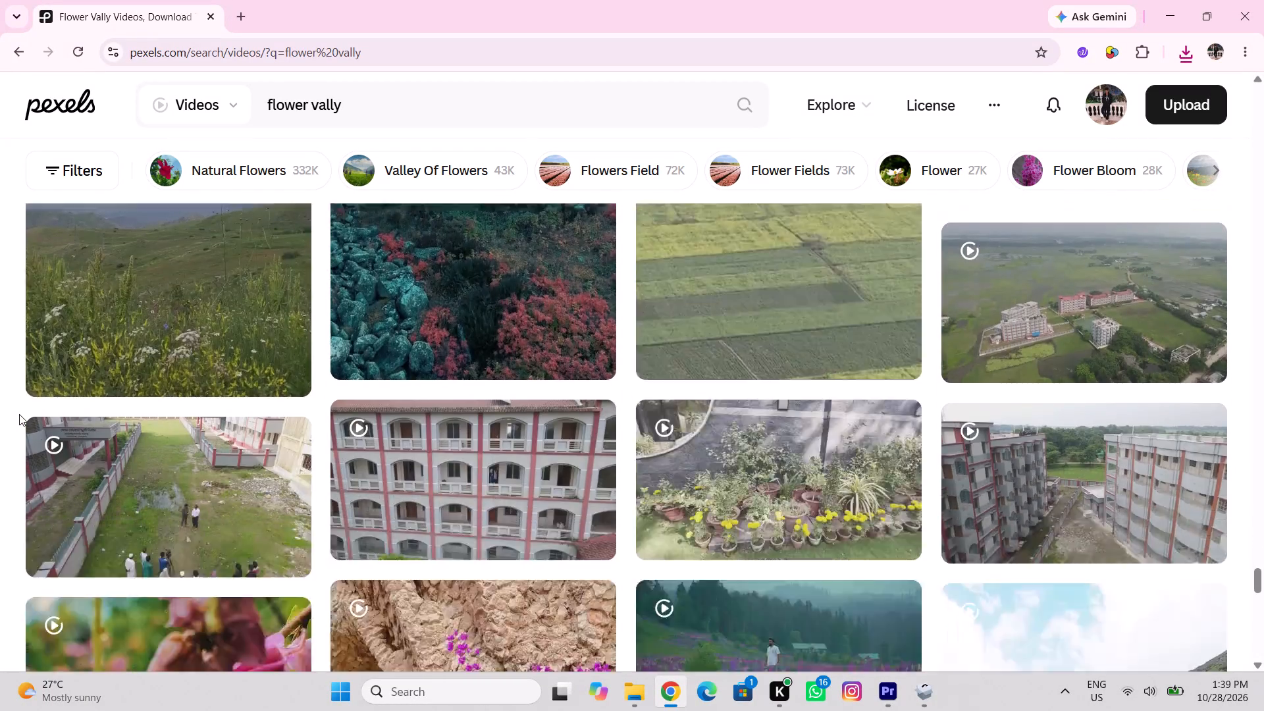
scroll(19, 414, down, 3)
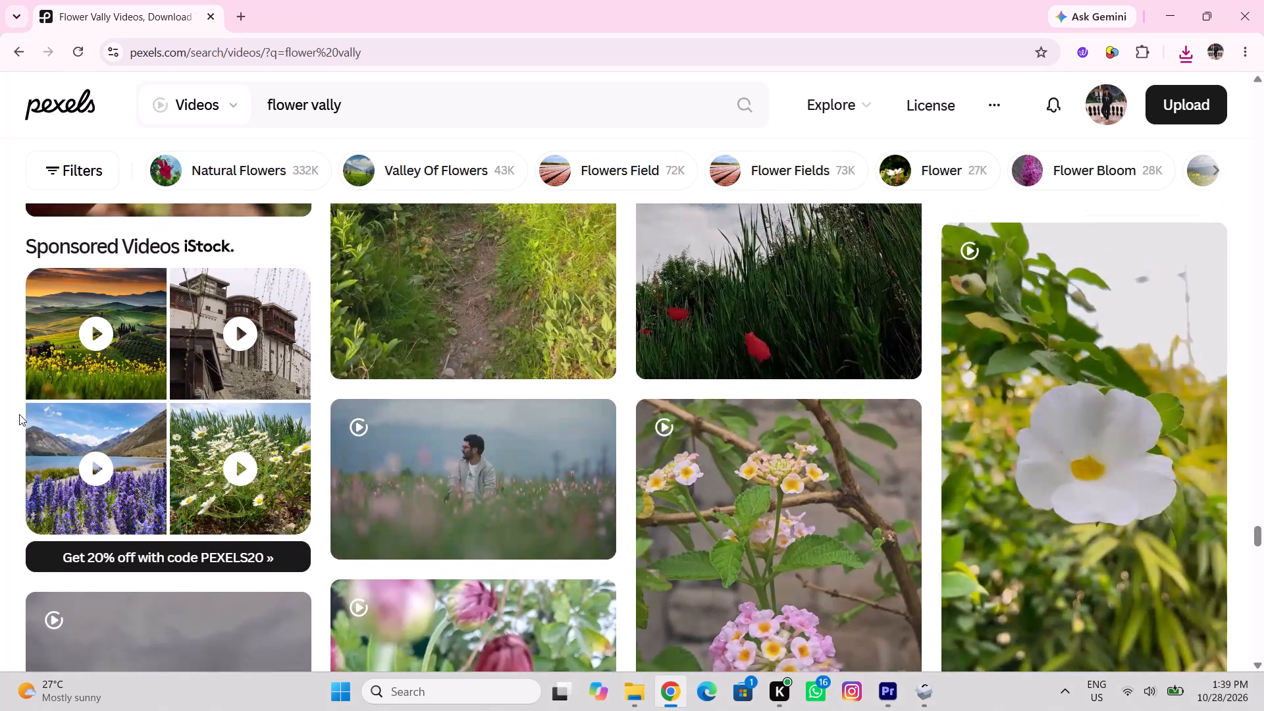
scroll(19, 414, down, 2)
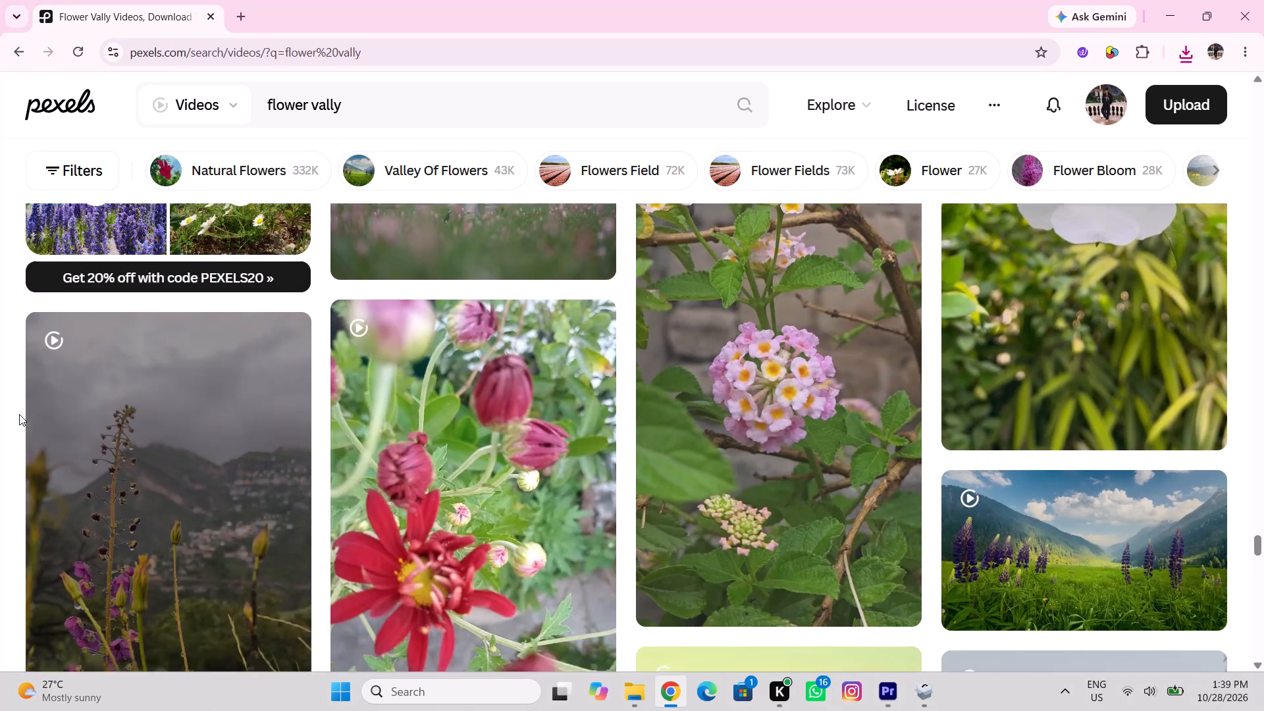
scroll(19, 414, down, 5)
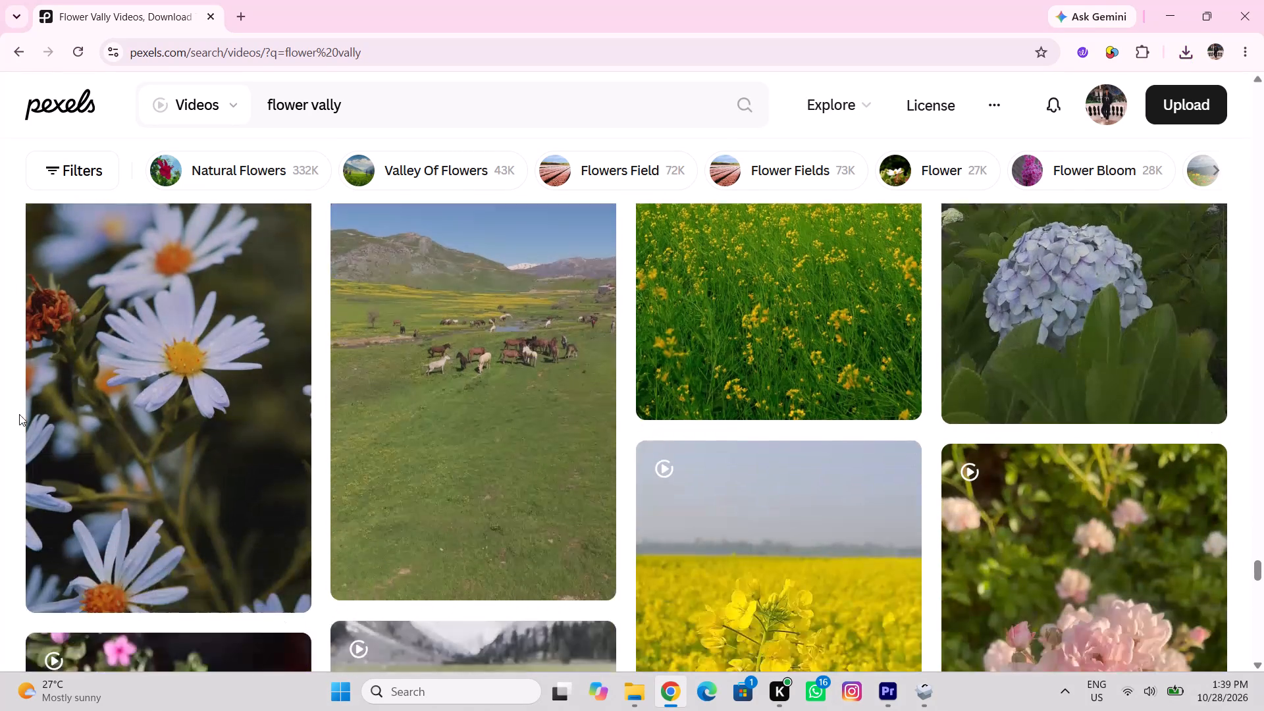
scroll(19, 414, down, 4)
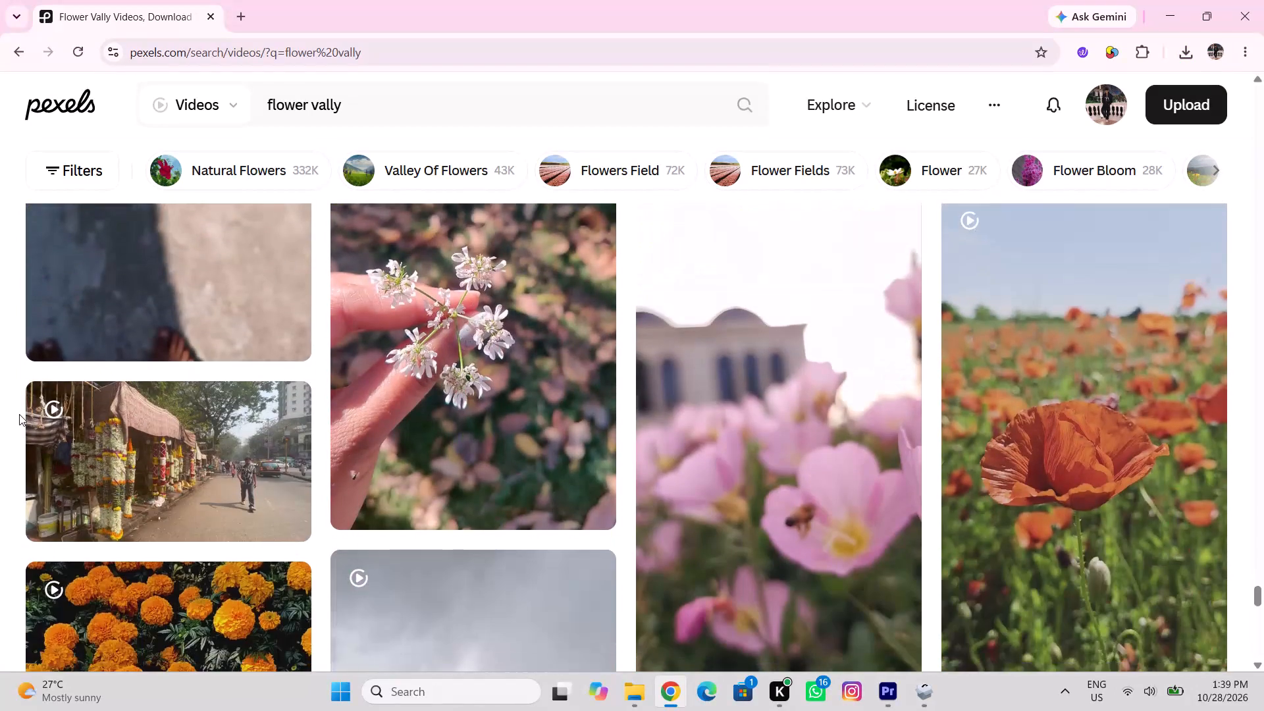
scroll(19, 414, down, 5)
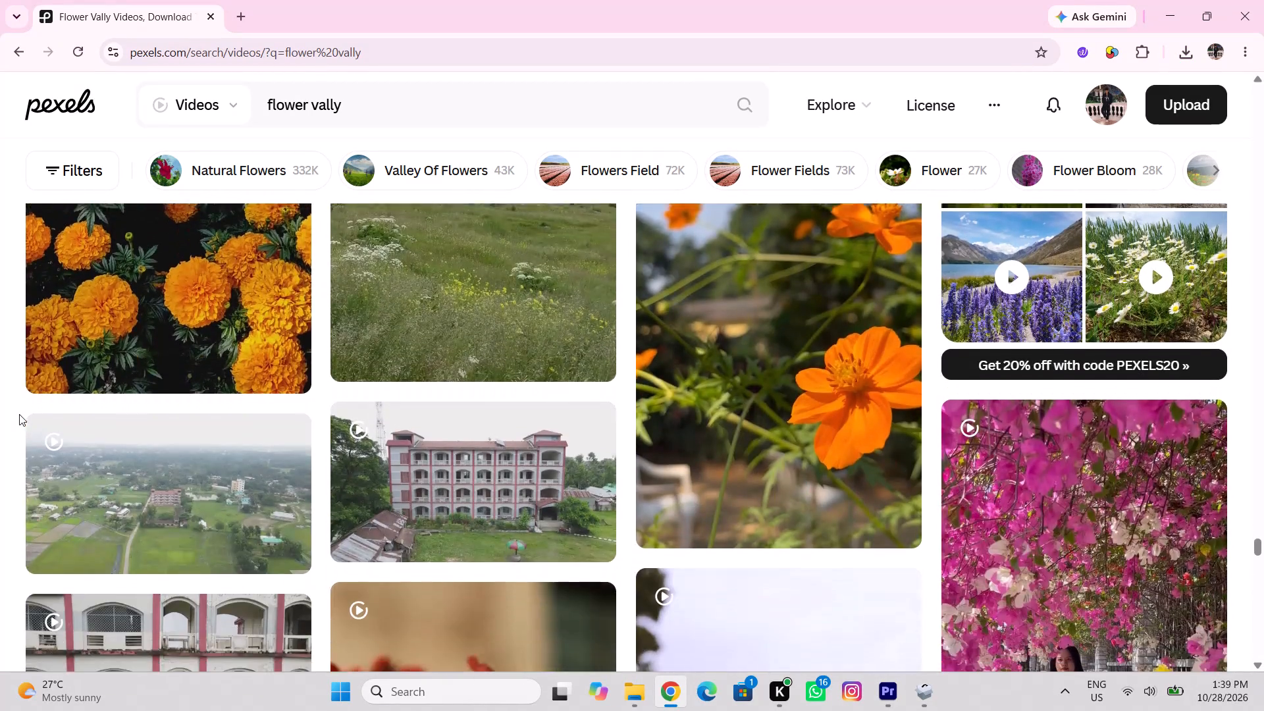
scroll(19, 414, down, 4)
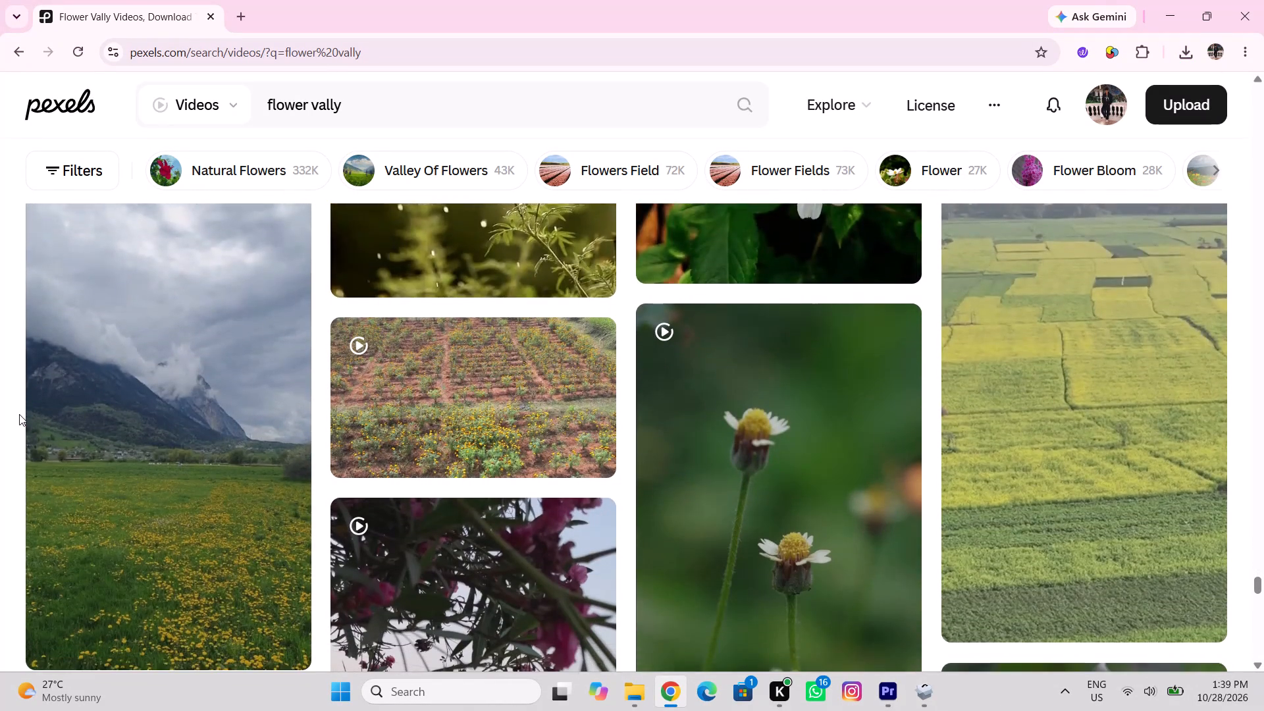
scroll(19, 414, down, 1)
scroll(517, 444, down, 1)
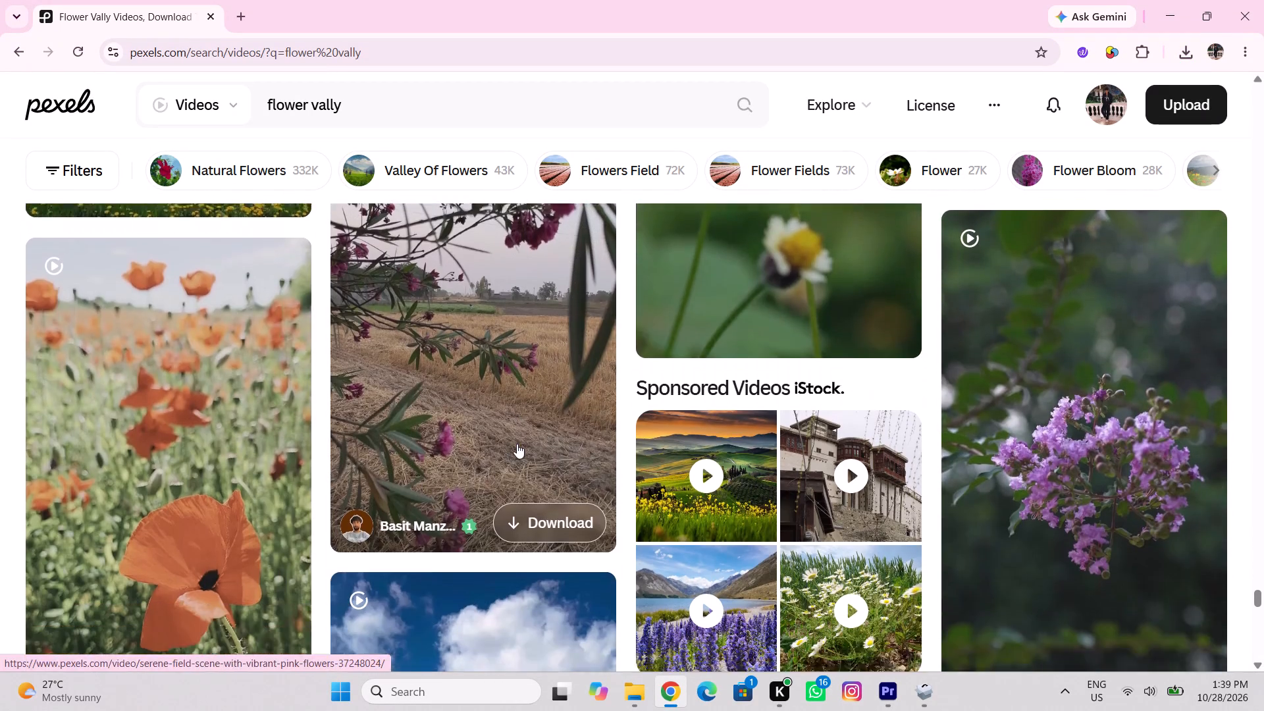
scroll(517, 444, down, 4)
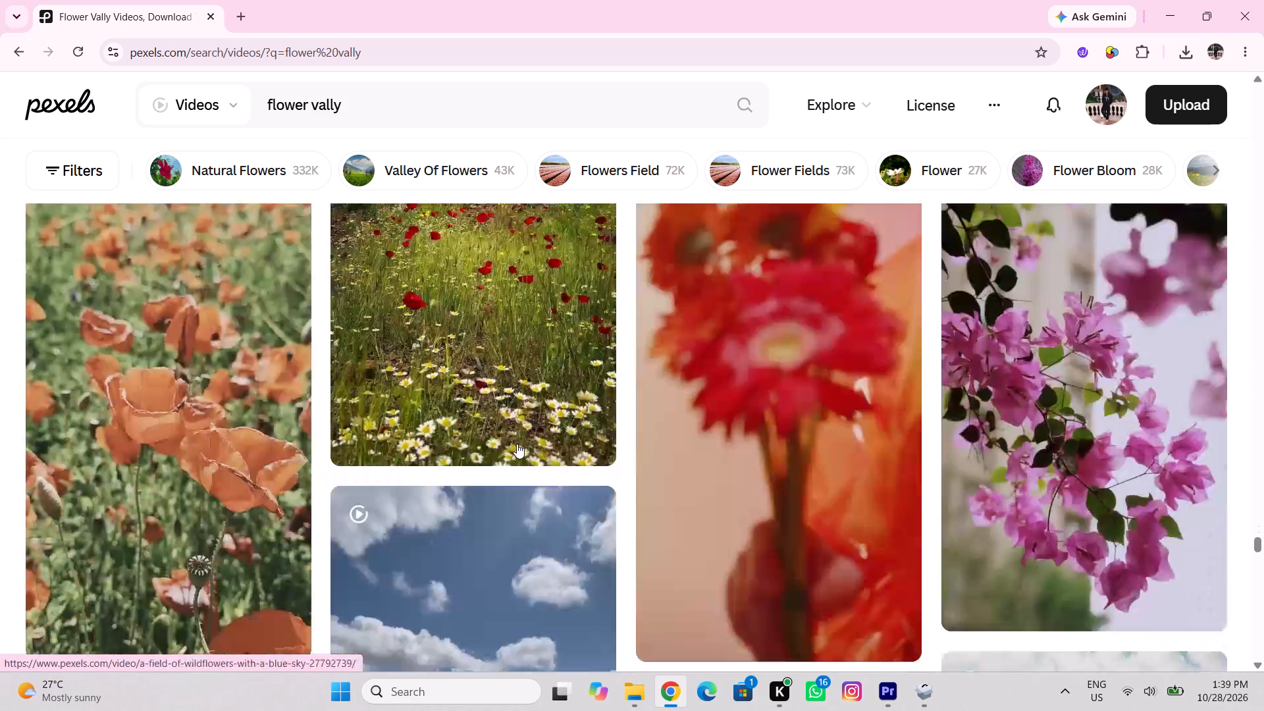
scroll(517, 444, down, 3)
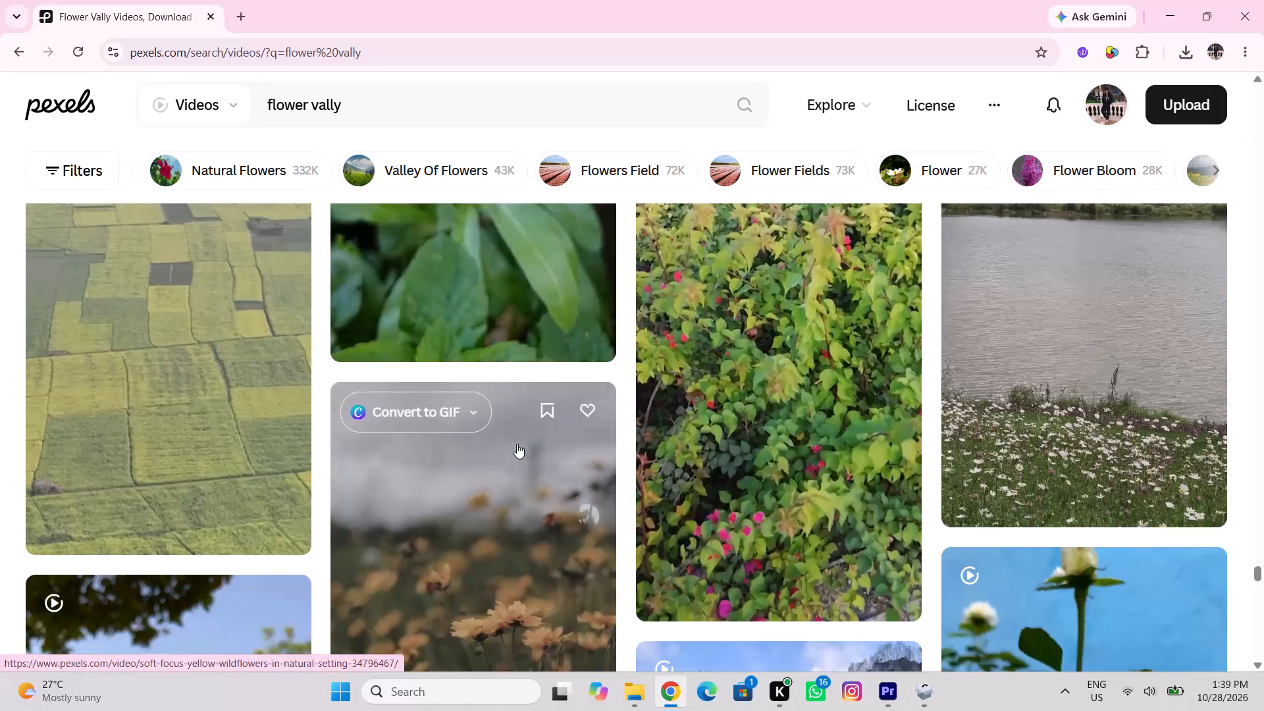
scroll(517, 444, down, 7)
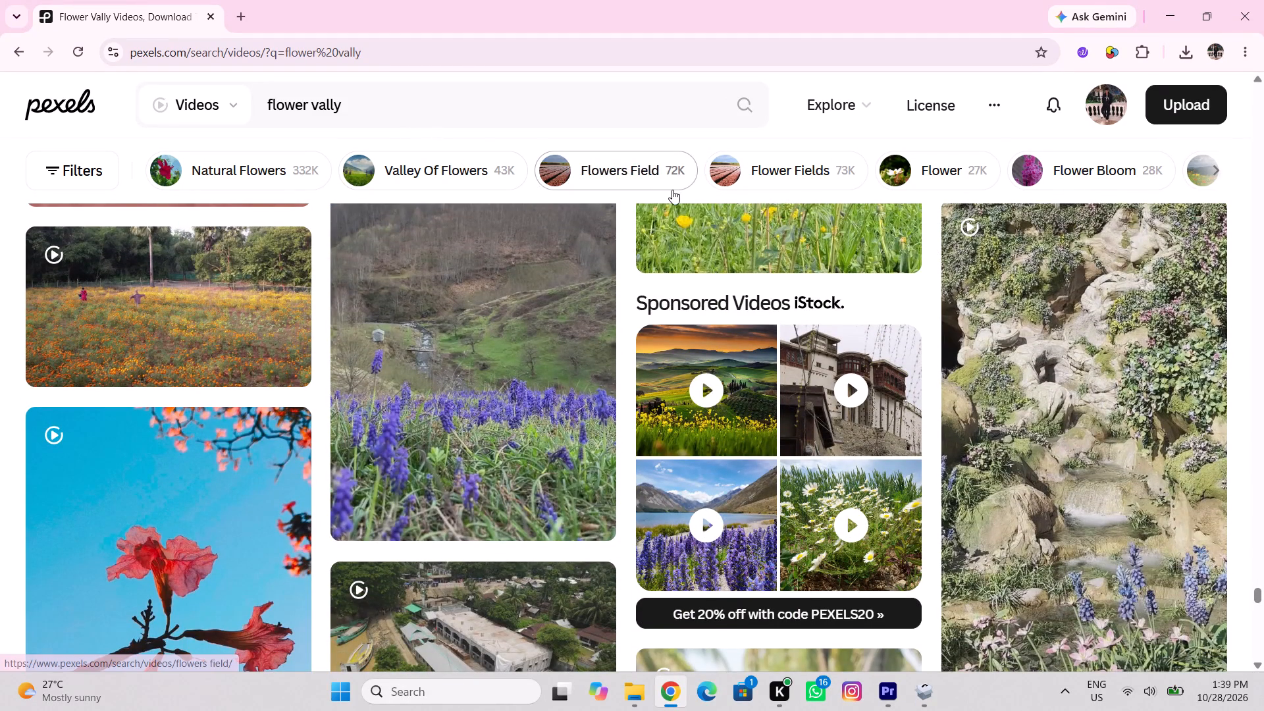
Switch to the related "Valley Of Flowers" search and download the landscape clip of purple wildflowers beside a mountain river.
click(490, 179)
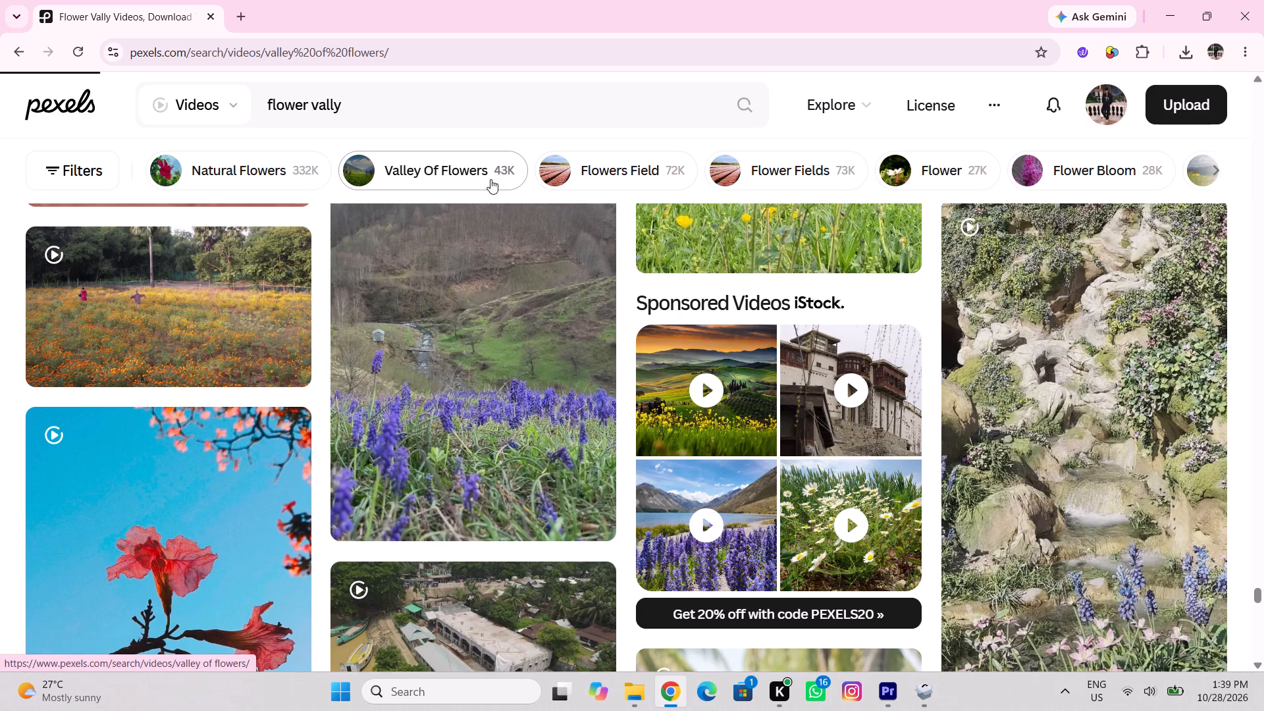
scroll(460, 320, down, 3)
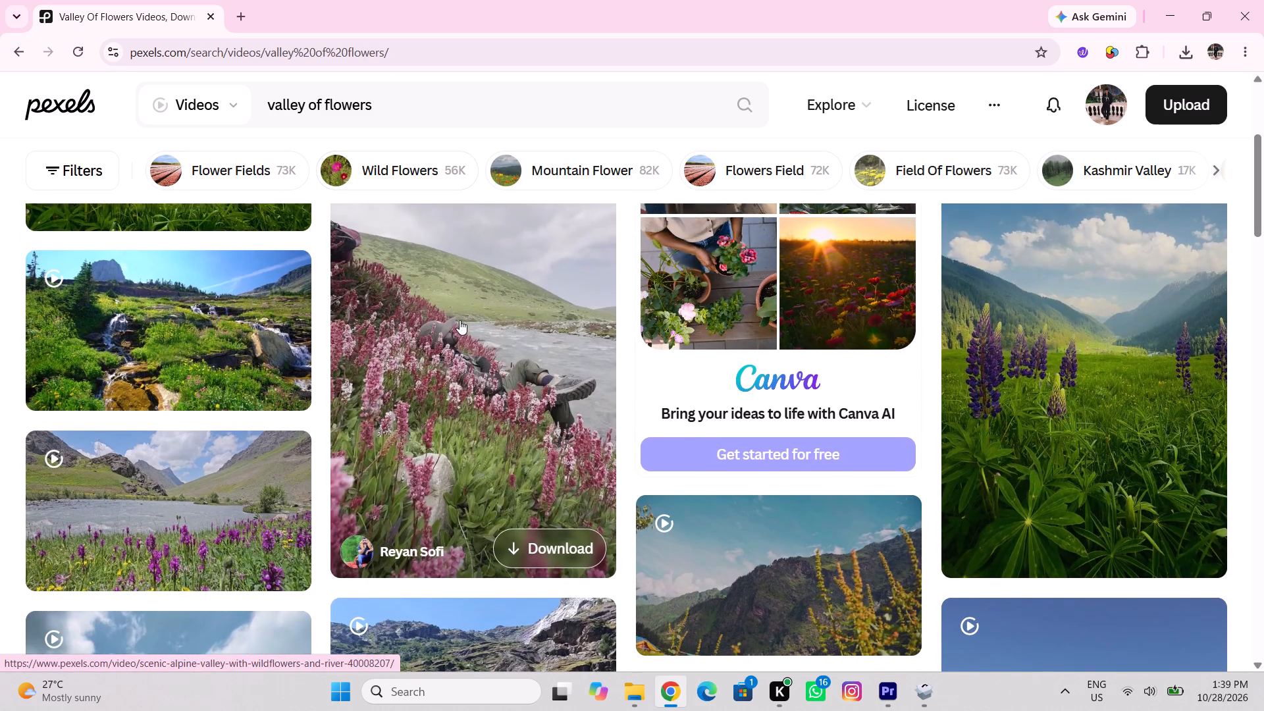
scroll(460, 320, down, 1)
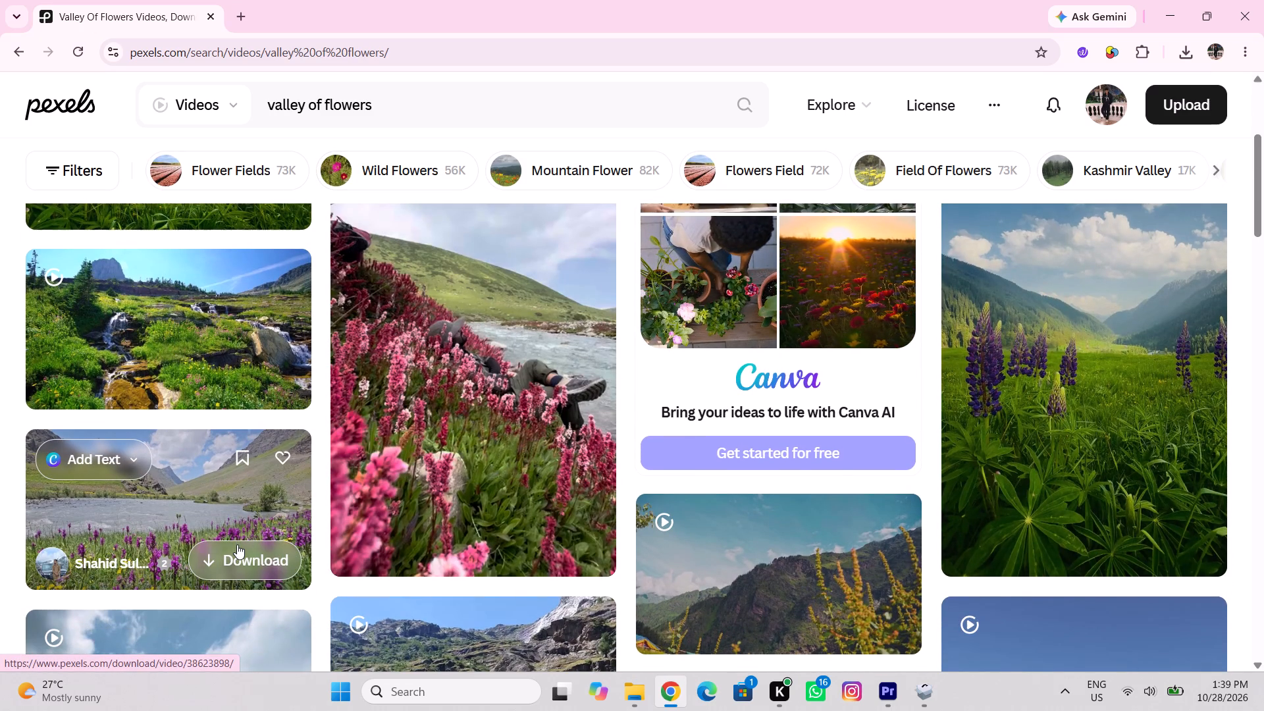
click(237, 544)
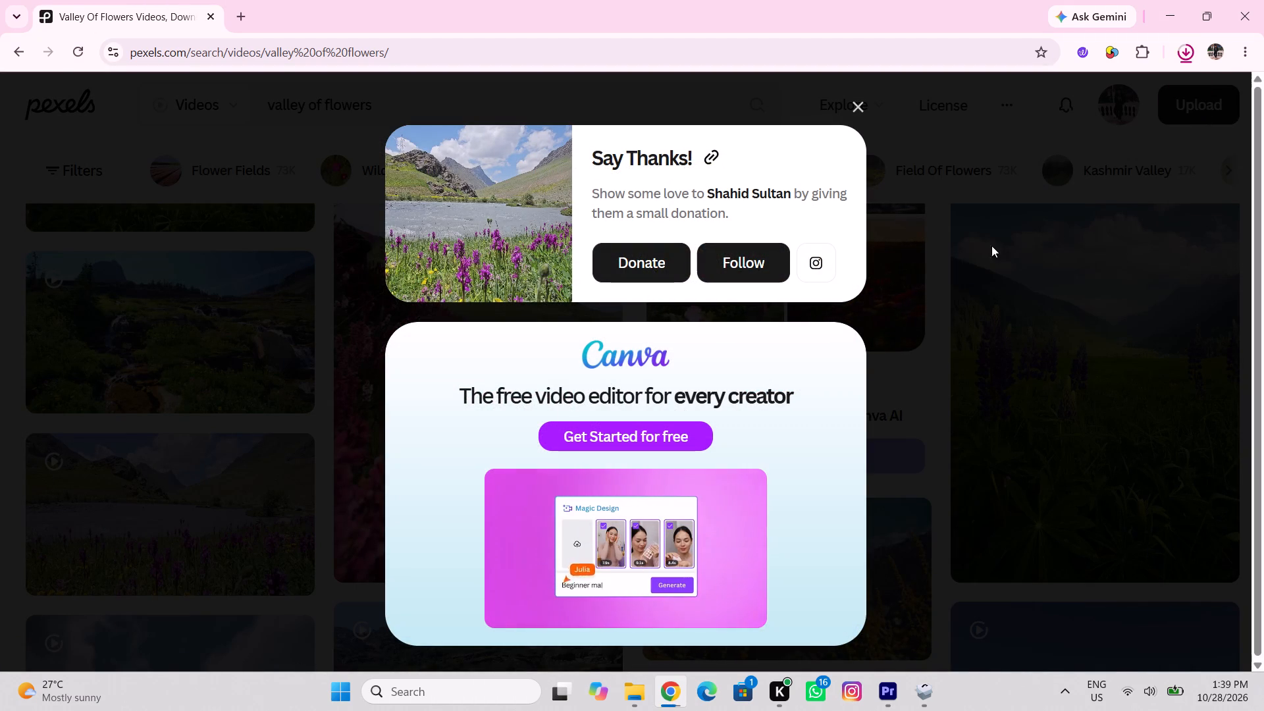
Switch to Premiere and import the downloaded mountain, flower valley and island clips into the project.
click(1102, 209)
click(1192, 44)
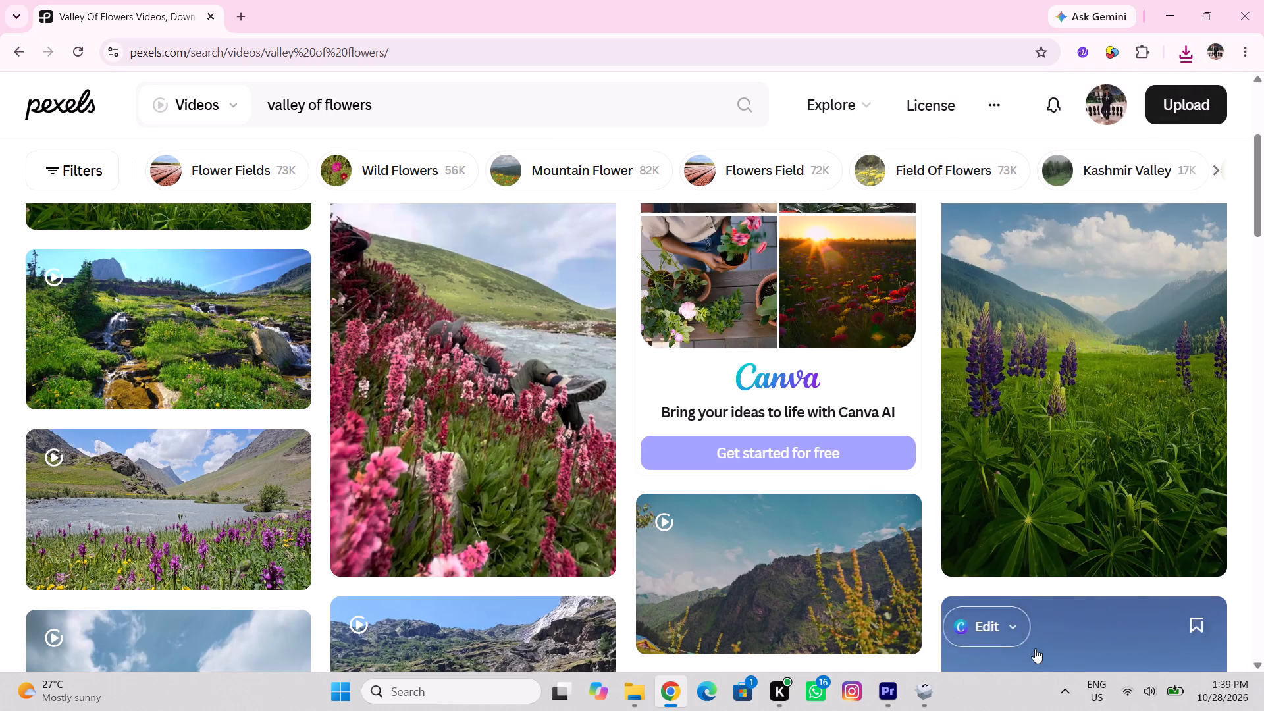
click(953, 679)
click(934, 696)
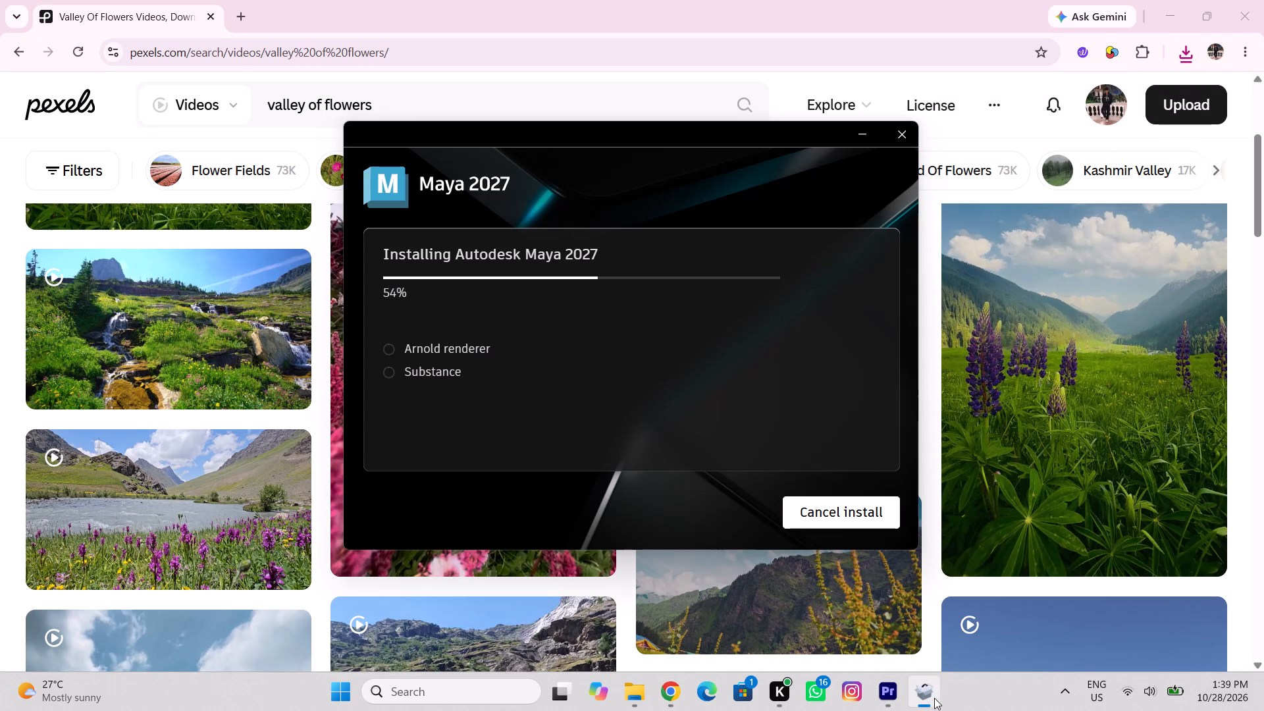
click(882, 688)
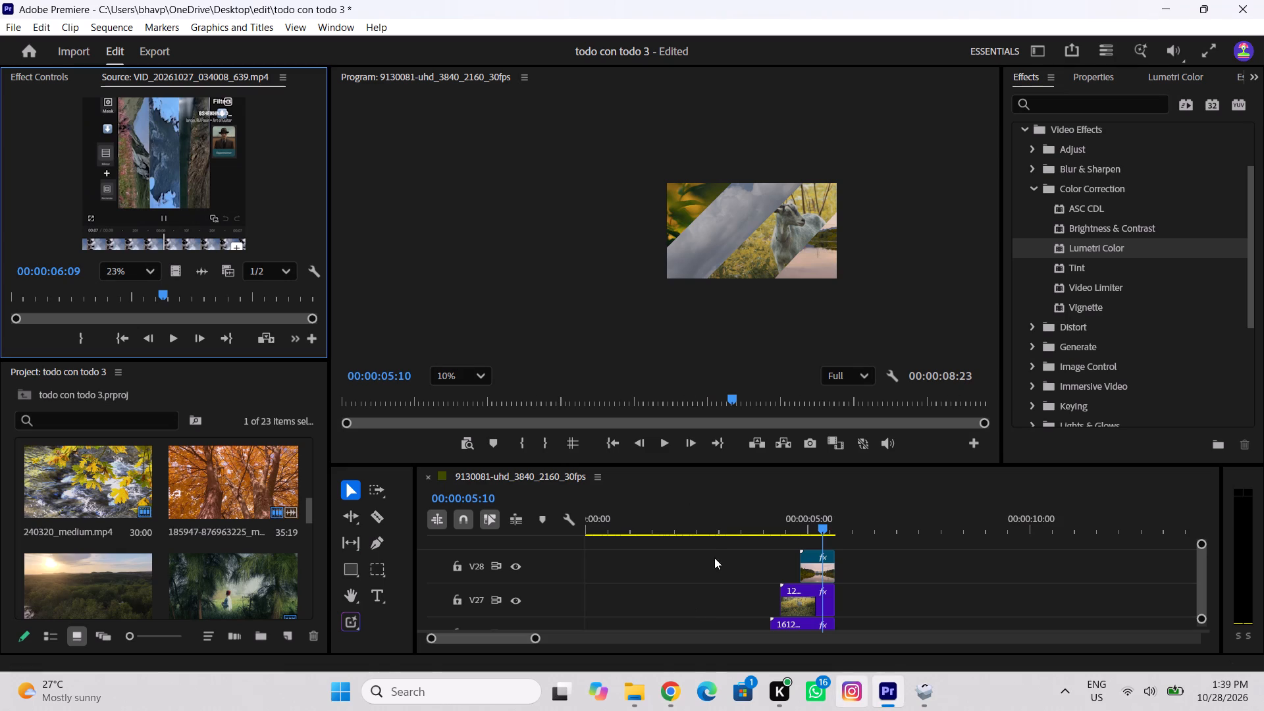
scroll(275, 549, down, 12)
double_click(250, 563)
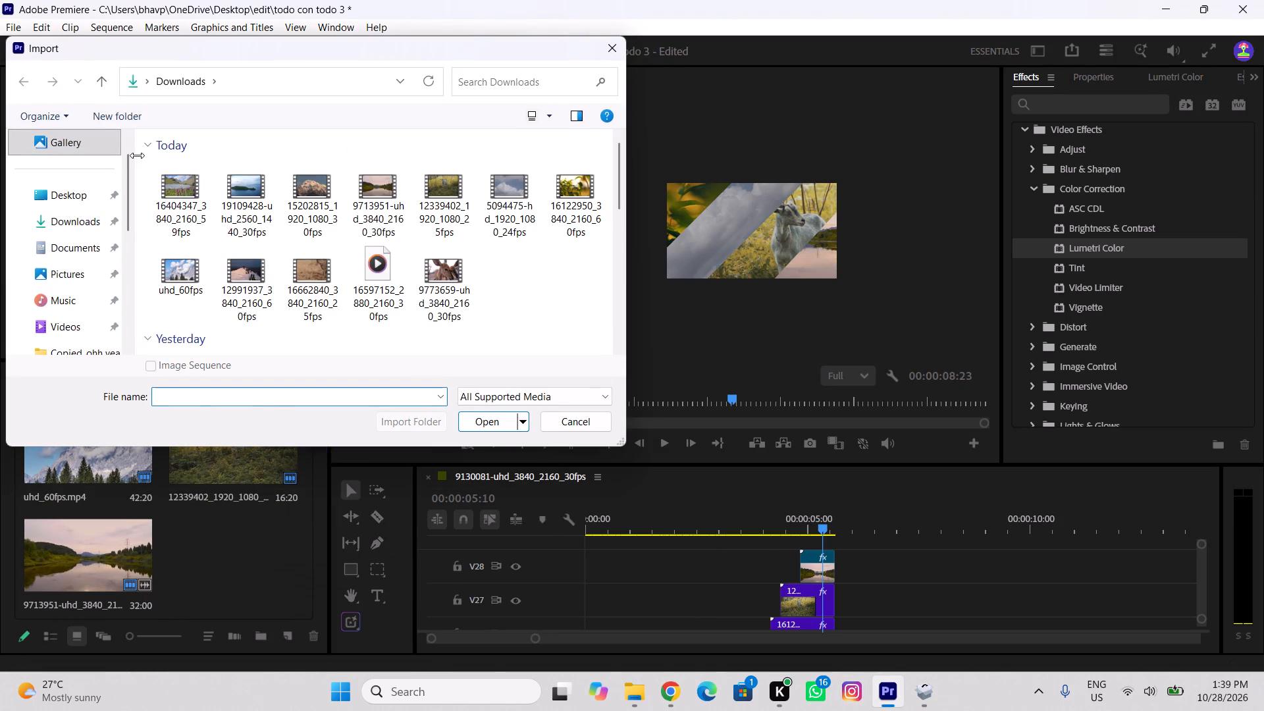
Import the downloaded wildflower valley, island and snowy mountain clips into the project.
drag(151, 169, 282, 209)
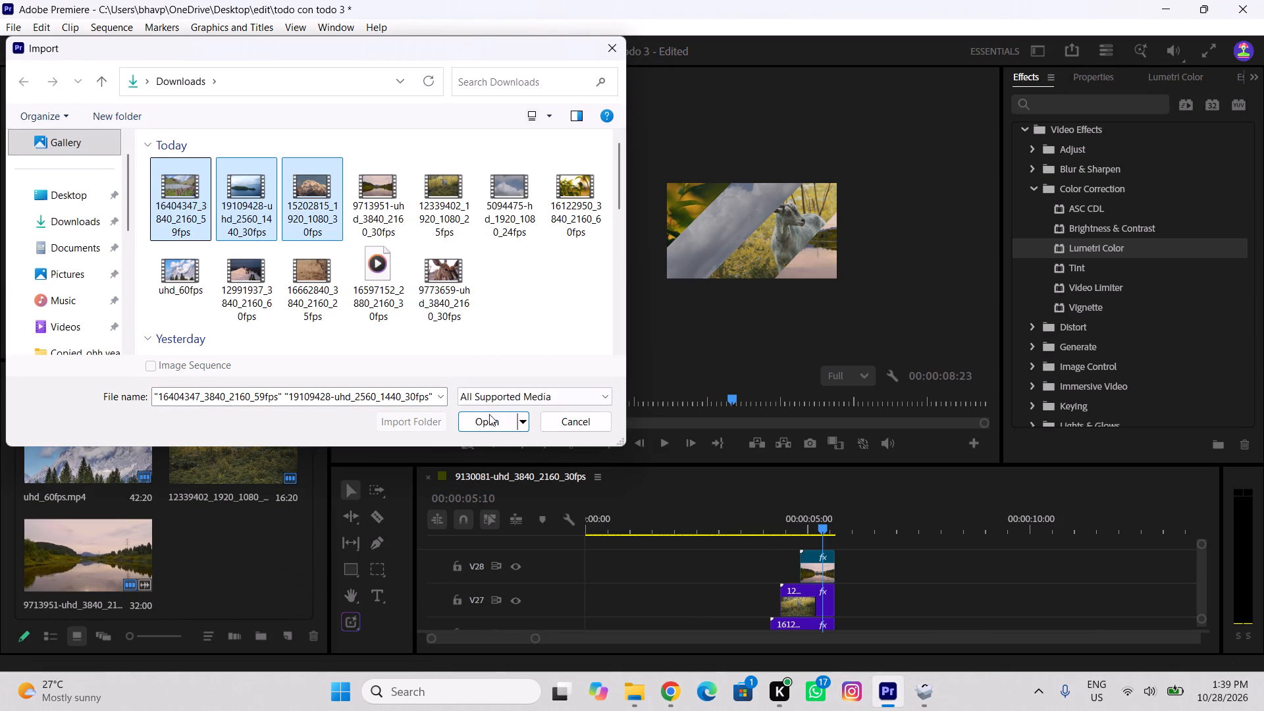
click(489, 423)
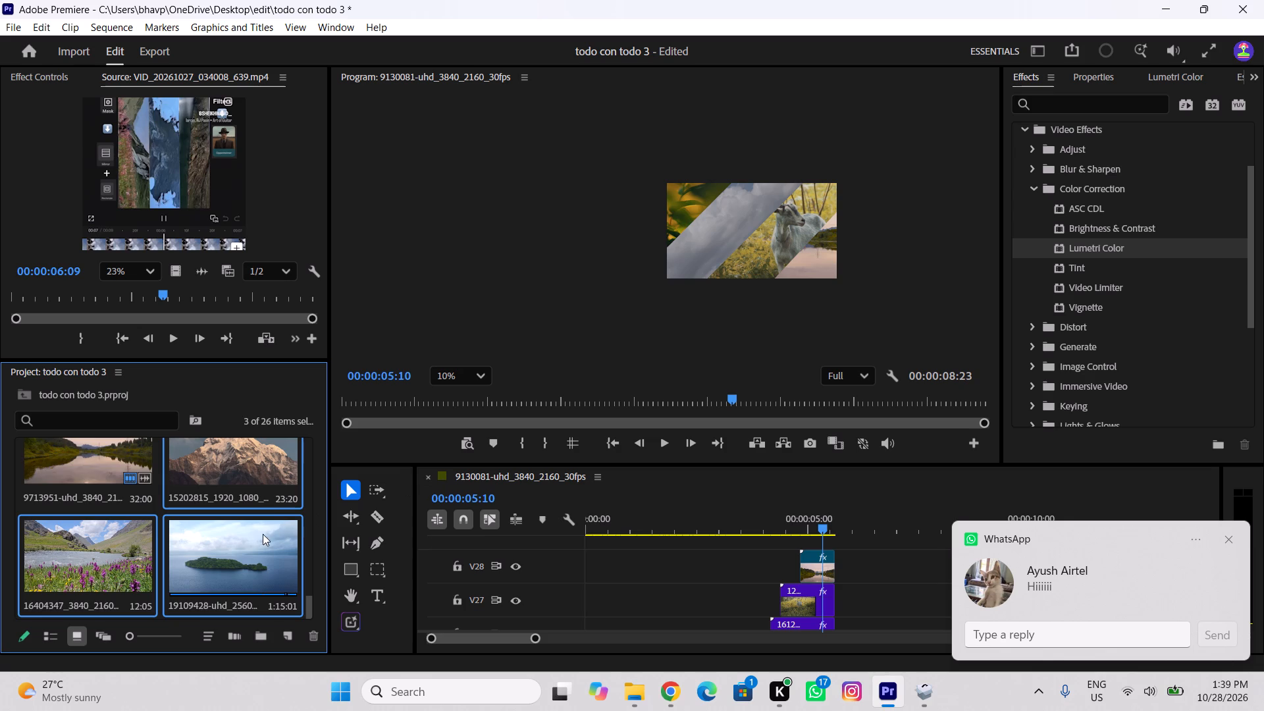
Place the mountain clip 15202815 on a new video track V29 above the strip clips, starting at 00:00:05:10.
click(307, 508)
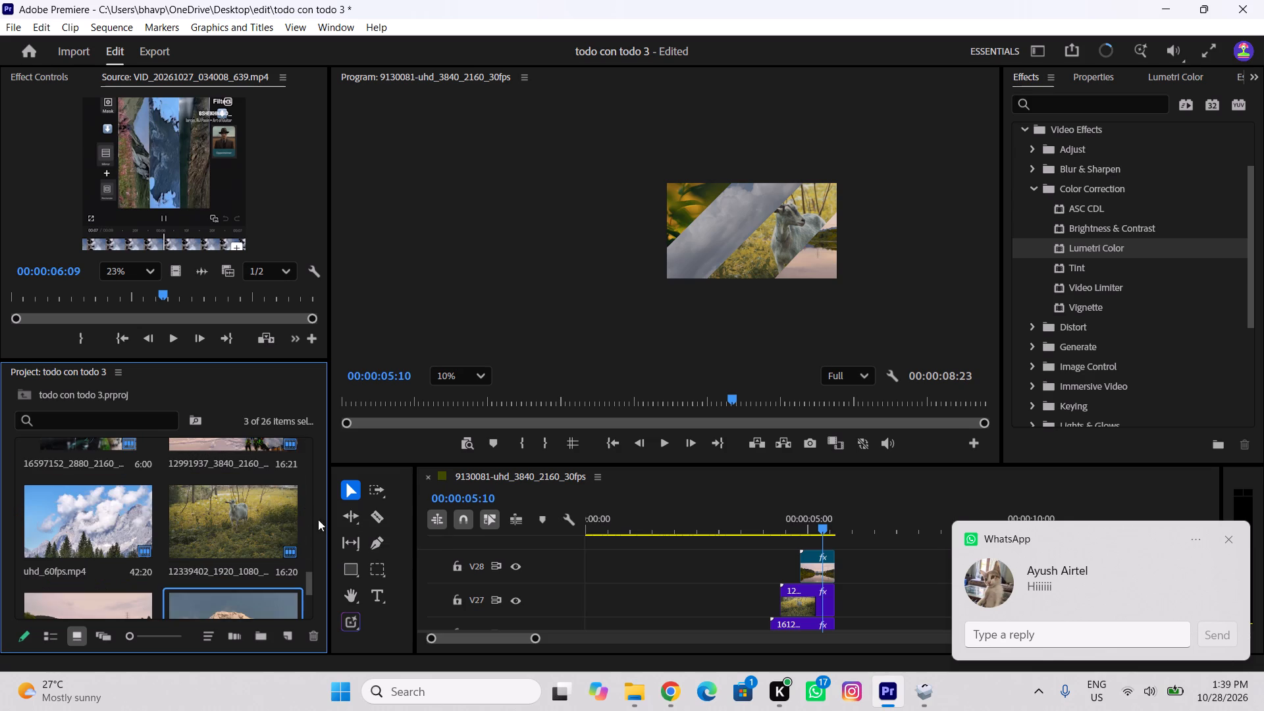
drag(309, 583, 311, 564)
scroll(240, 561, down, 6)
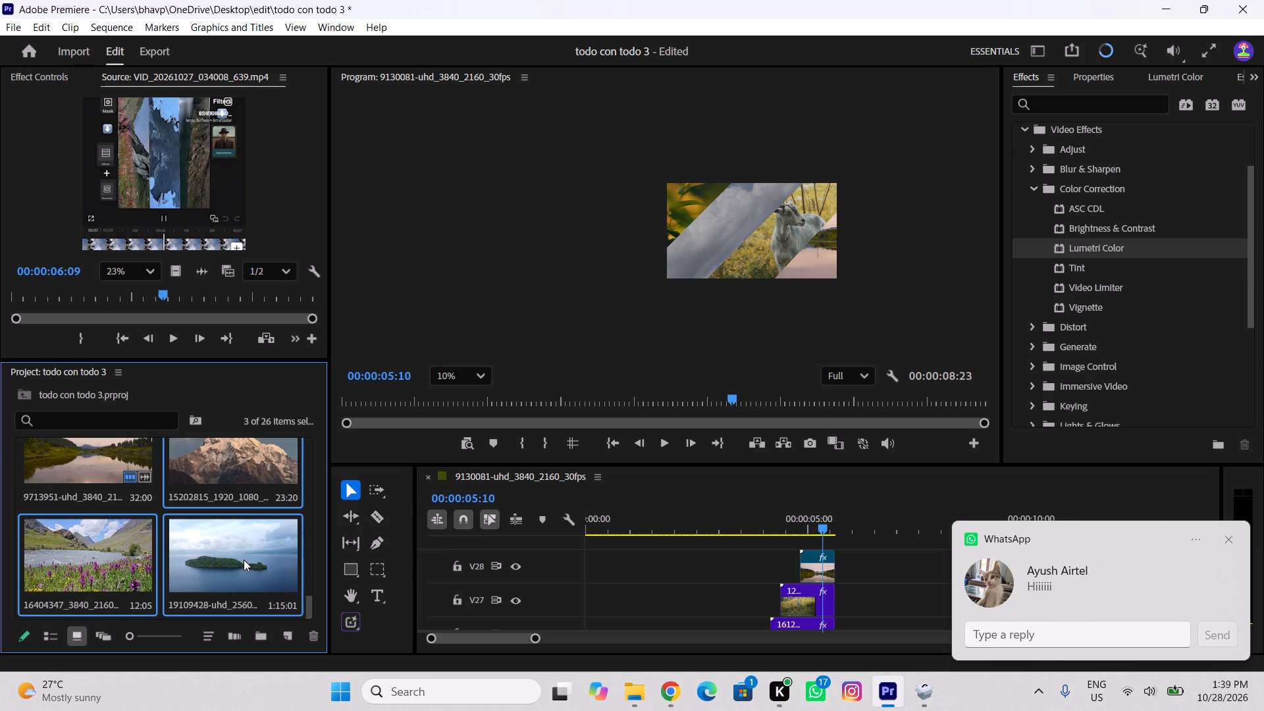
click(253, 465)
click(172, 493)
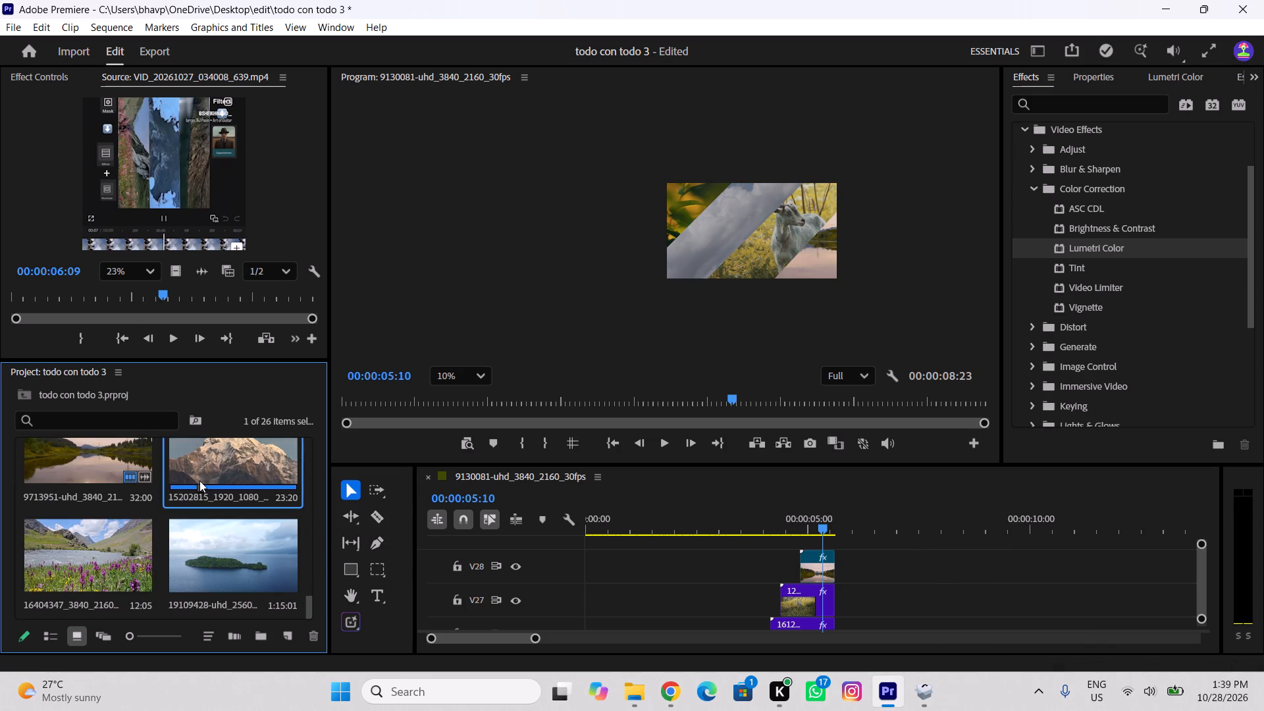
drag(261, 453, 822, 535)
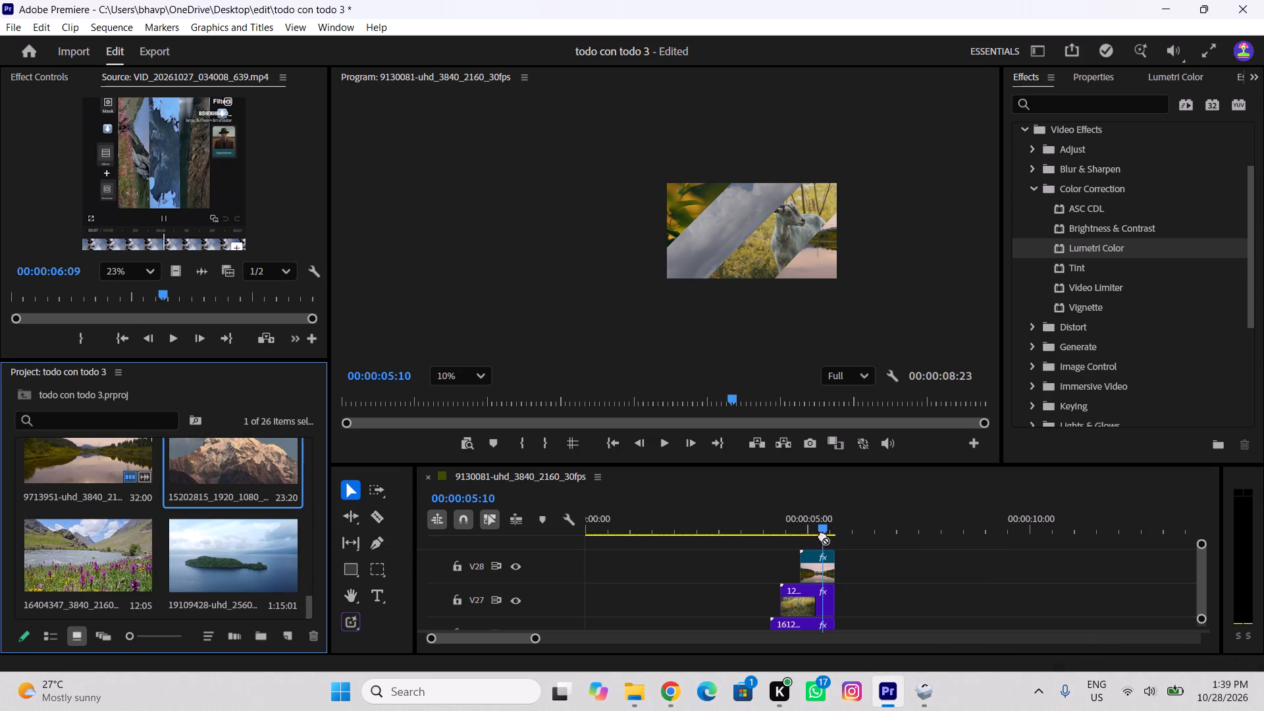
drag(822, 535, 818, 544)
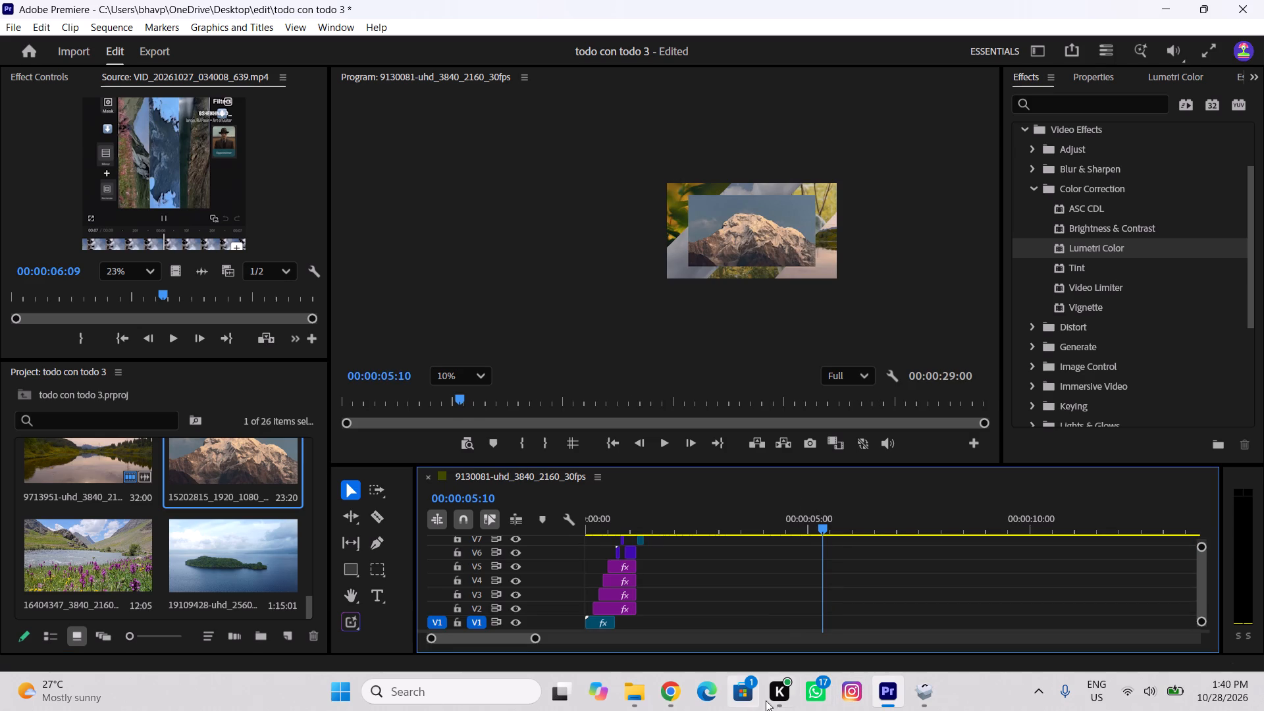
Move the mountain clip on V29 earlier so that it starts at 00:00:05:05.
ctrl+scroll(831, 578, up, 20)
ctrl+scroll(831, 578, up, 4)
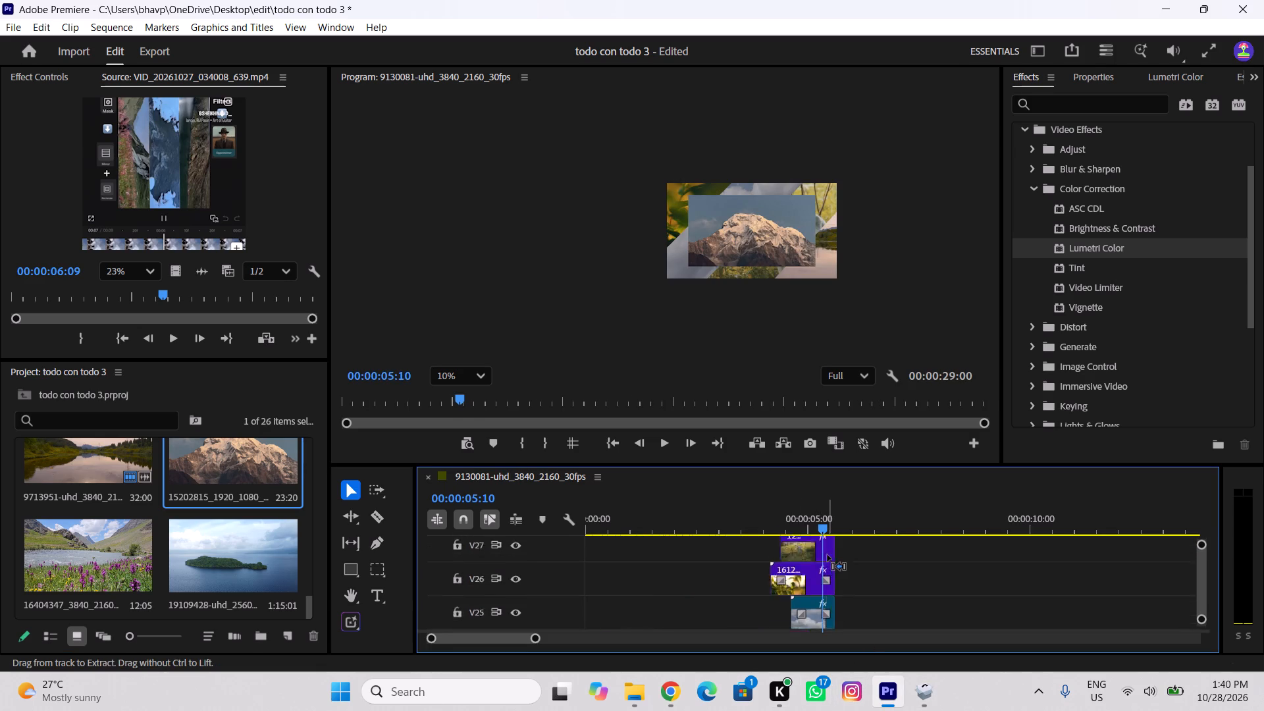
ctrl+scroll(828, 555, up, 9)
drag(841, 558, 842, 558)
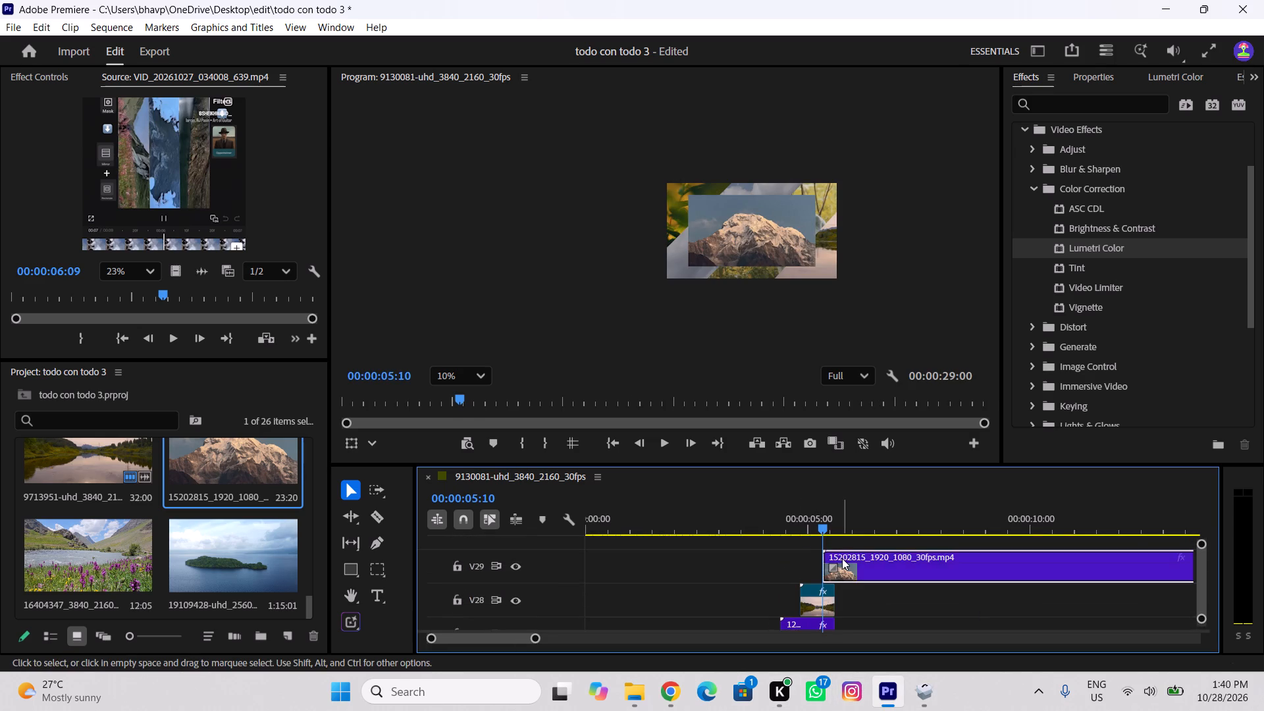
drag(842, 558, 834, 561)
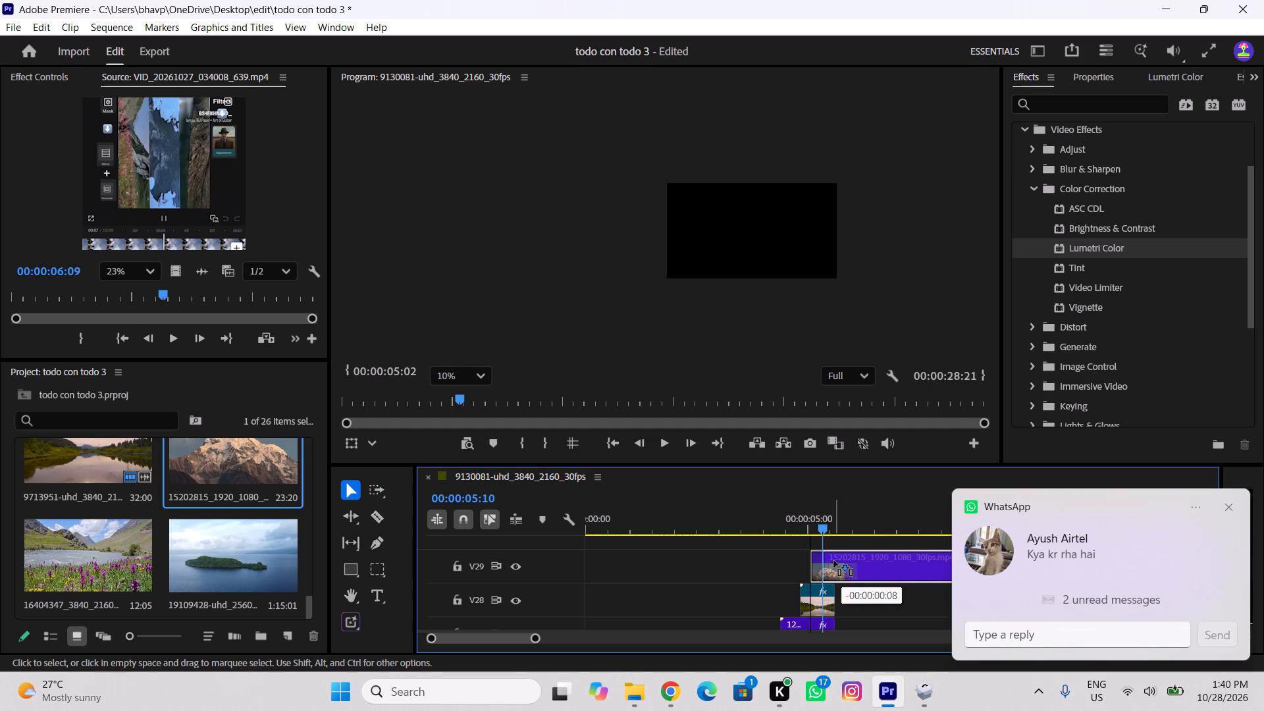
drag(834, 561, 835, 565)
drag(823, 534, 815, 542)
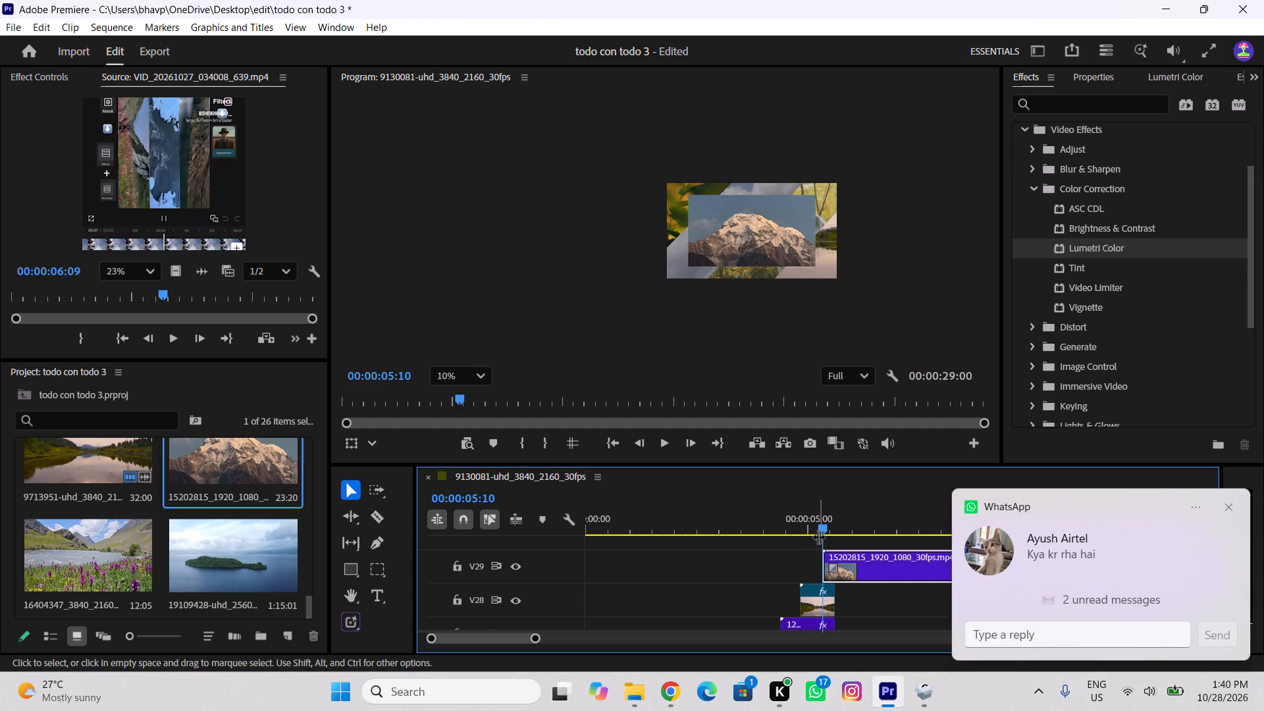
drag(819, 529, 812, 537)
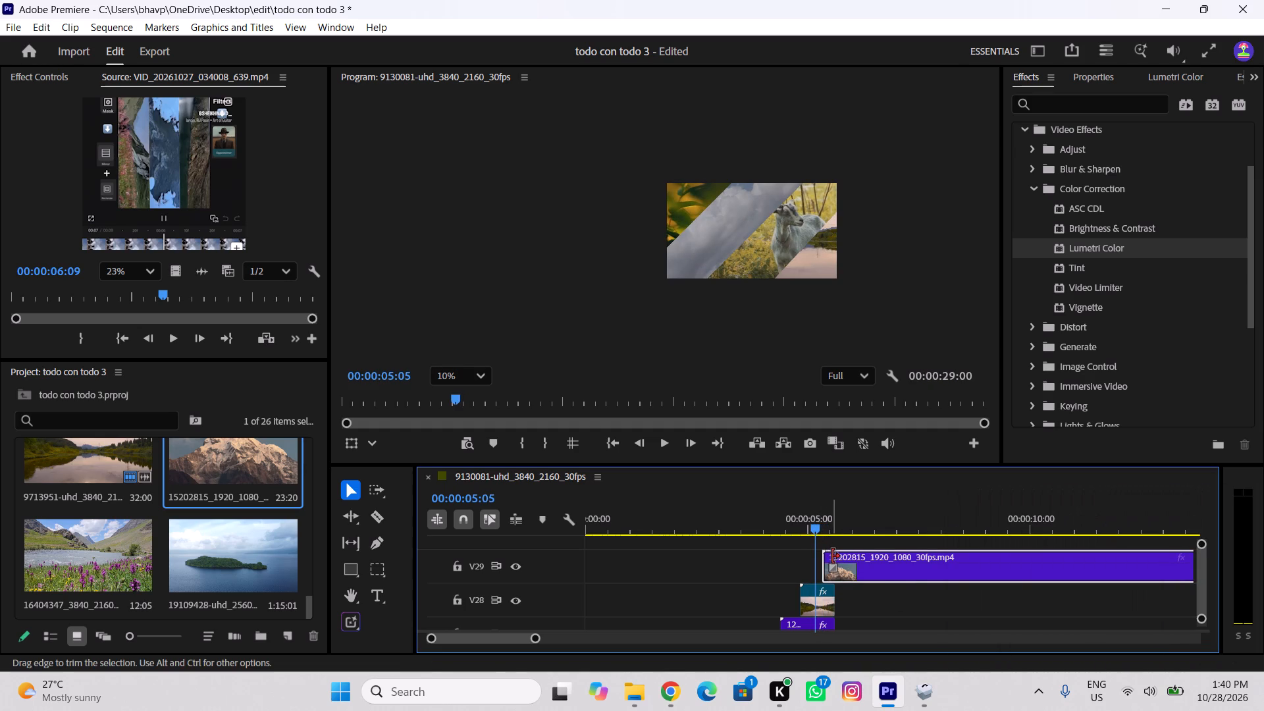
drag(842, 558, 835, 559)
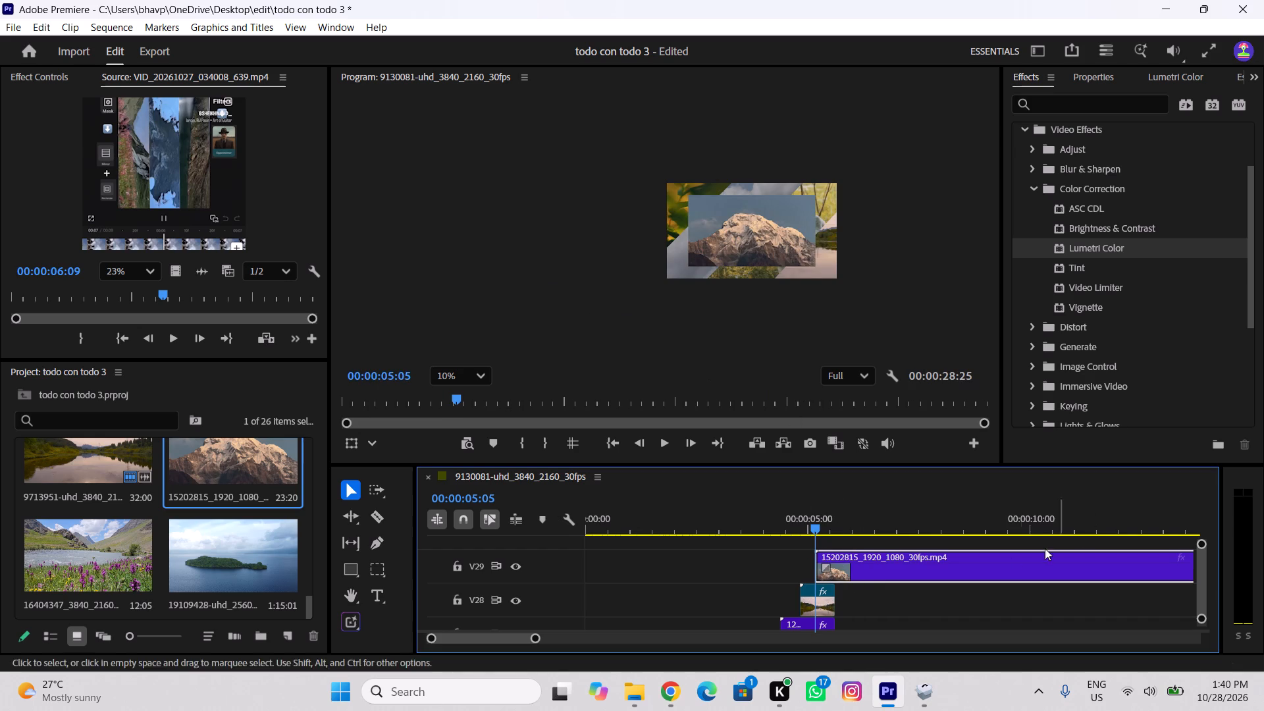
Scale the mountain clip up to 145 so it fills the frame.
click(41, 85)
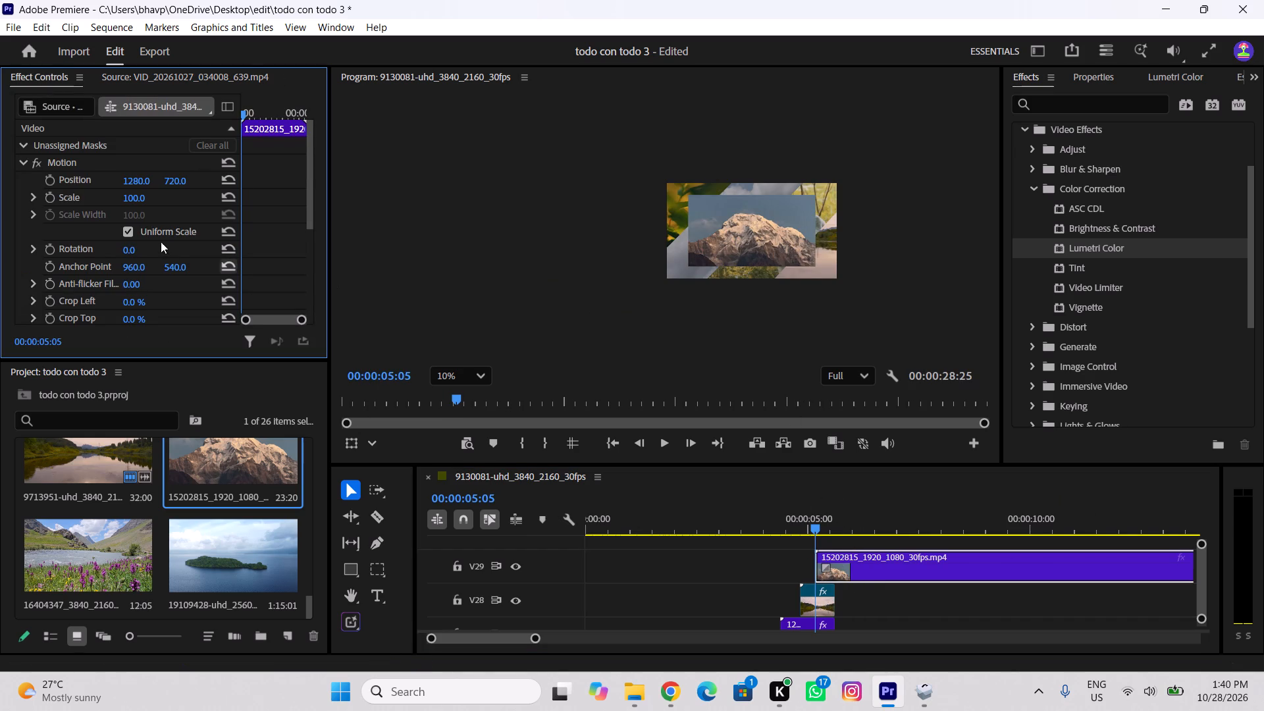
drag(136, 200, 175, 213)
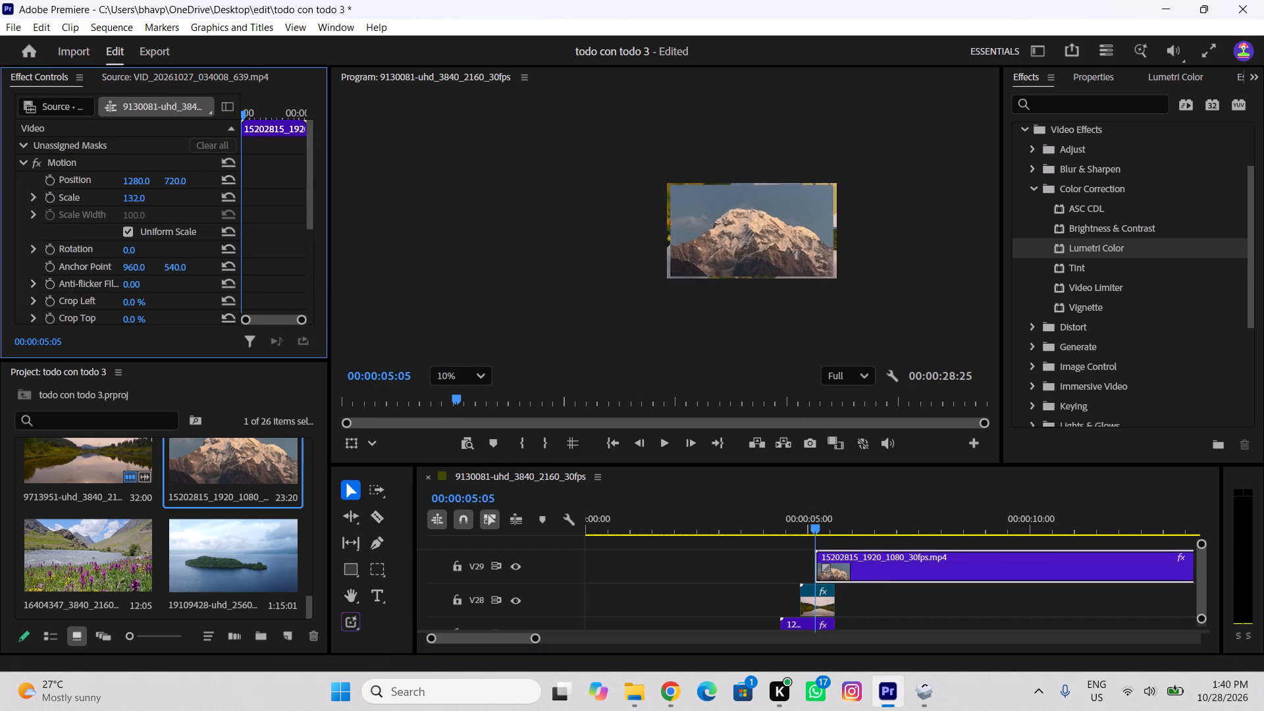
drag(175, 213, 186, 215)
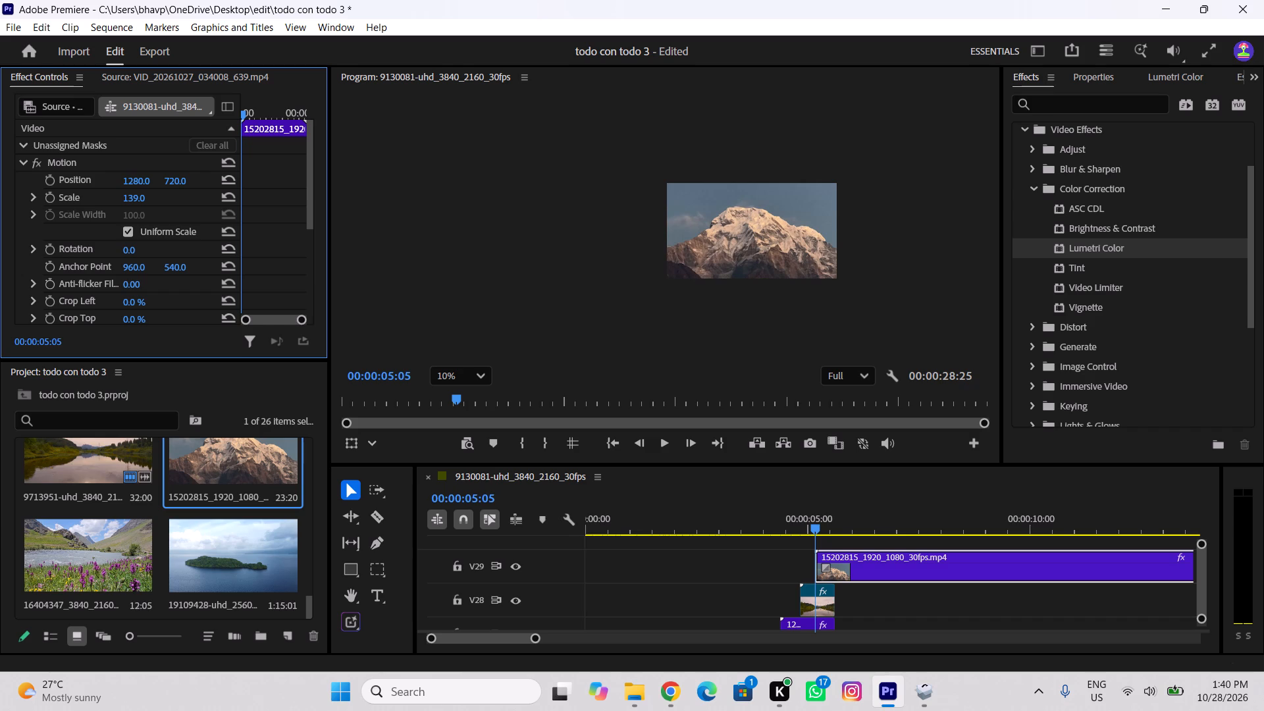
drag(186, 215, 192, 223)
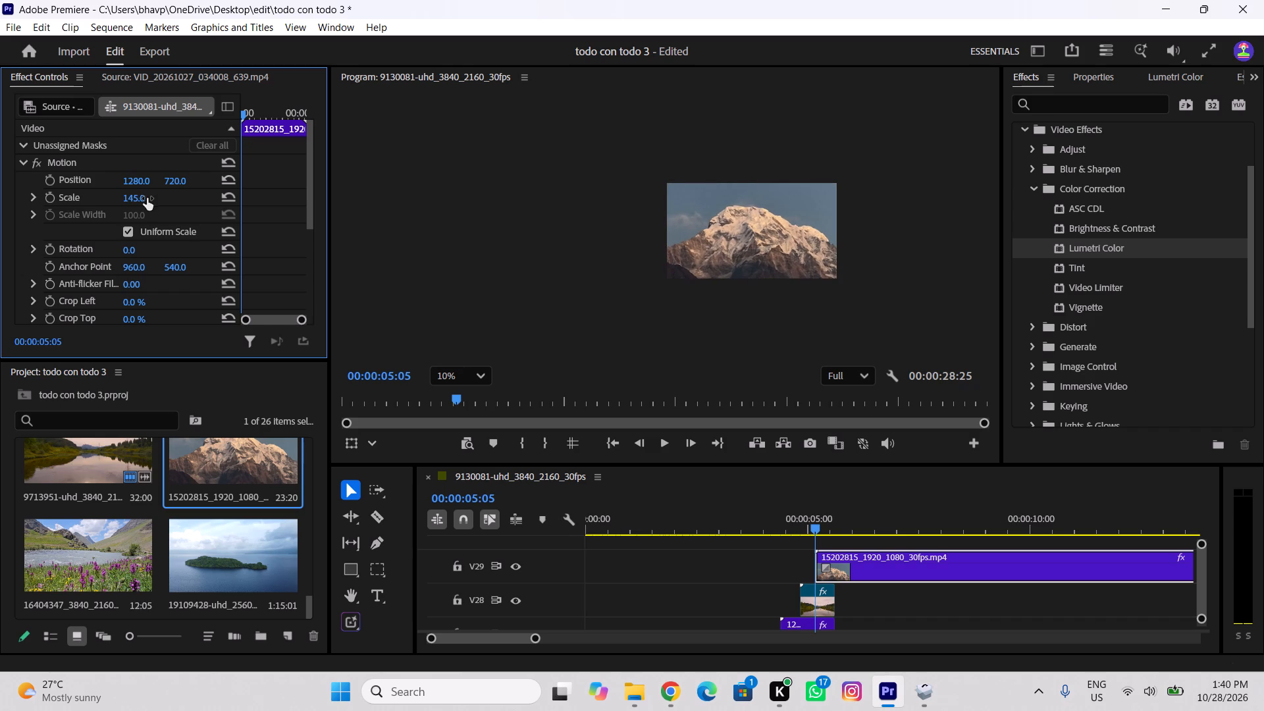
Shift the mountain clip down in the frame by setting its vertical position to about 986.
drag(174, 184, 392, 224)
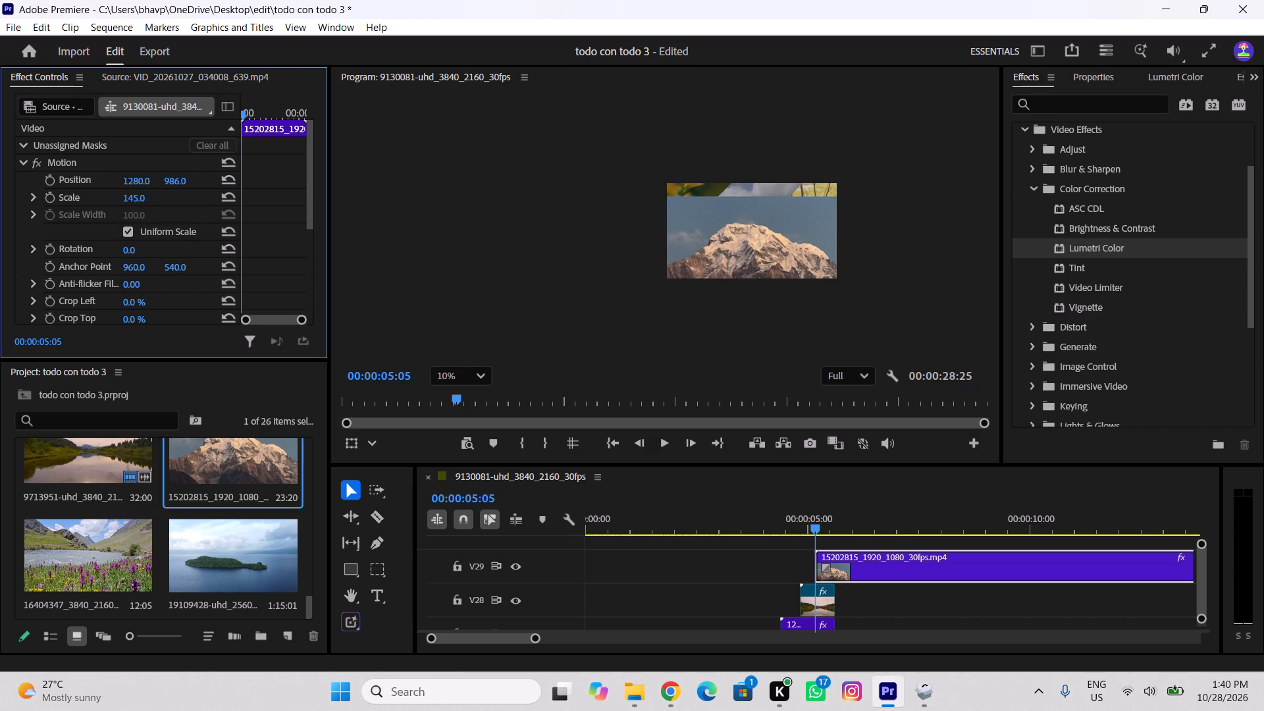
Lower the snowy mountain clip on V29 in the frame by setting its vertical position to 1059.
drag(392, 224, 588, 258)
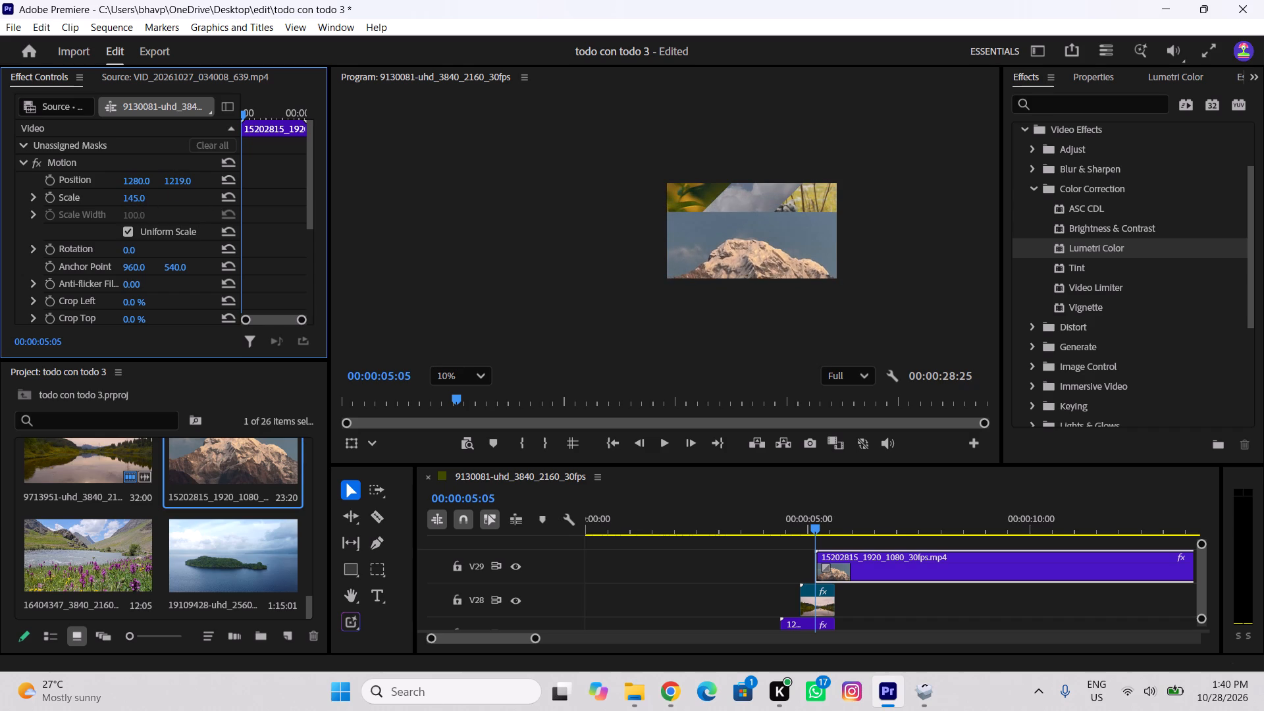
drag(588, 258, 453, 225)
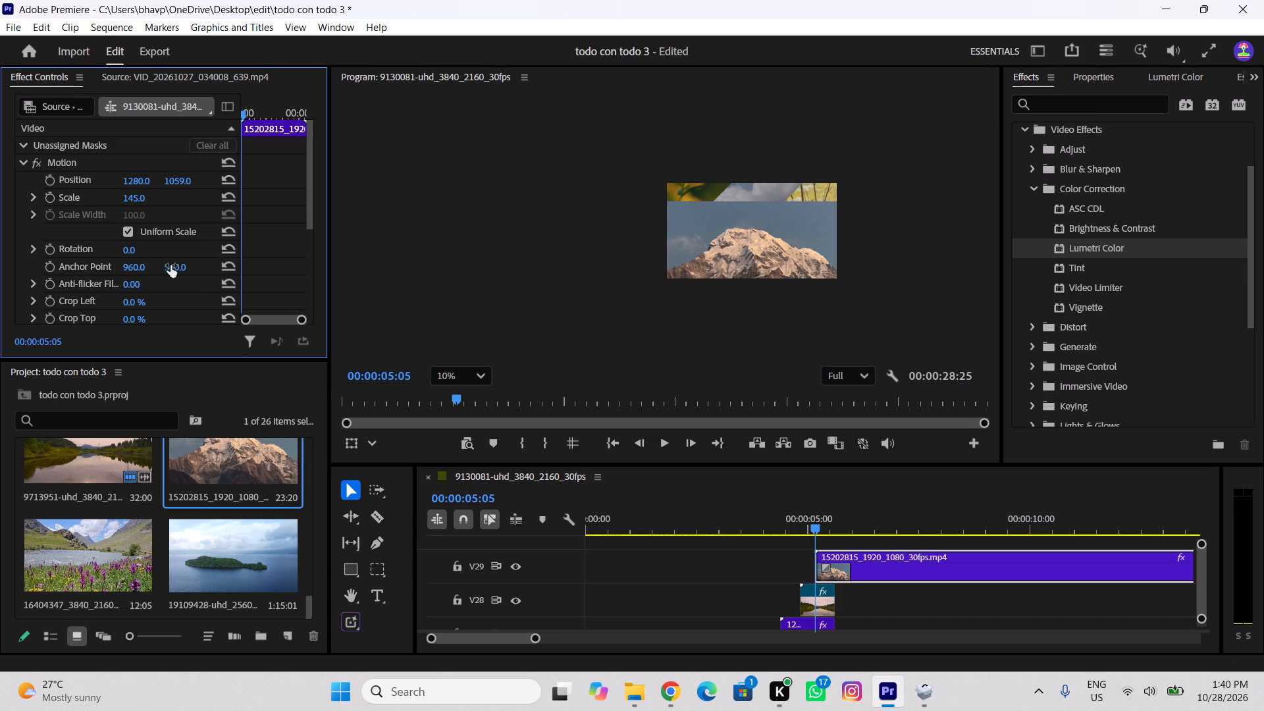
Draw a full-width horizontal rectangle mask across the mountain peak on the V29 clip and change it to an opacity mask.
click(381, 569)
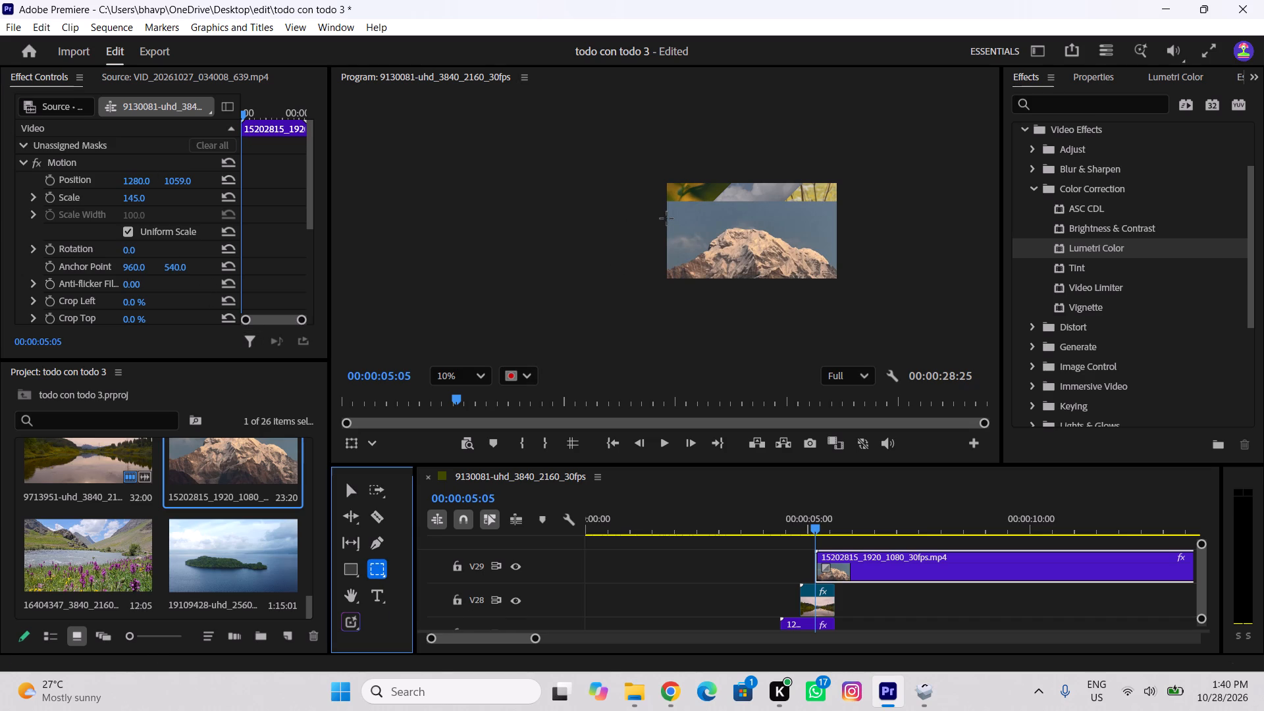
drag(667, 219, 826, 271)
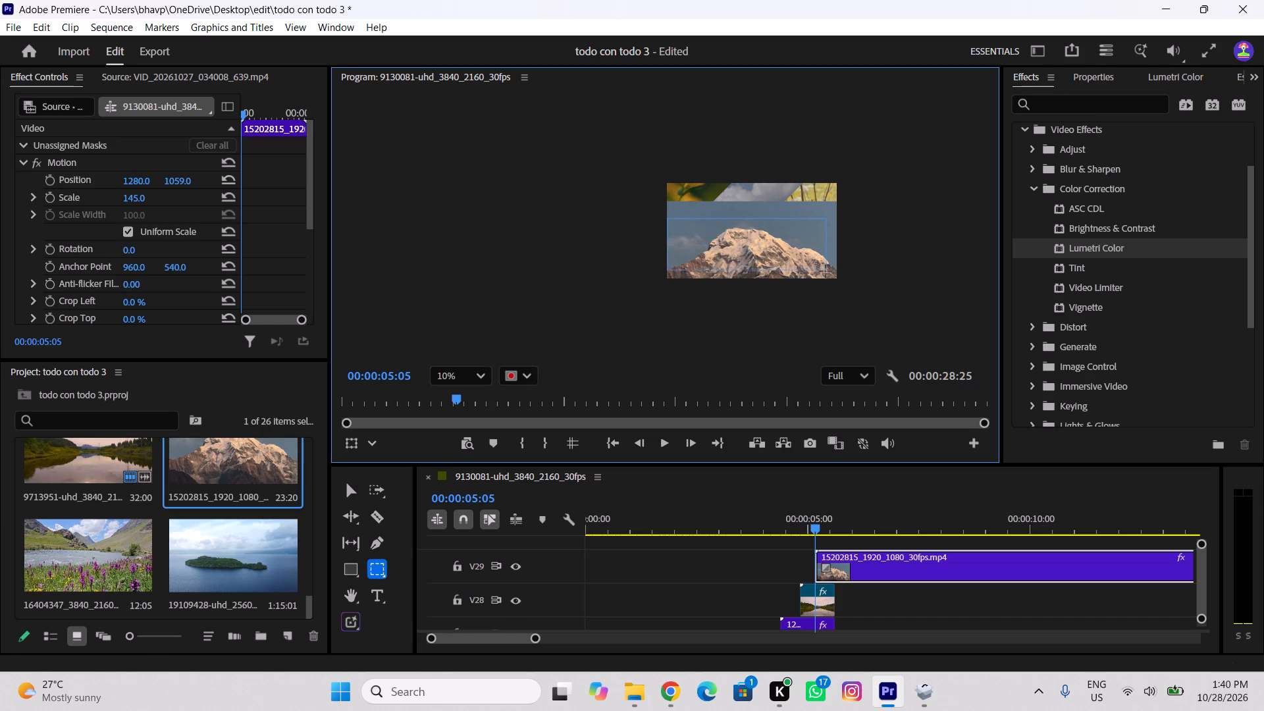
drag(826, 271, 837, 266)
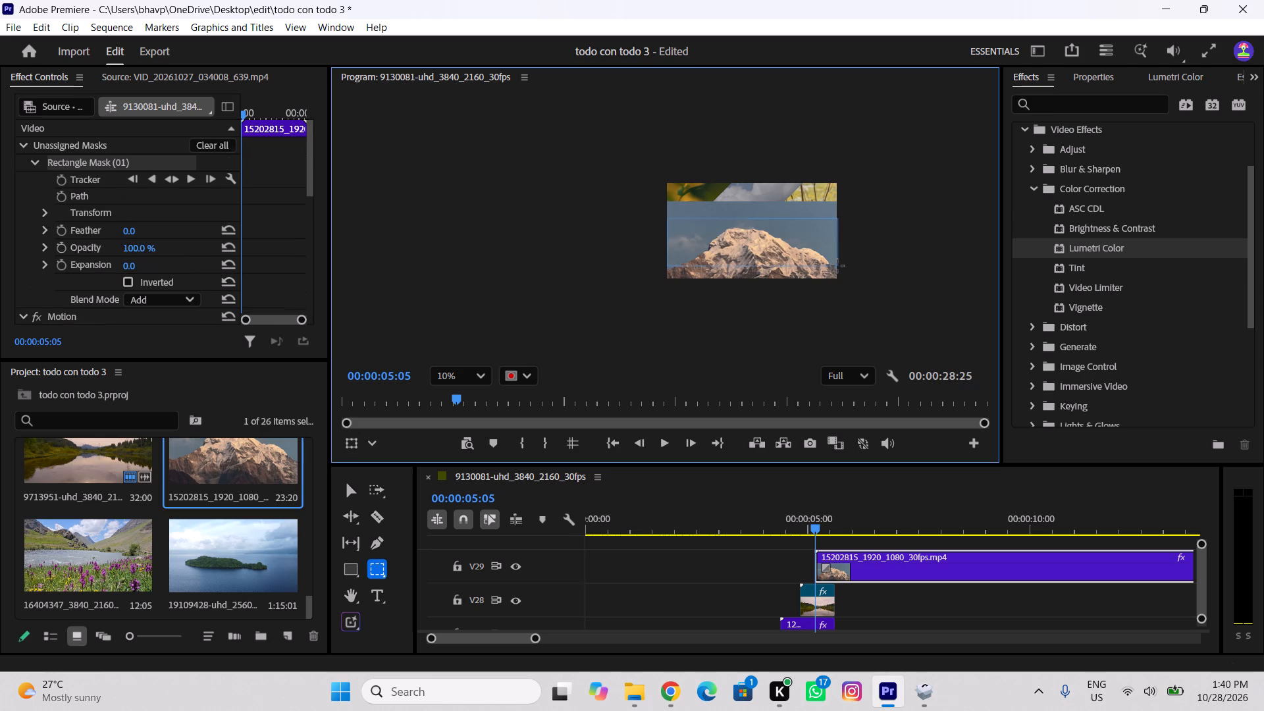
right_click(155, 155)
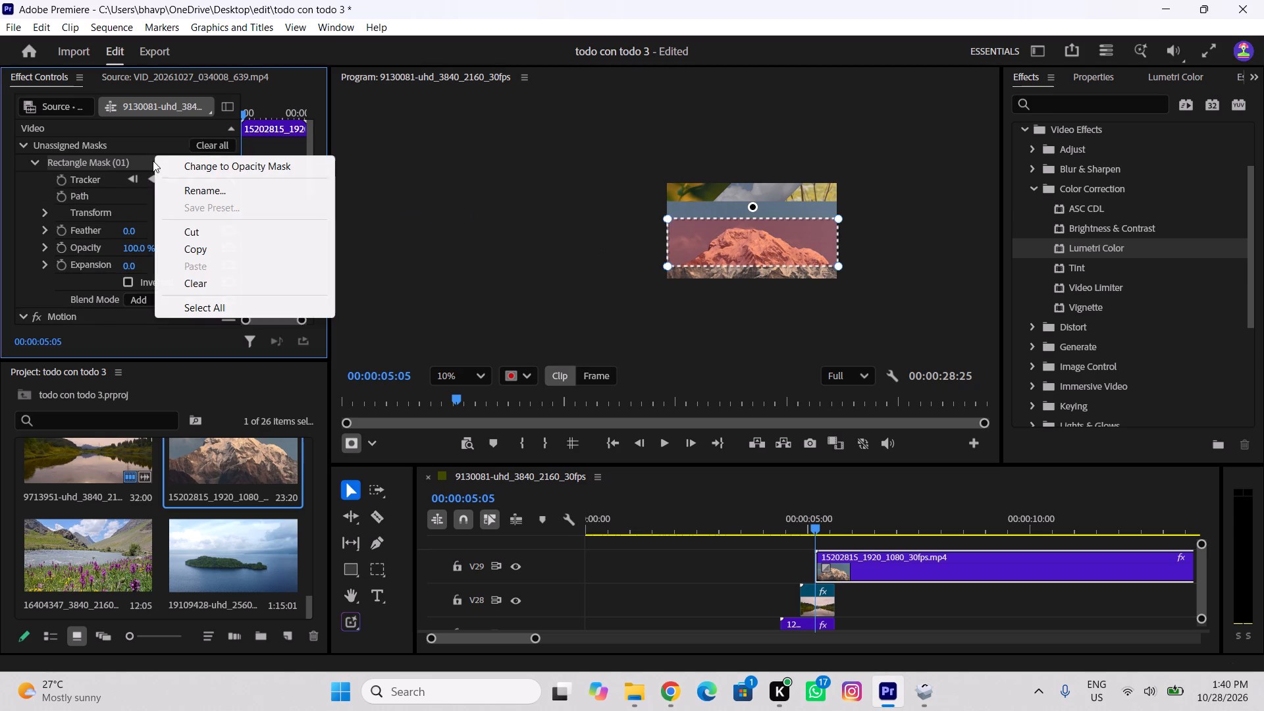
click(206, 160)
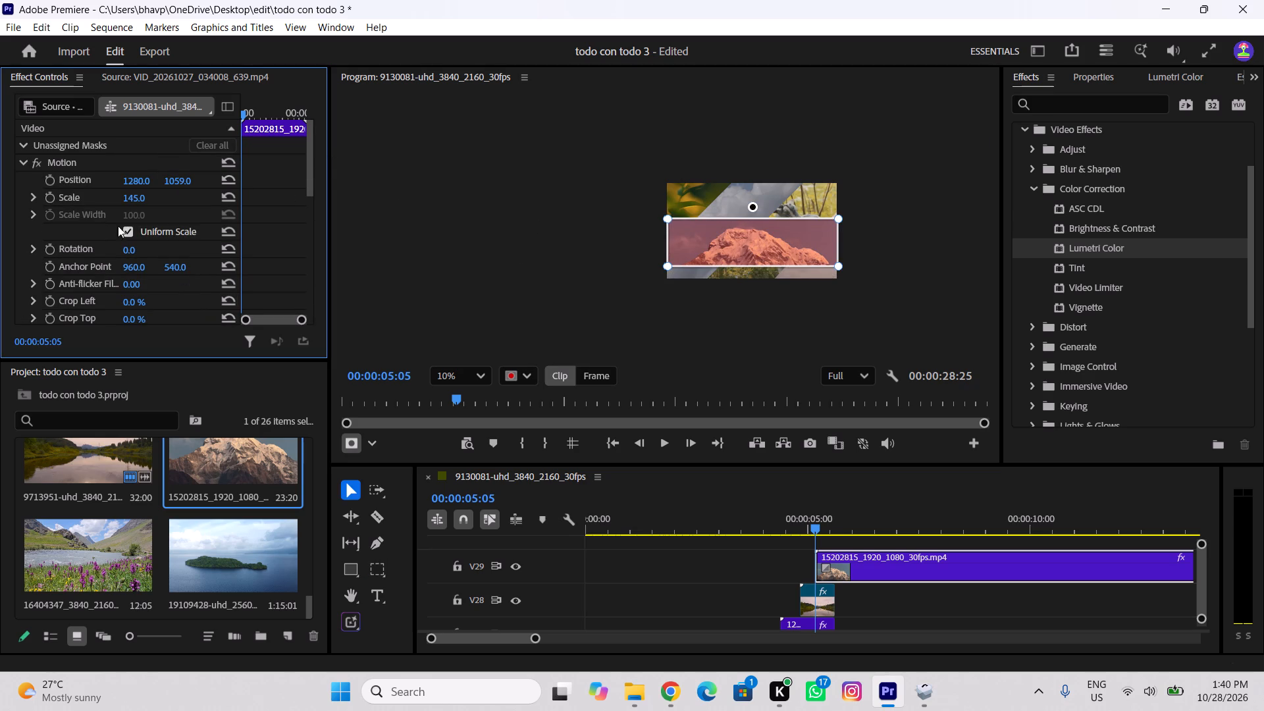
Raise the masked mountain strip toward the middle of the frame by setting its vertical position to 922, and deselect the mask.
drag(171, 178, 95, 194)
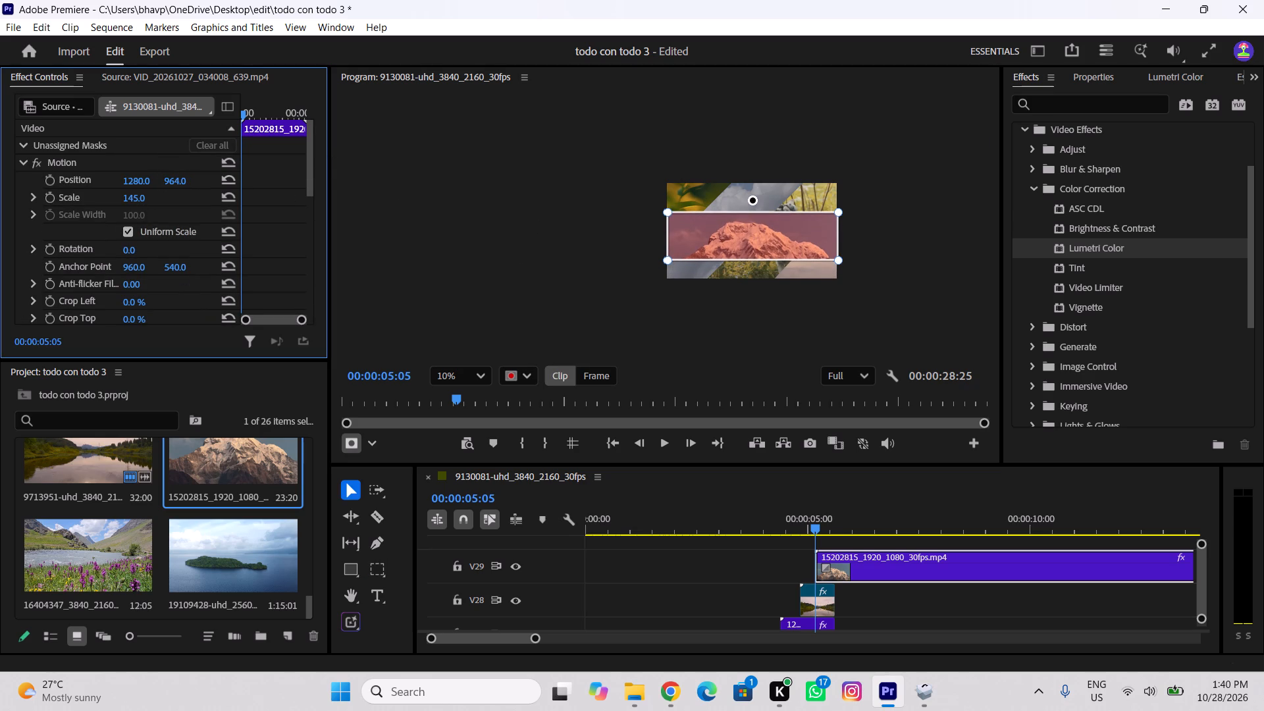
drag(95, 194, 61, 203)
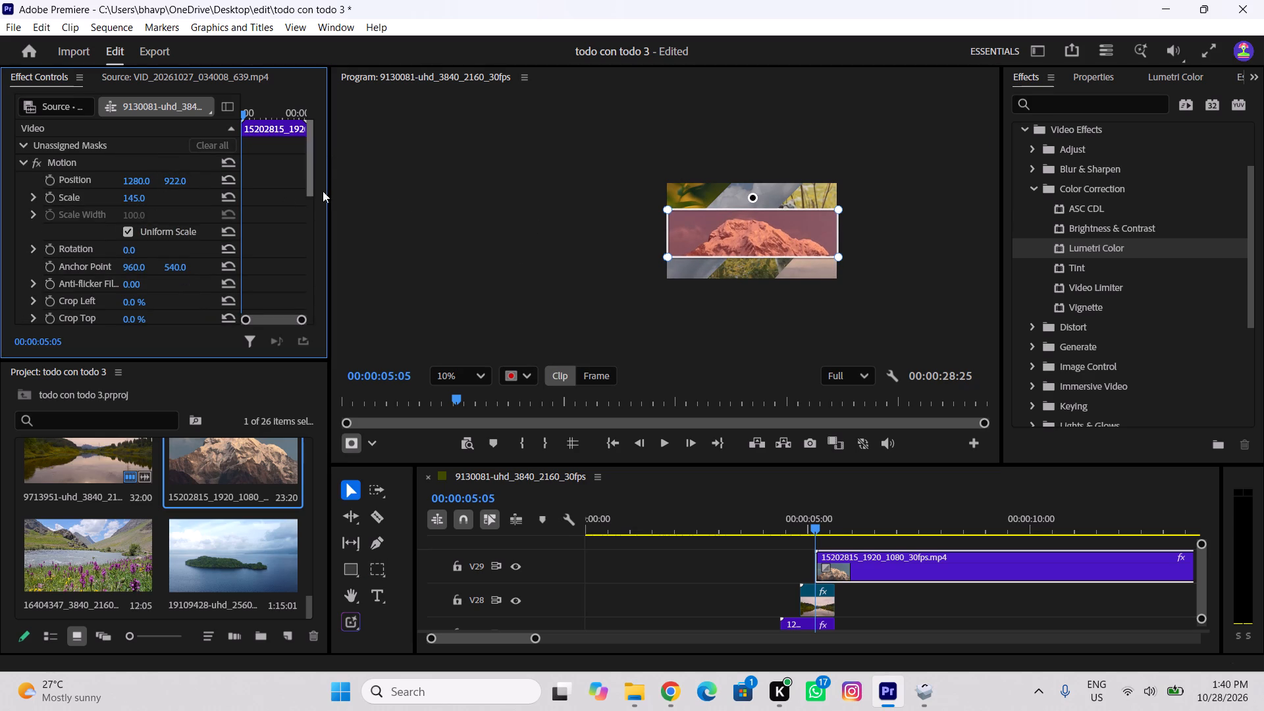
click(99, 163)
click(470, 180)
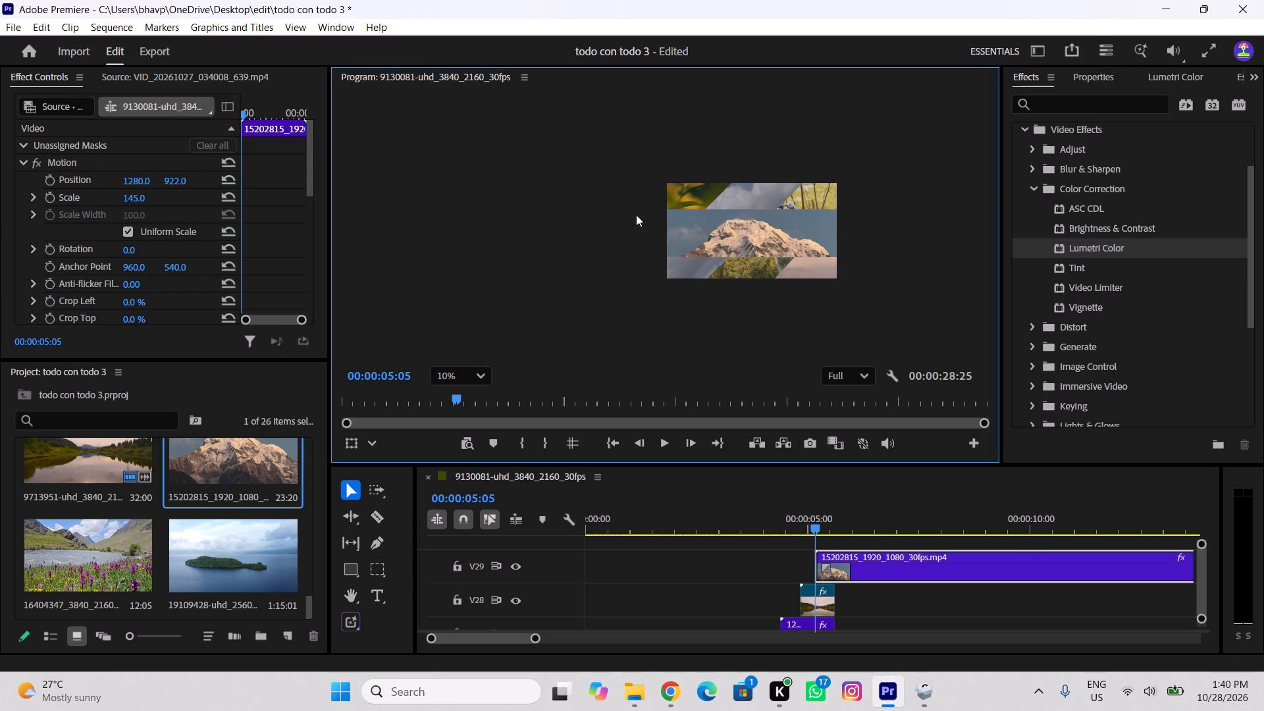
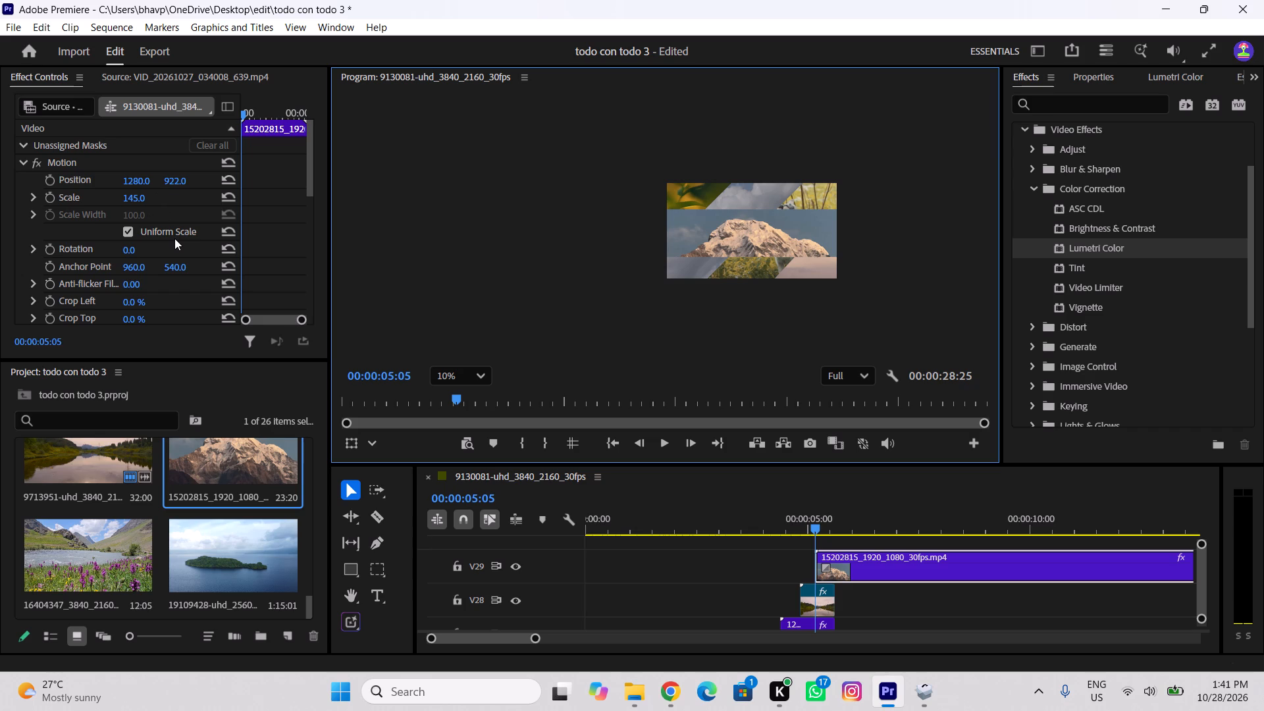
Crop the top of the snowy mountain clip on V29 by 22% to narrow its strip.
scroll(174, 238, down, 1)
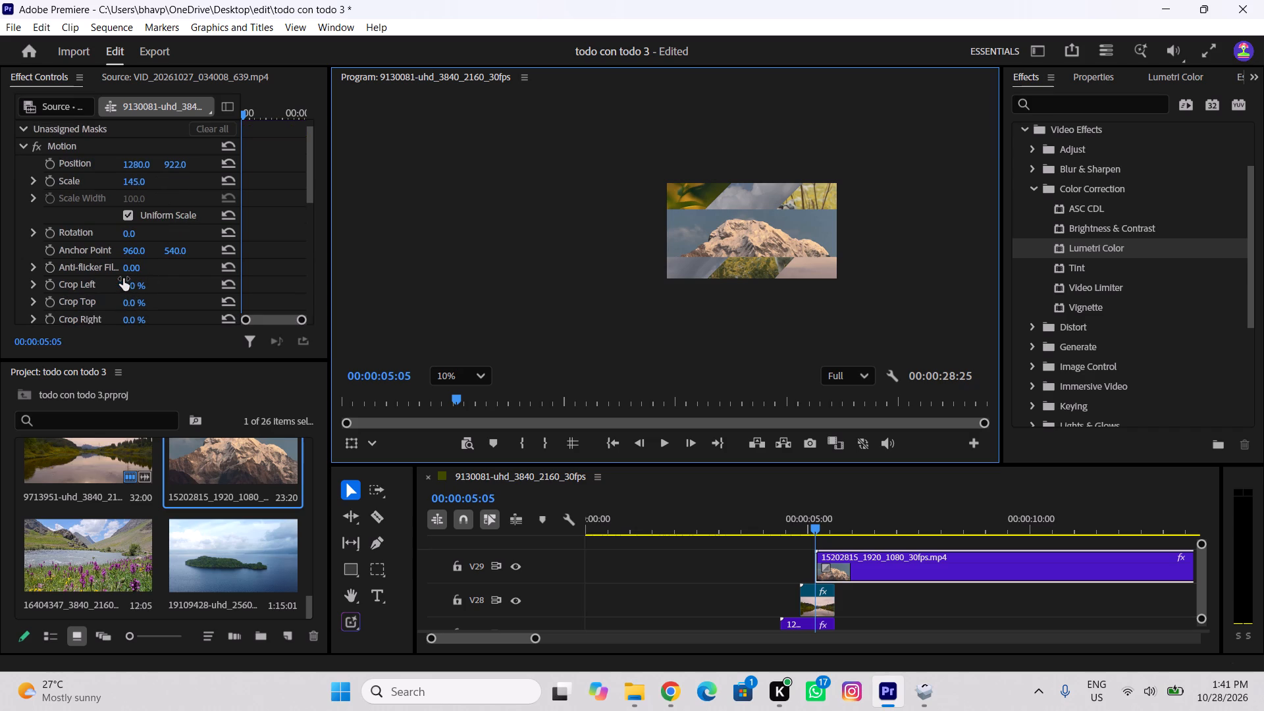
drag(127, 302, 132, 308)
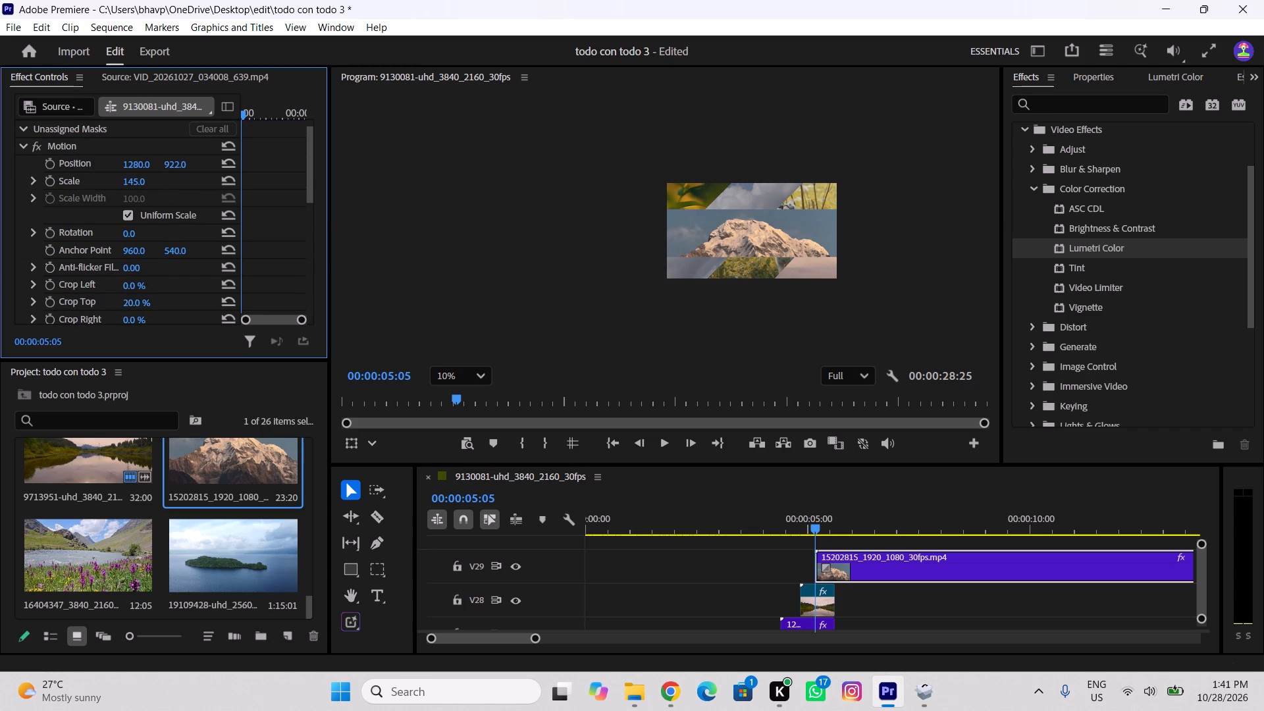
drag(132, 308, 147, 316)
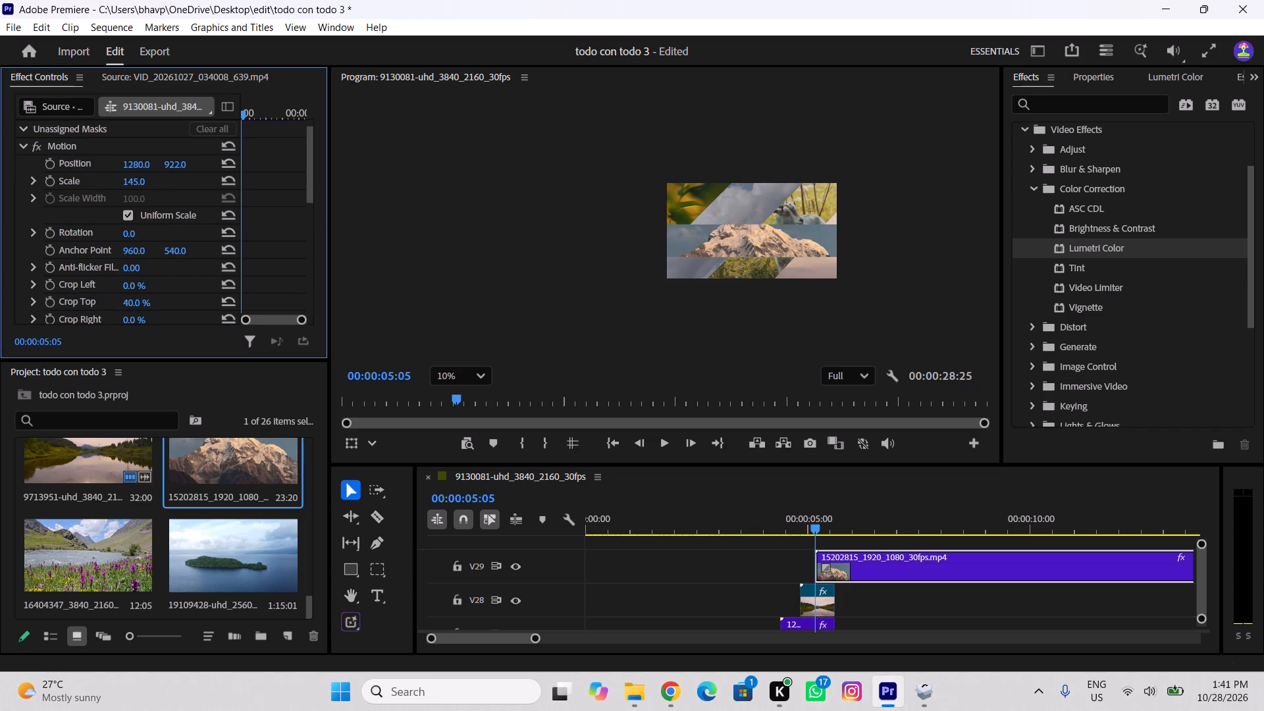
drag(147, 316, 126, 317)
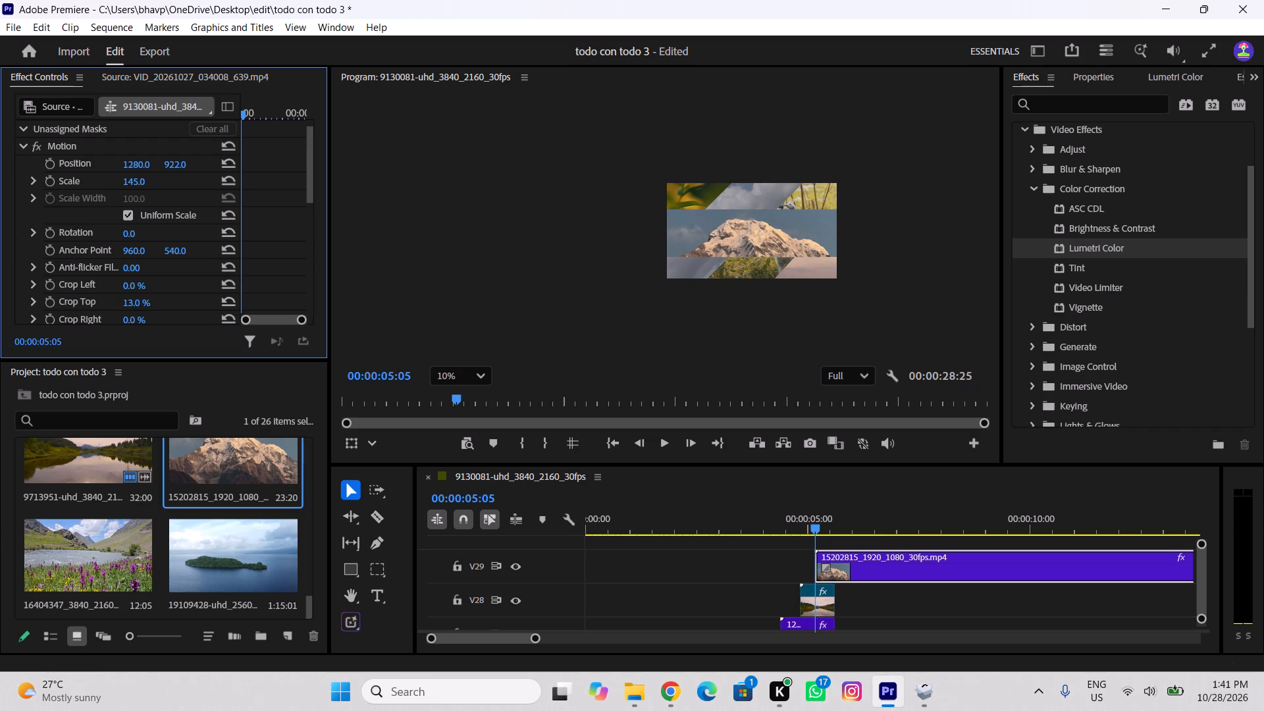
drag(126, 317, 135, 319)
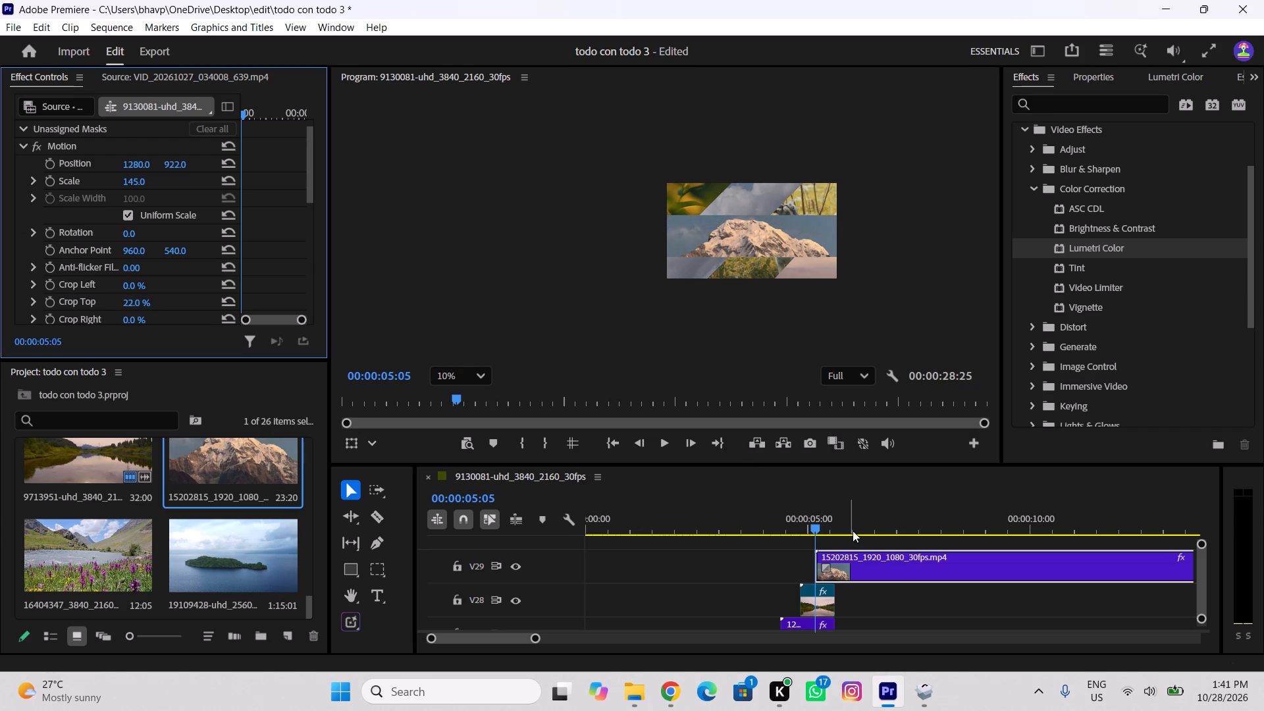
At 00:00:05:26, set the mountain clip's vertical position to 892 and its top crop to 24%.
drag(856, 531, 846, 556)
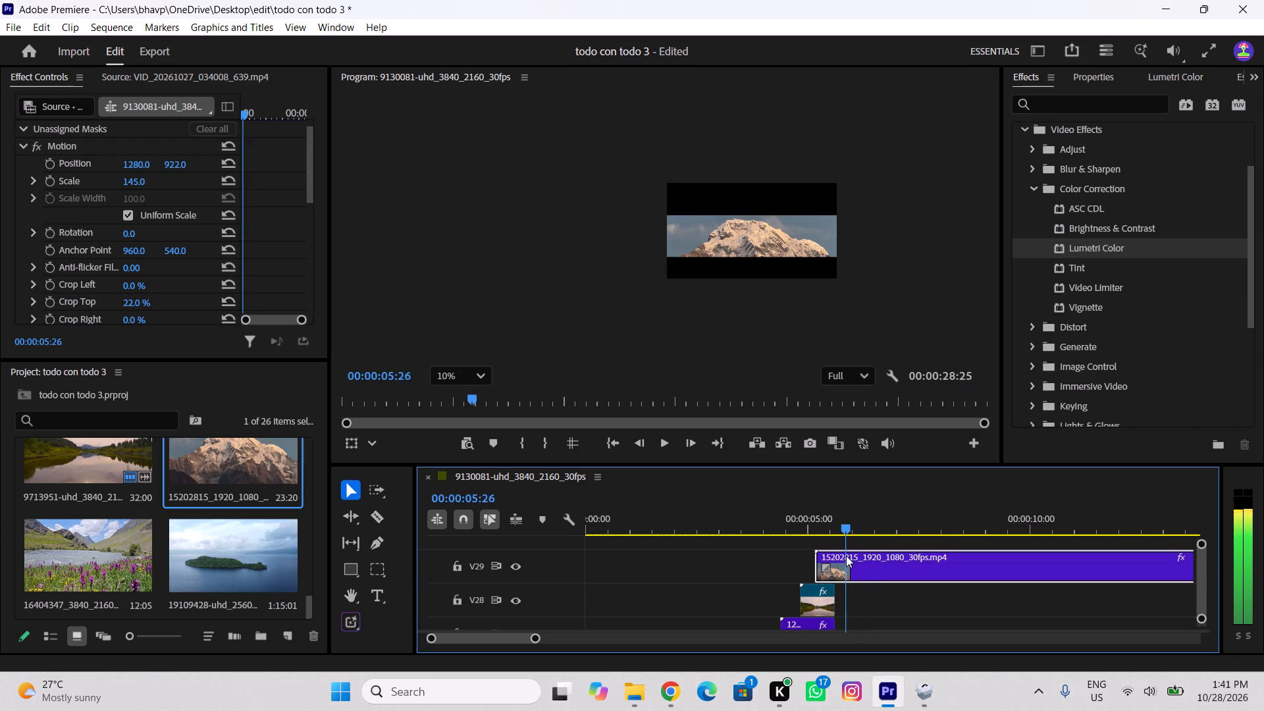
drag(846, 556, 848, 575)
drag(167, 168, 159, 171)
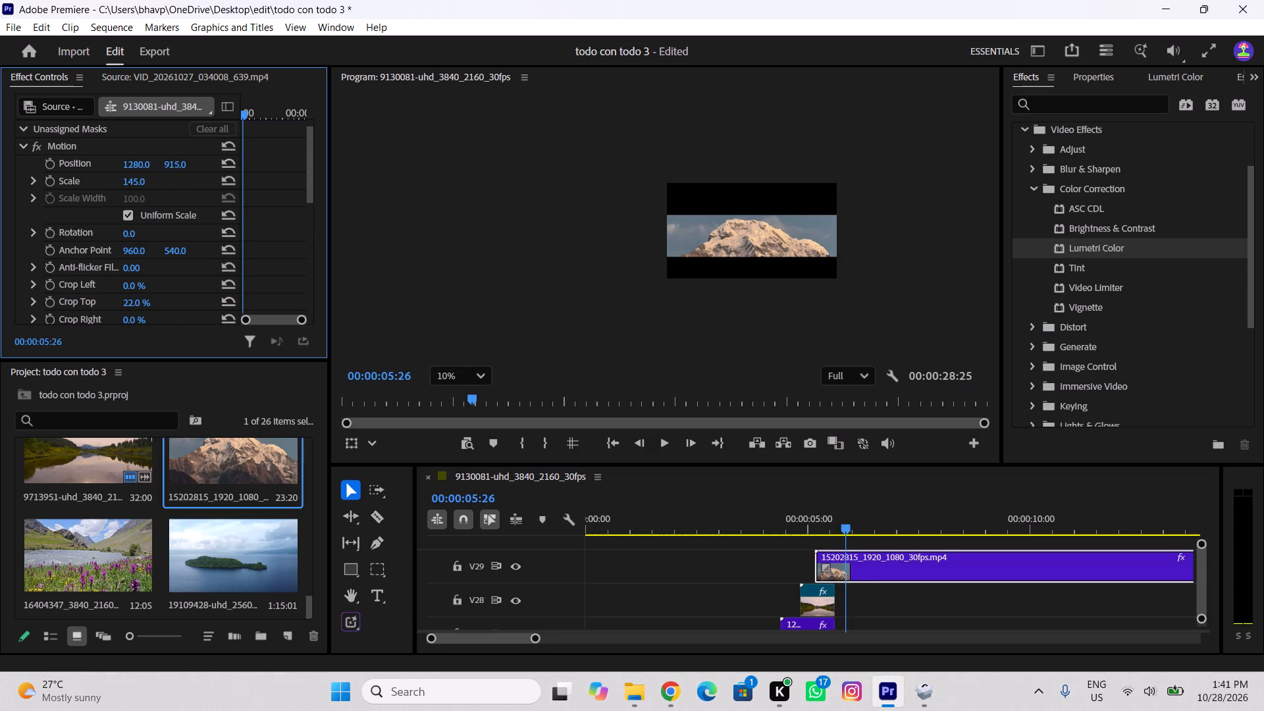
drag(159, 171, 153, 182)
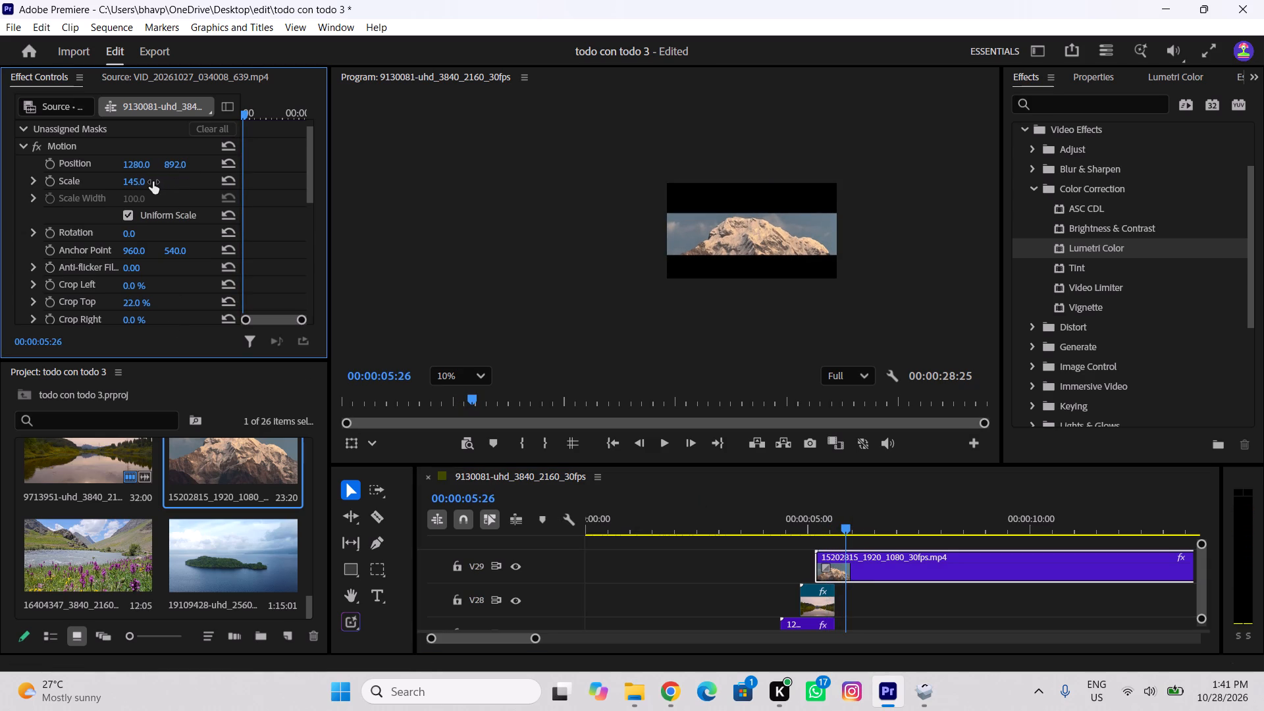
click(136, 305)
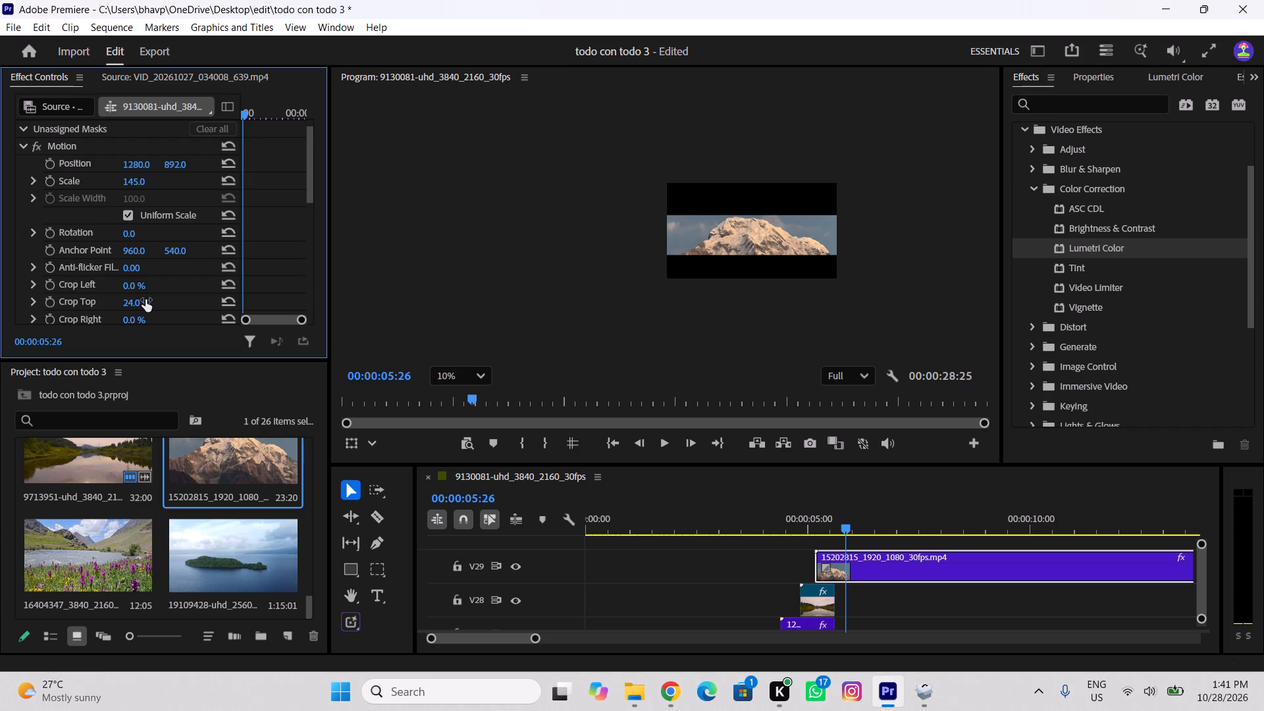
Crop the bottom of the mountain clip by about 40%.
scroll(143, 314, down, 1)
drag(134, 319, 169, 320)
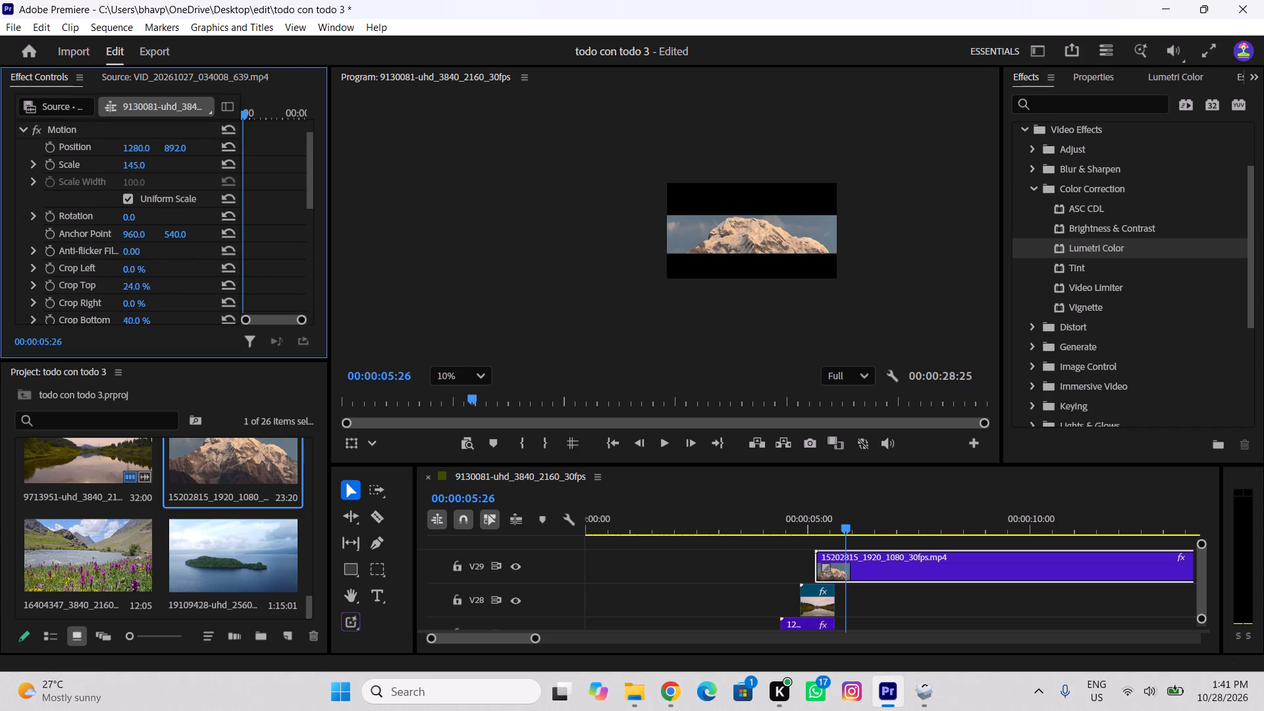
drag(169, 320, 171, 321)
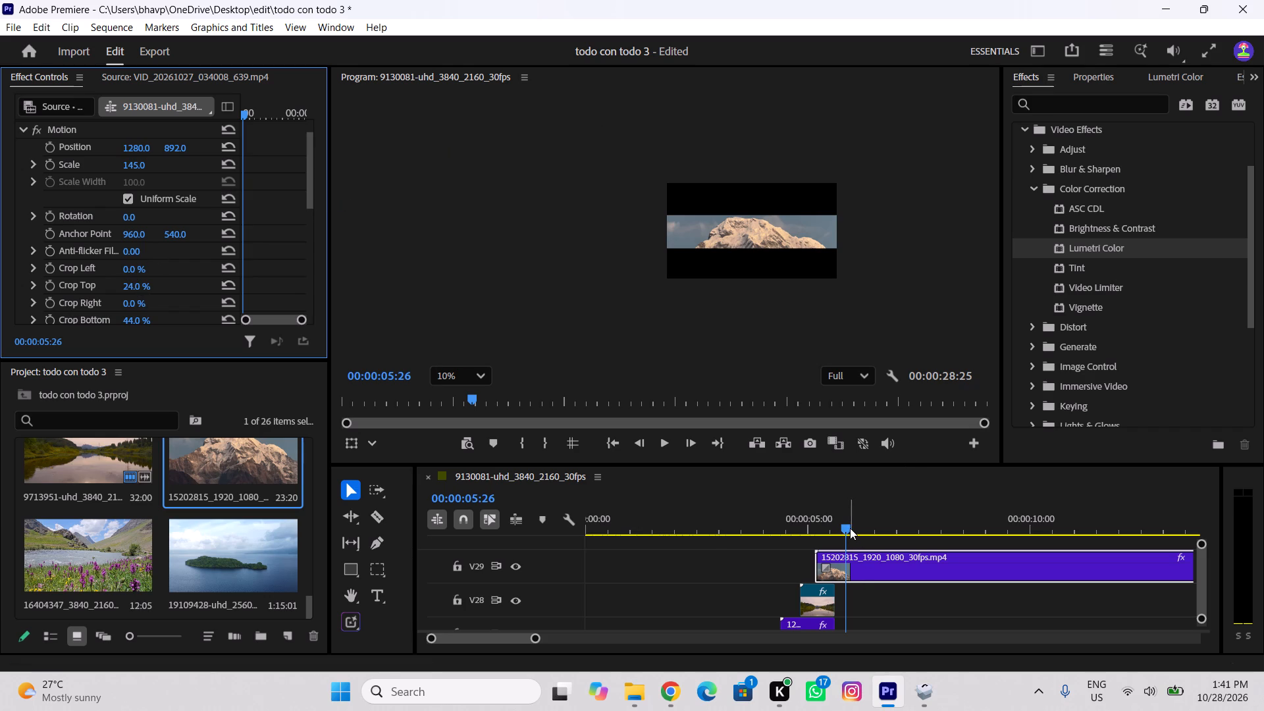
Place the island clip 19109428-uhd_2560_1440_30fps.mp4 on a new track V30 above the mountain clip, starting at 00:00:05:26.
drag(190, 563, 258, 549)
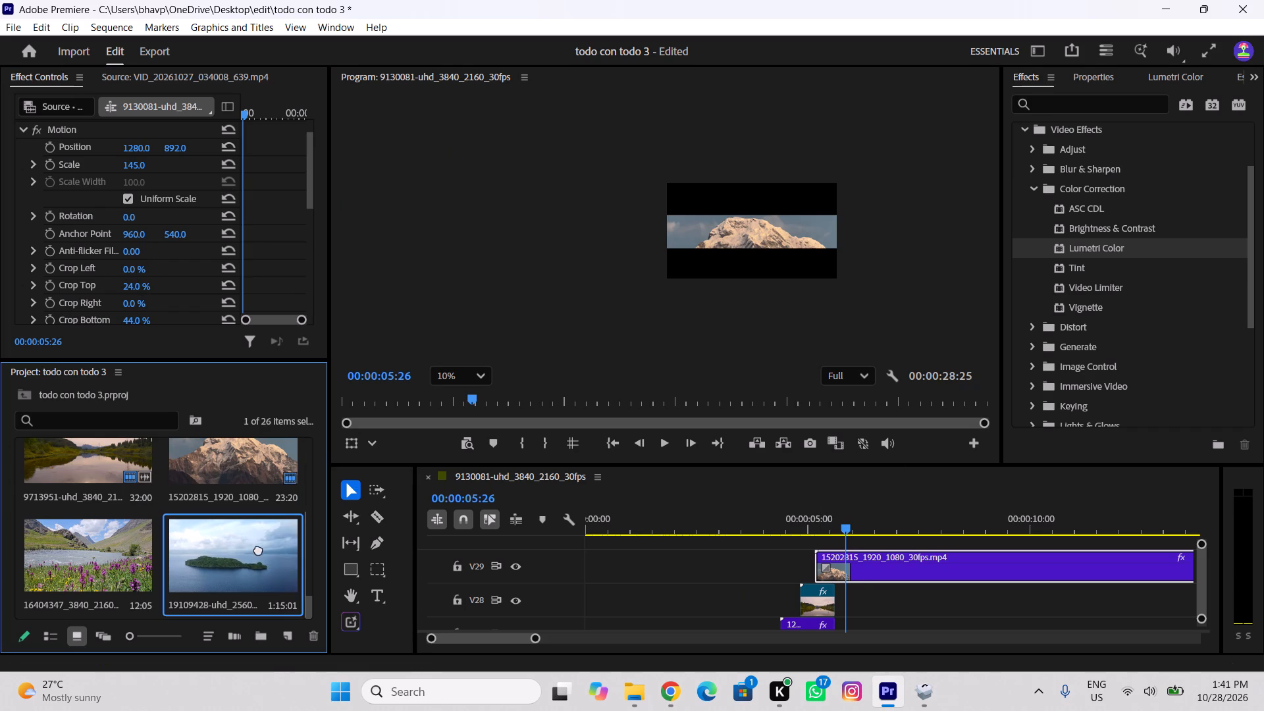
drag(258, 549, 843, 539)
ctrl+scroll(813, 584, up, 14)
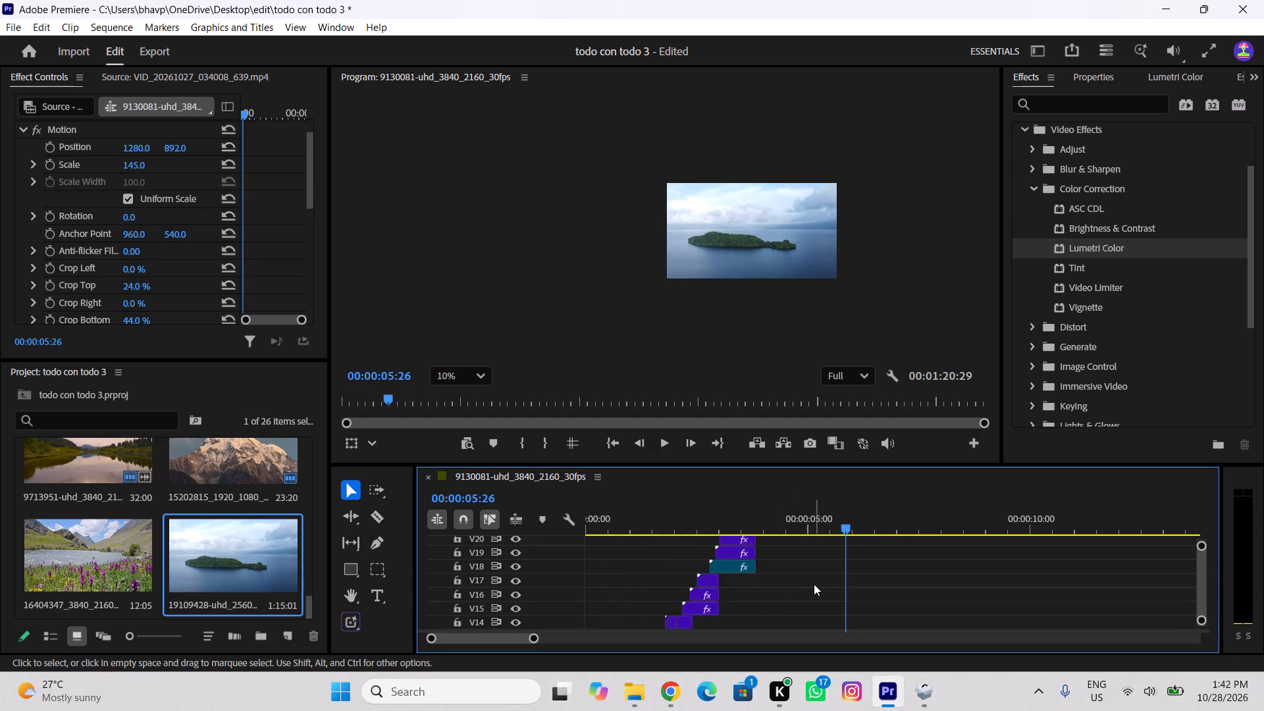
ctrl+scroll(814, 584, up, 20)
ctrl+scroll(814, 584, up, 1)
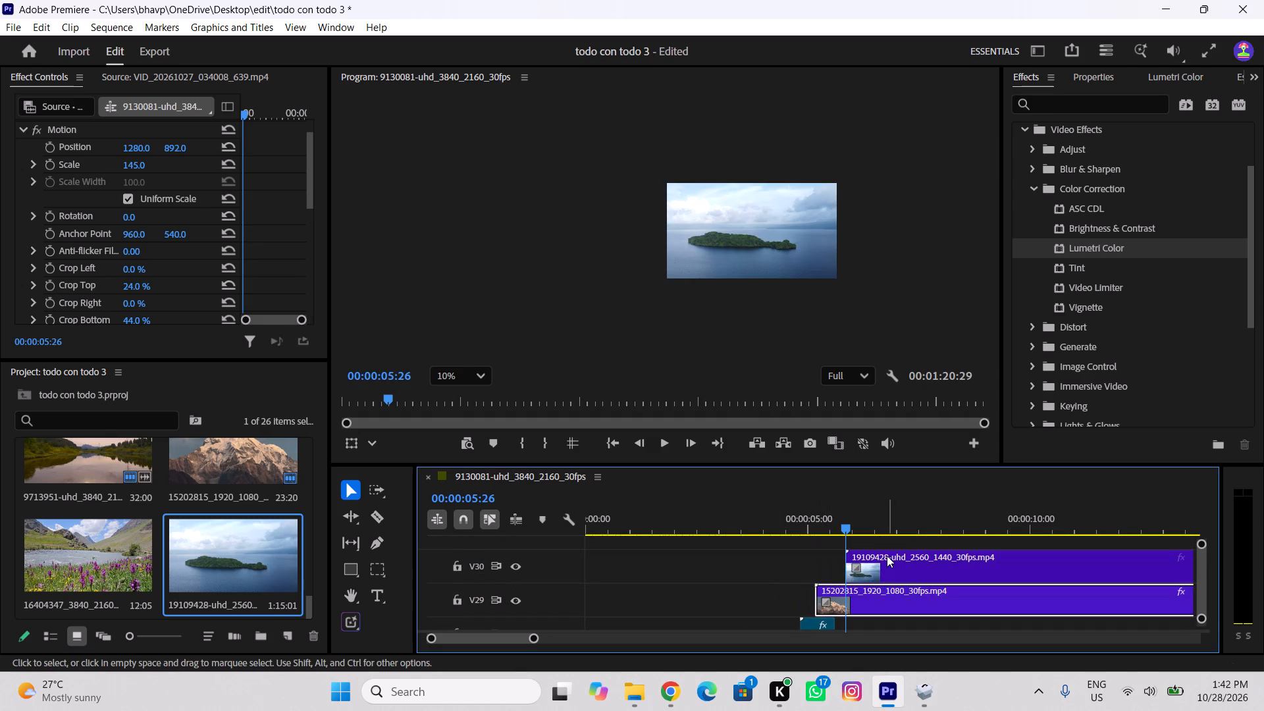
Lower the opacity of the island clip on V30 to 45%.
click(887, 556)
scroll(166, 265, down, 10)
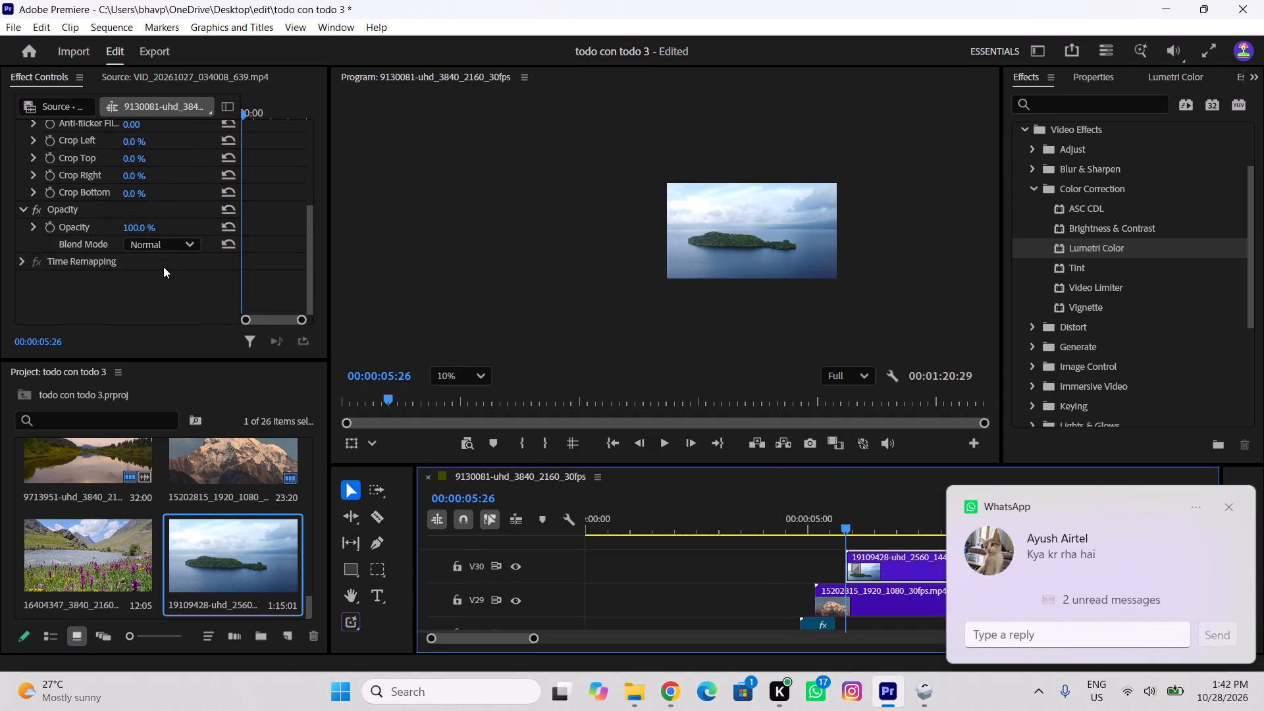
drag(151, 223, 145, 226)
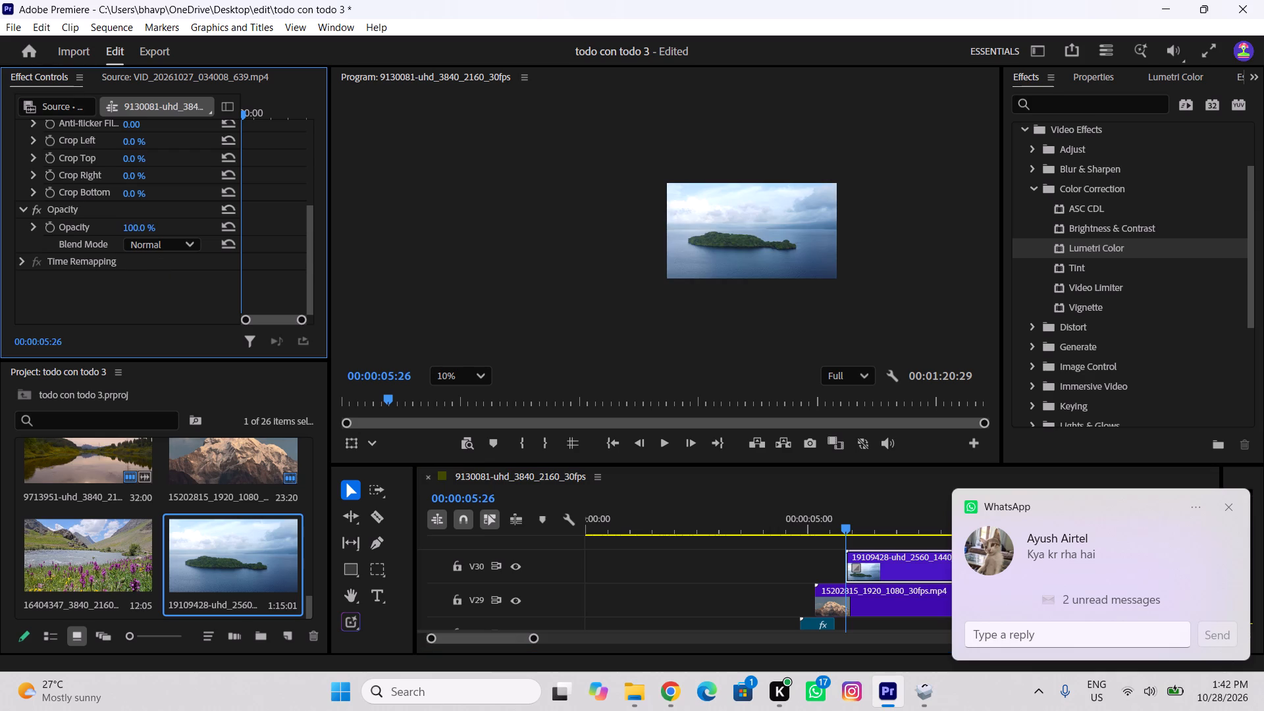
drag(145, 226, 109, 240)
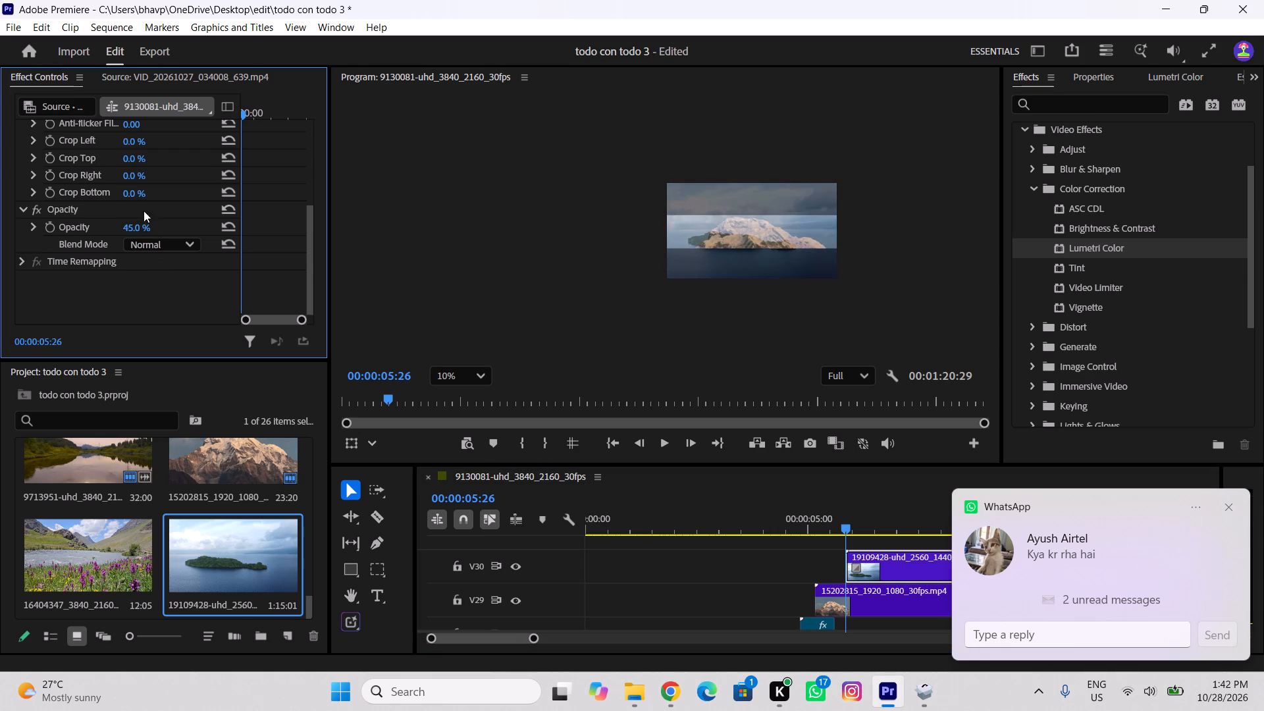
Set the island clip's vertical position to 100 to move it above the mountain strip.
scroll(163, 221, up, 15)
click(169, 176)
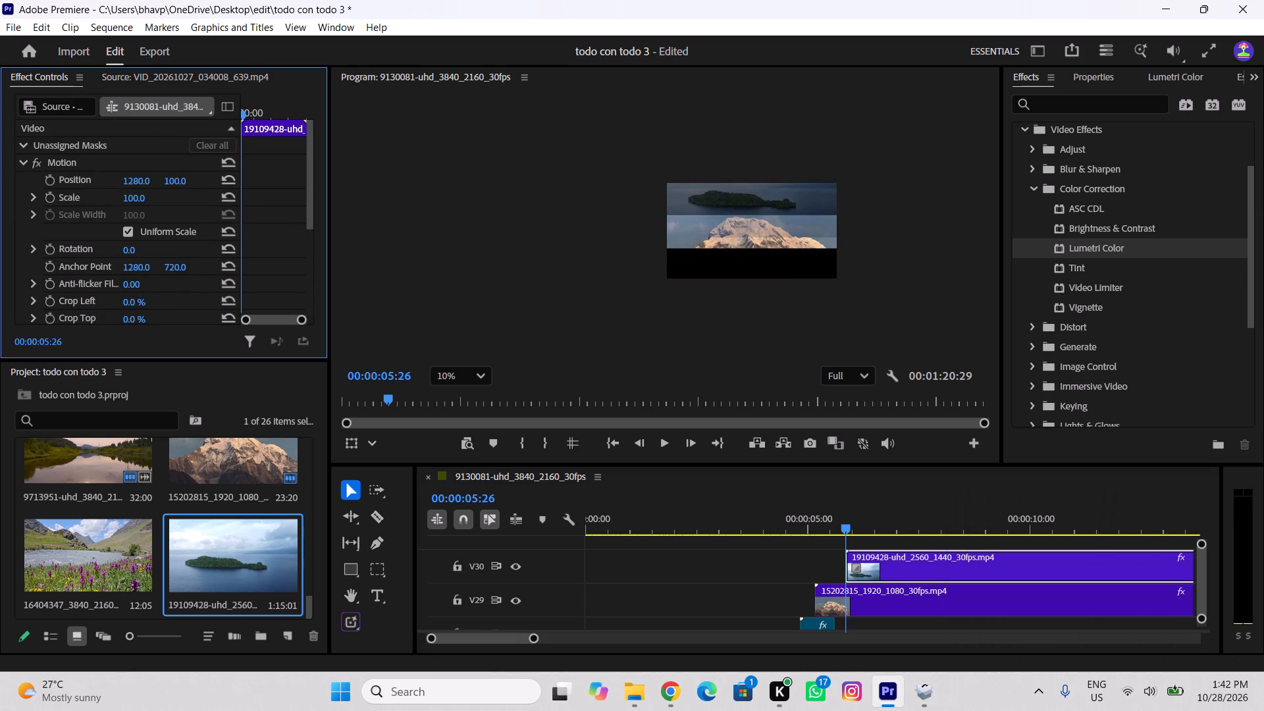
Draw a rectangular mask on the island clip, starting at the upper-left corner of the video frame.
scroll(635, 140, up, 2)
scroll(862, 221, up, 3)
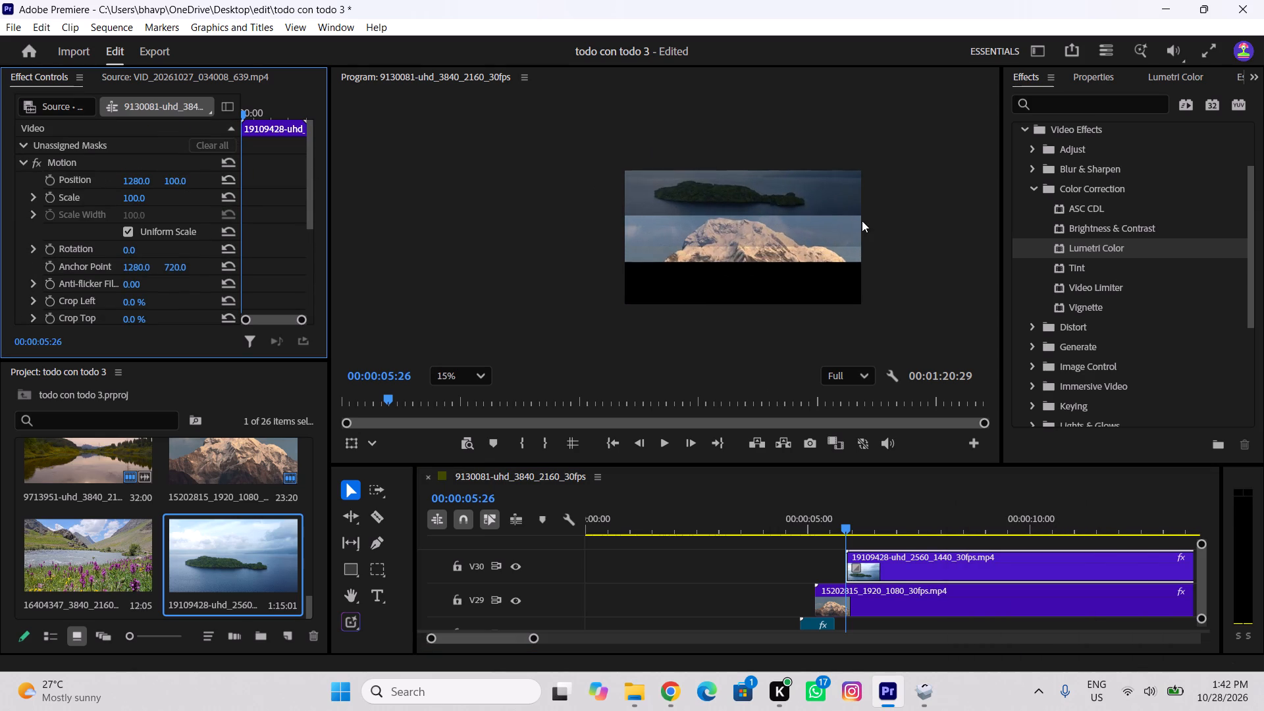
scroll(756, 197, up, 3)
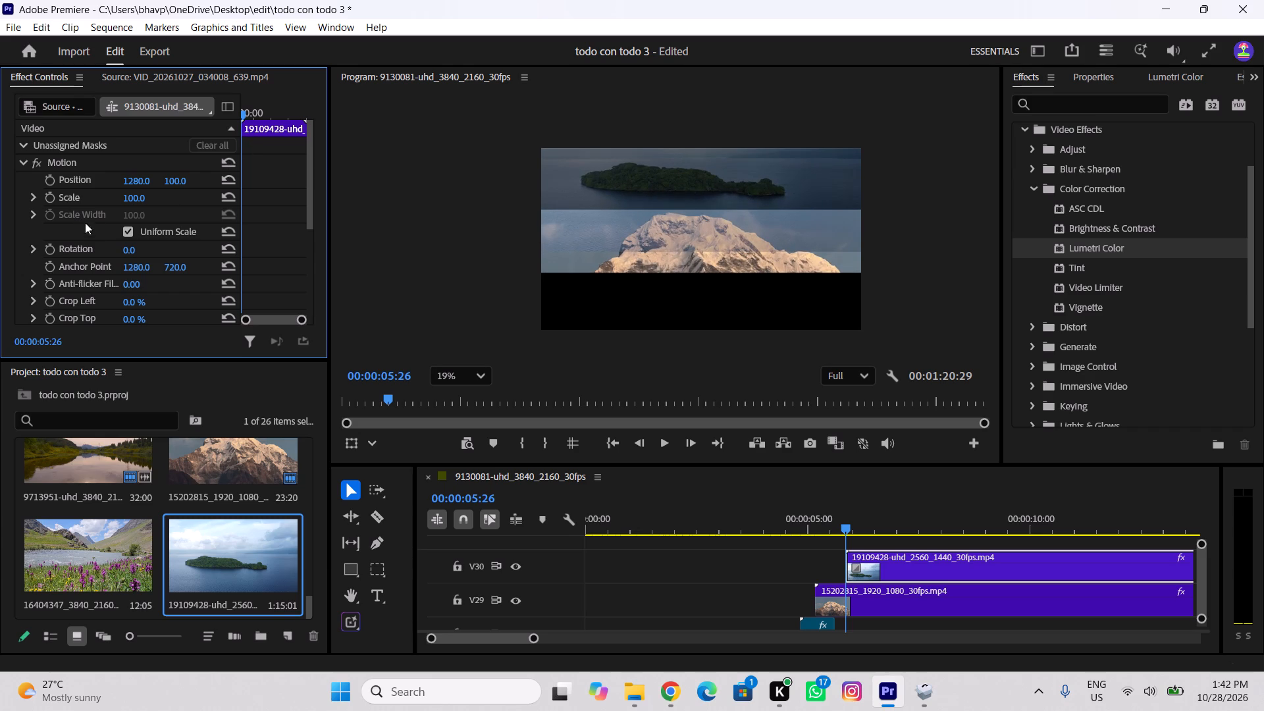
click(375, 566)
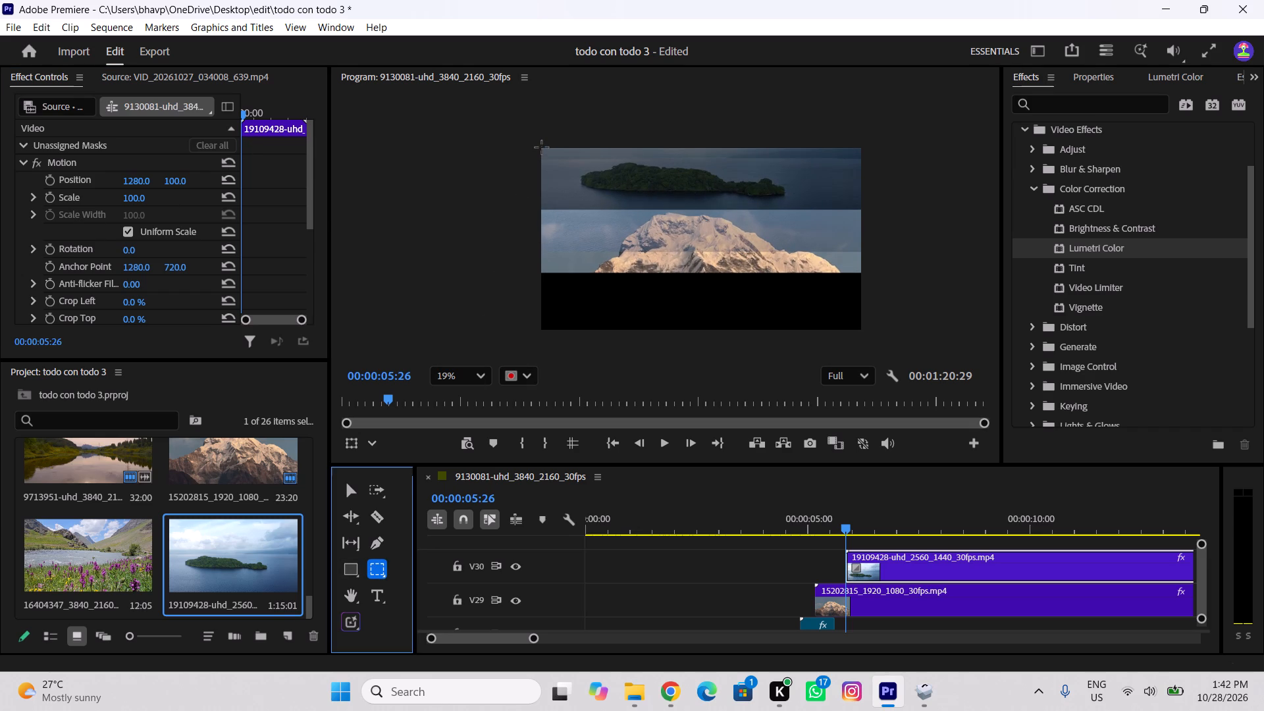
Draw a full-width rectangle mask over the island clip on V30 above the mountain strip, convert it to an opacity mask and deselect it.
drag(542, 147, 752, 183)
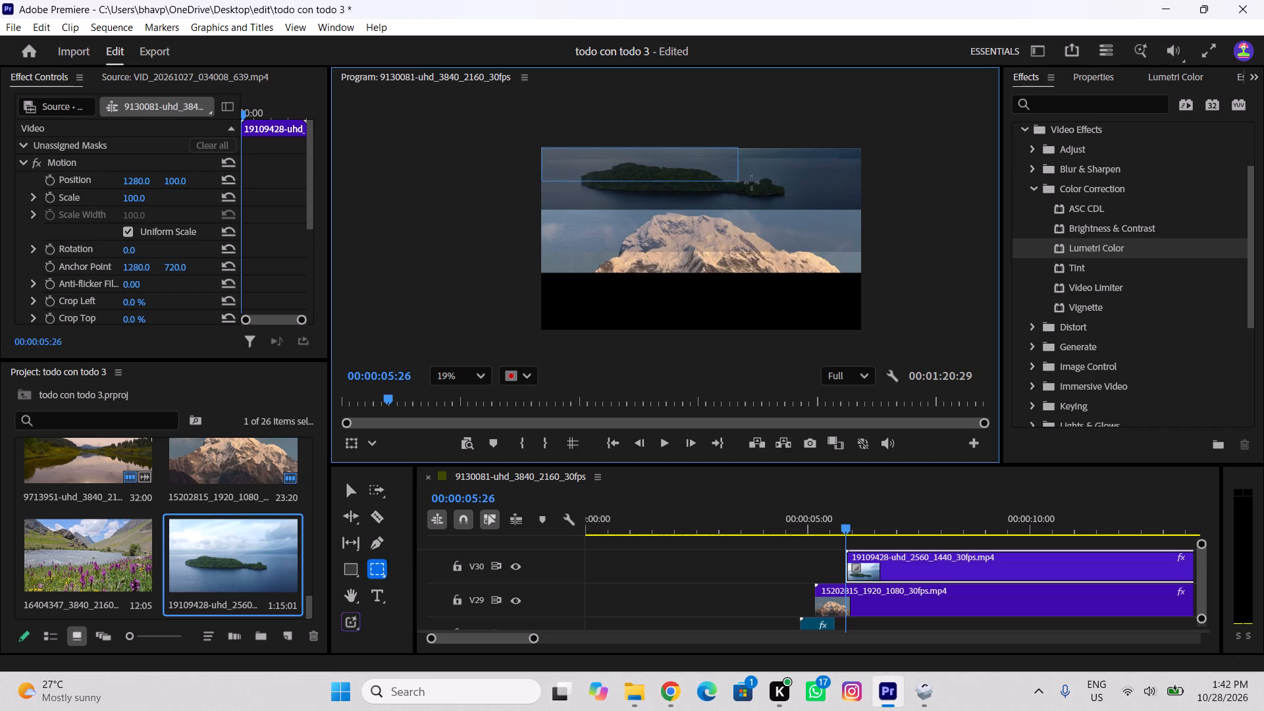
drag(752, 183, 882, 209)
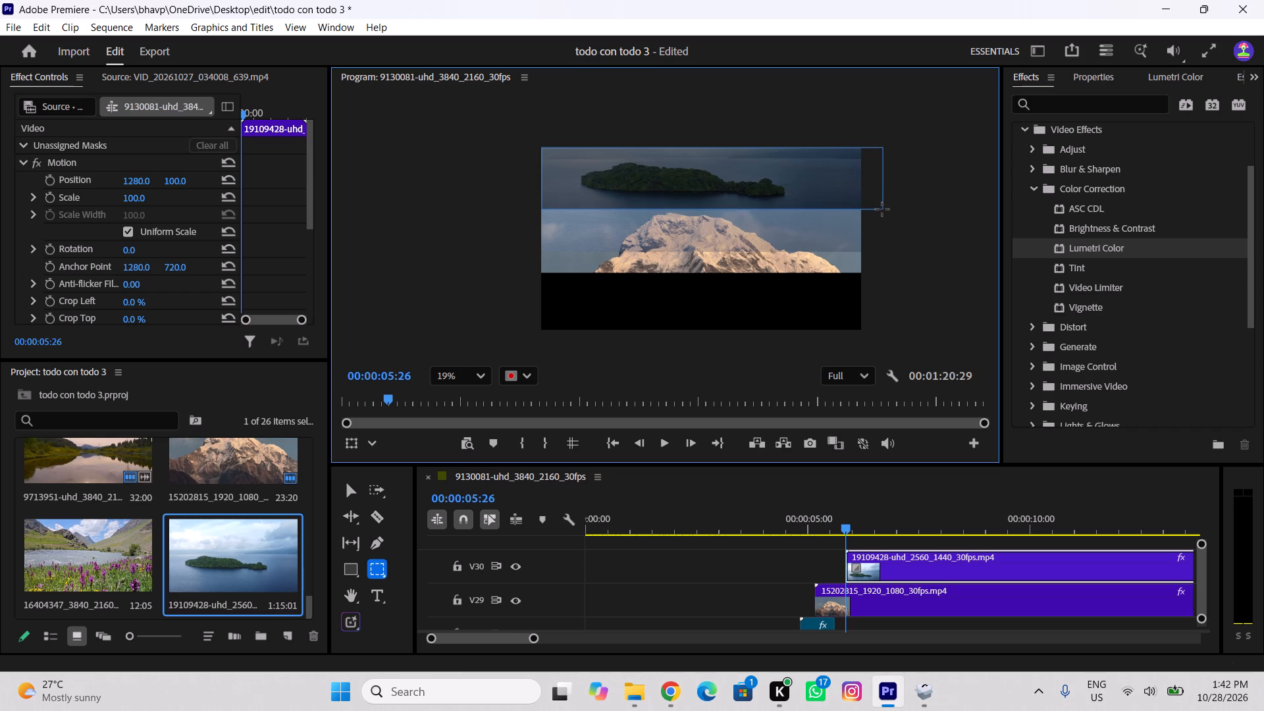
drag(882, 209, 859, 211)
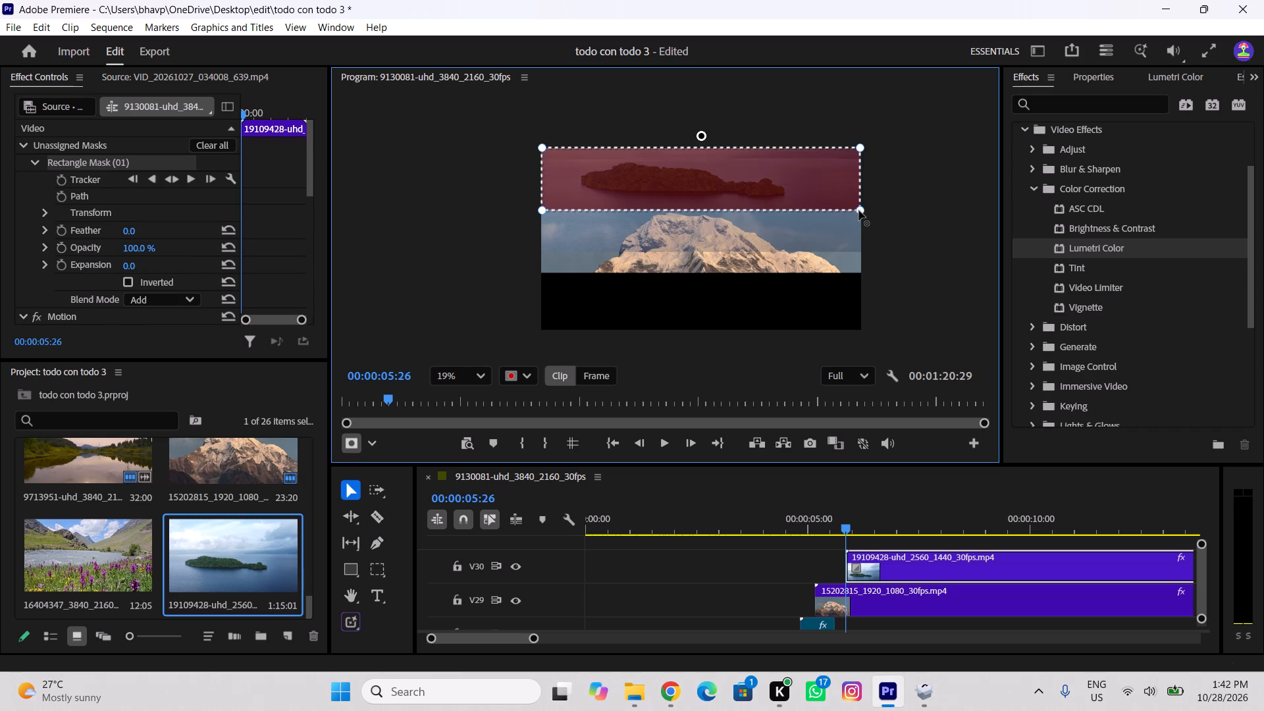
right_click(139, 166)
click(192, 181)
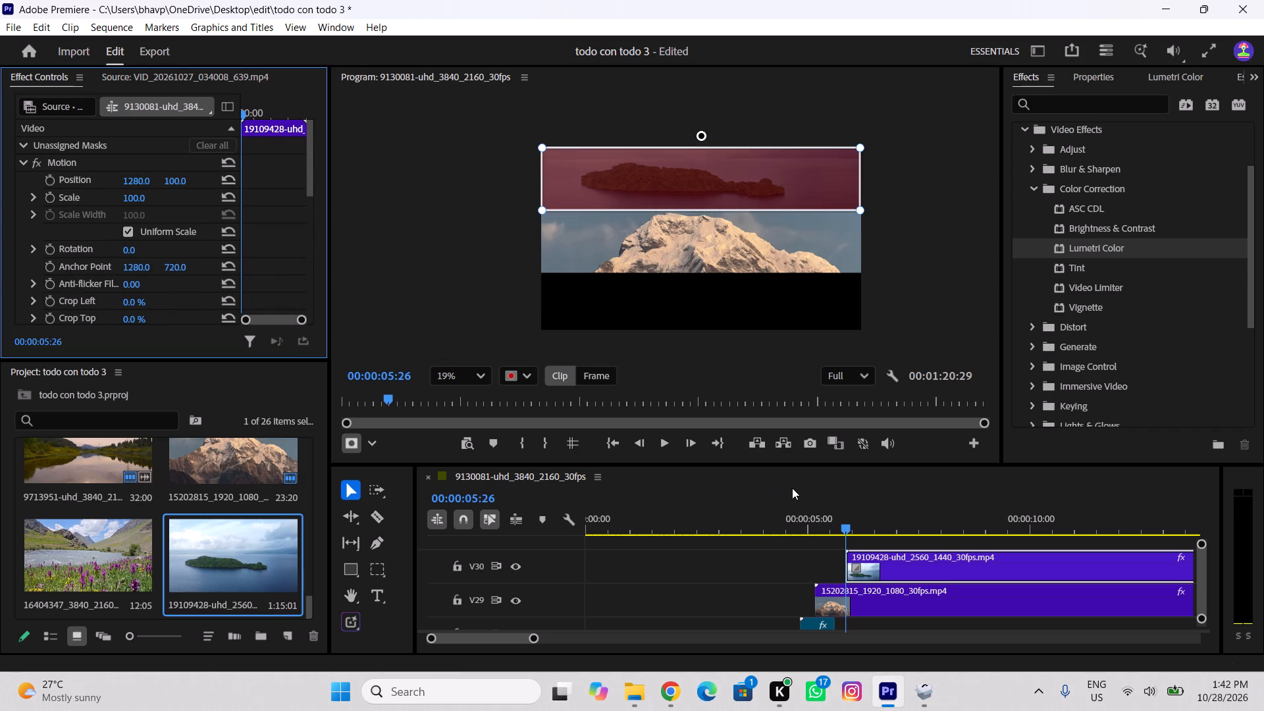
scroll(287, 276, down, 4)
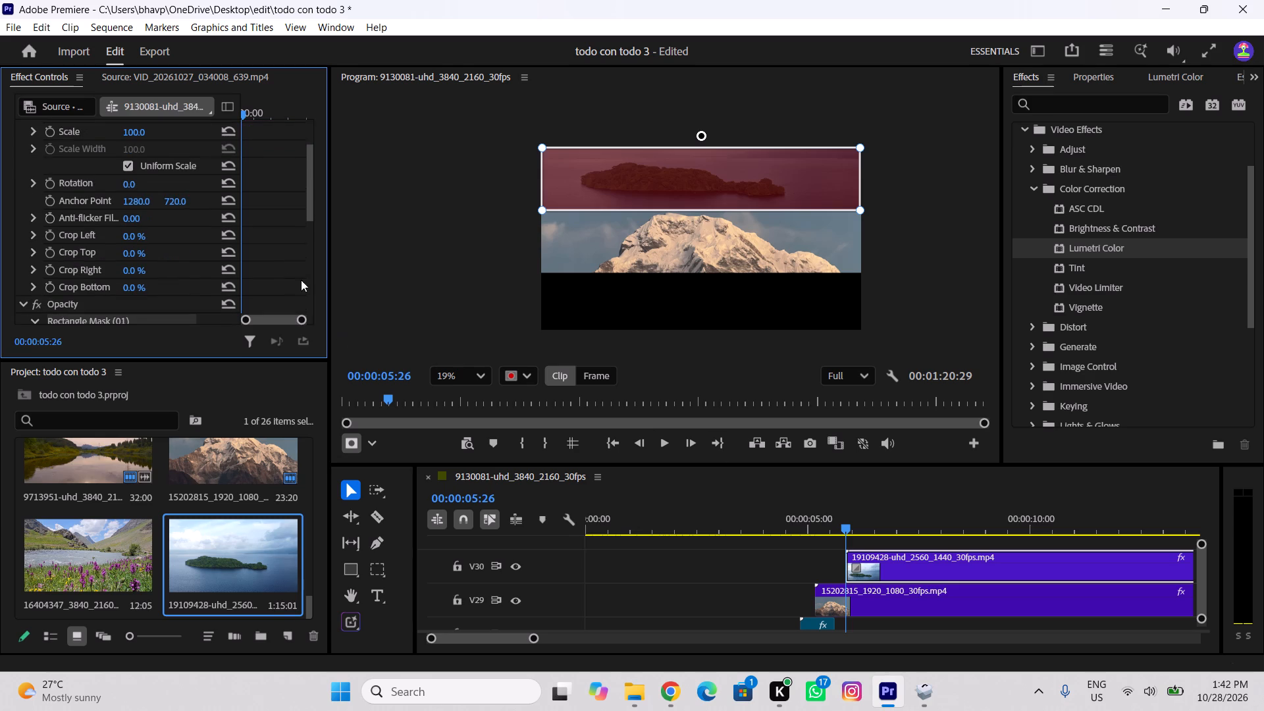
drag(868, 525, 785, 542)
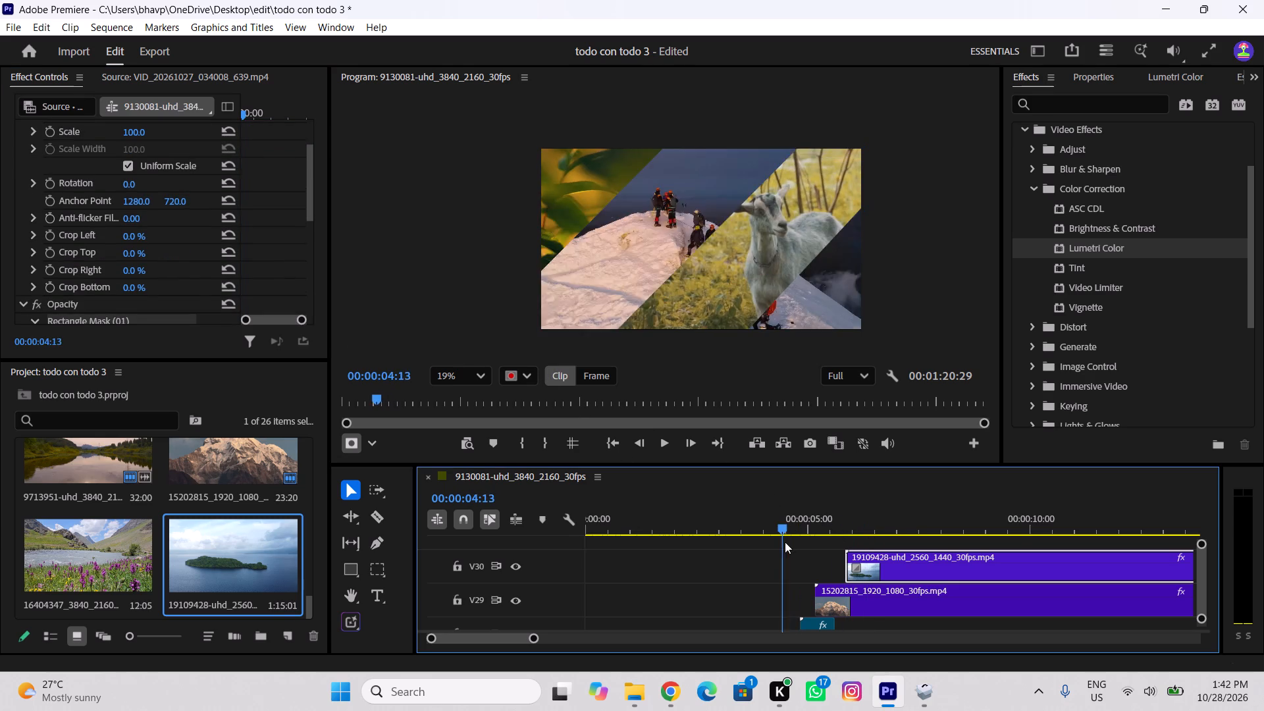
drag(785, 542, 860, 559)
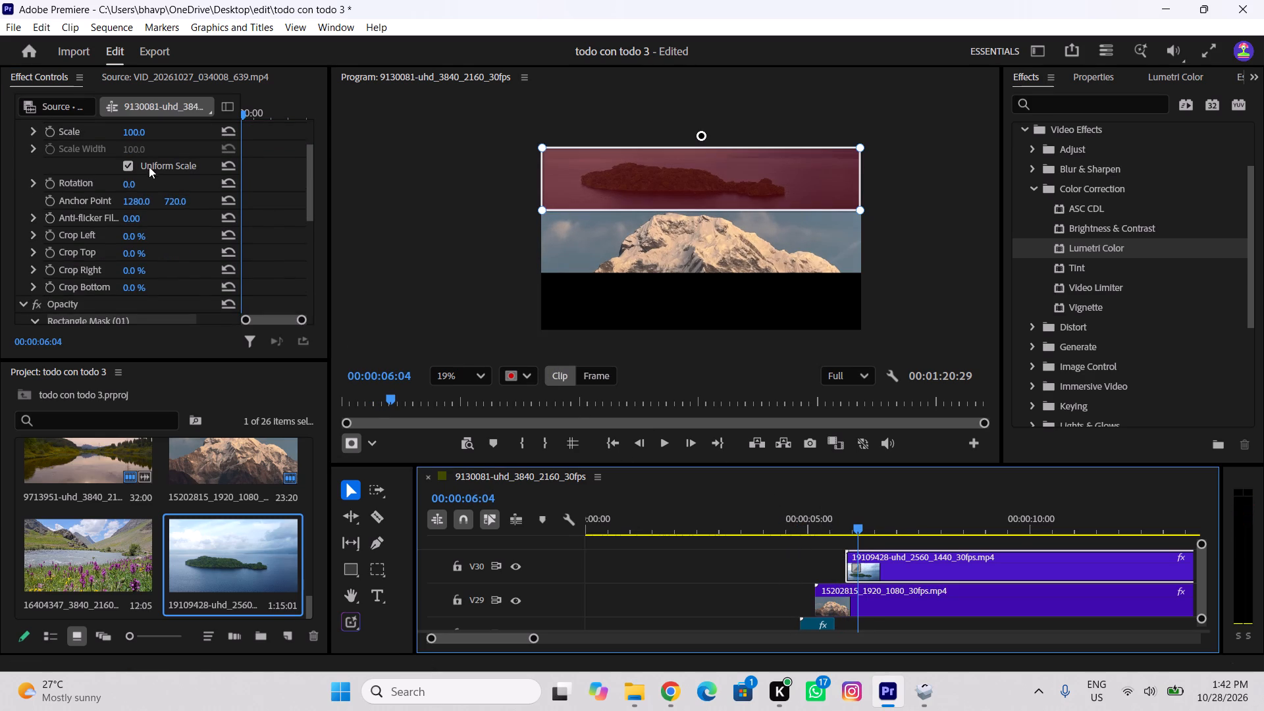
click(103, 302)
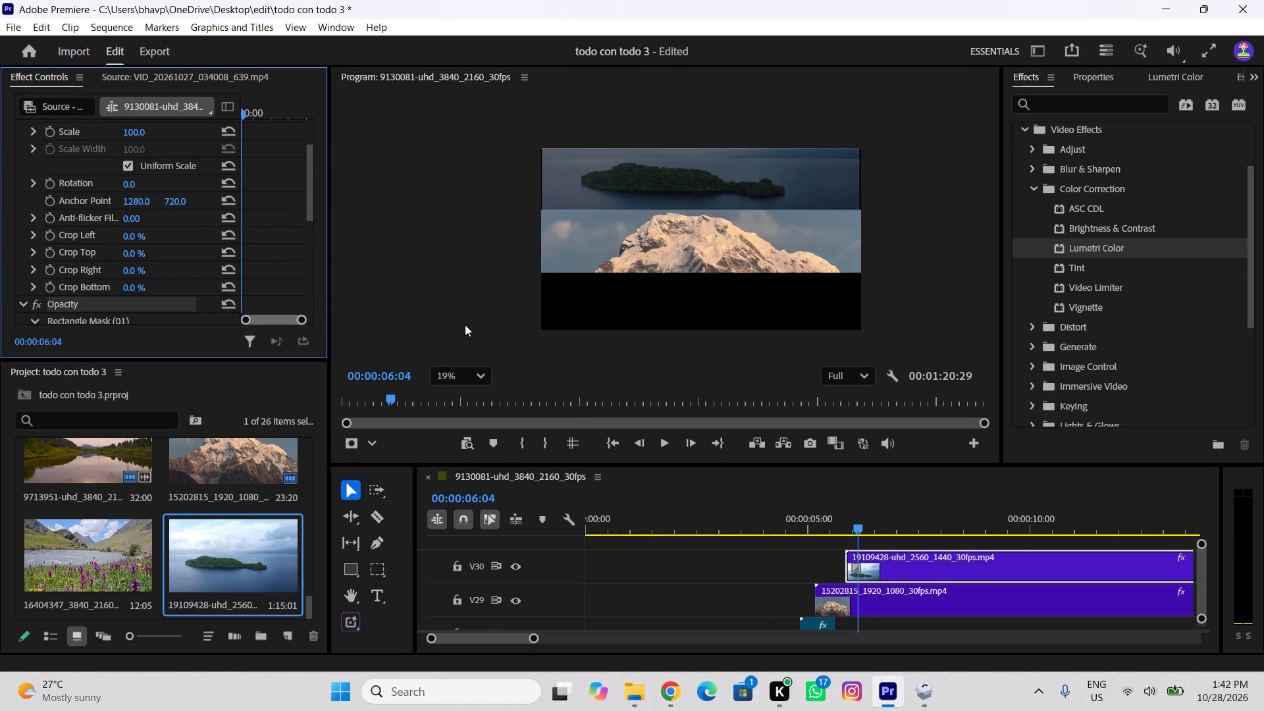
click(588, 188)
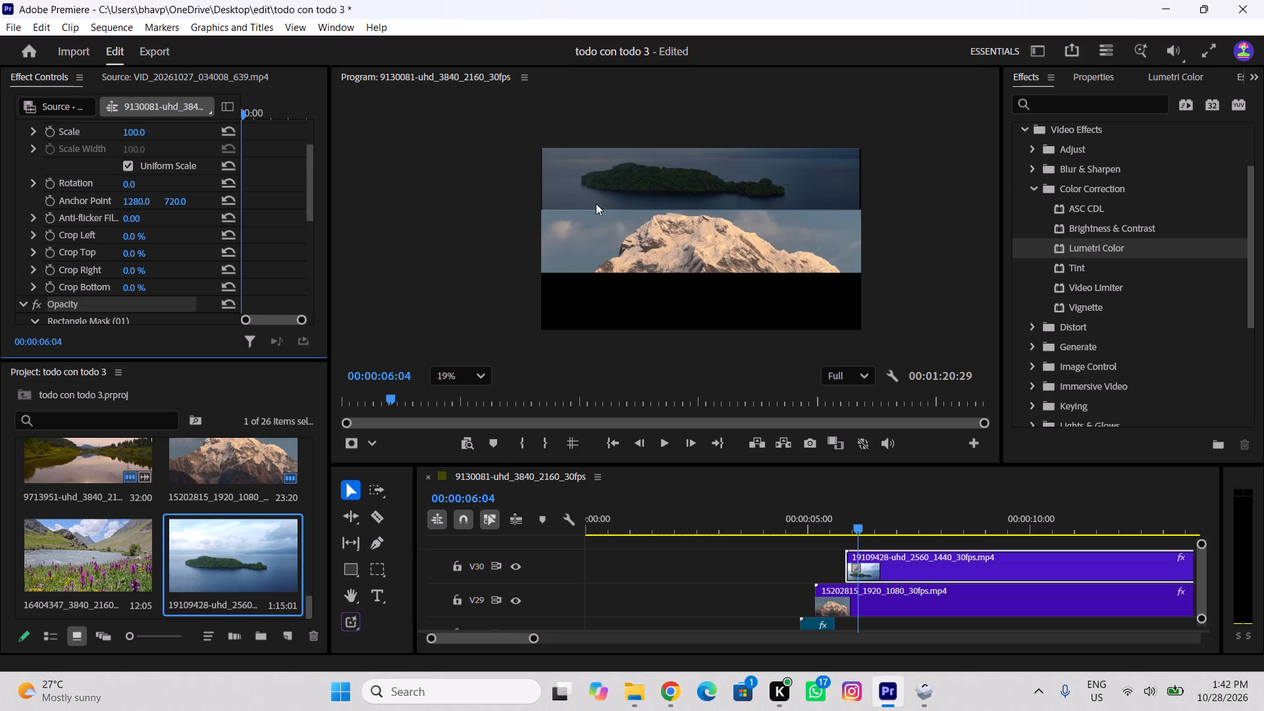
Set the V30 island clip's scale to 106 and its vertical position to 81.
scroll(118, 244, up, 6)
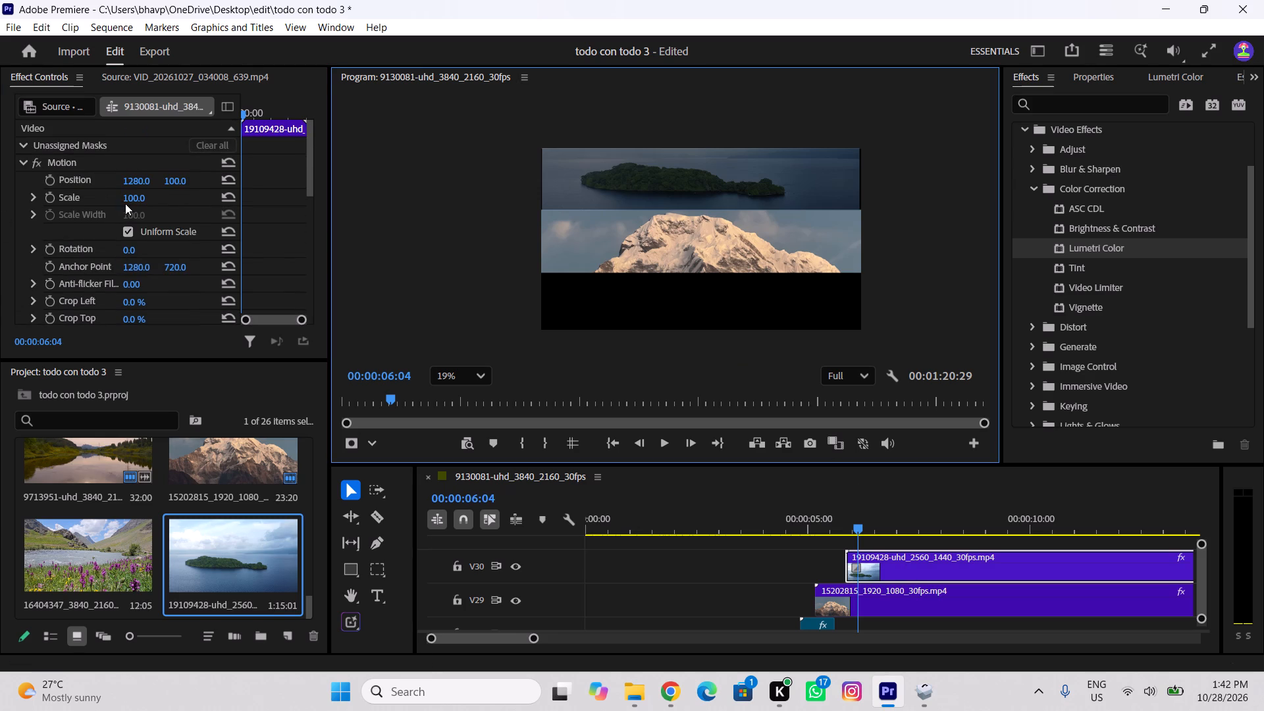
drag(129, 202, 138, 205)
drag(170, 183, 185, 182)
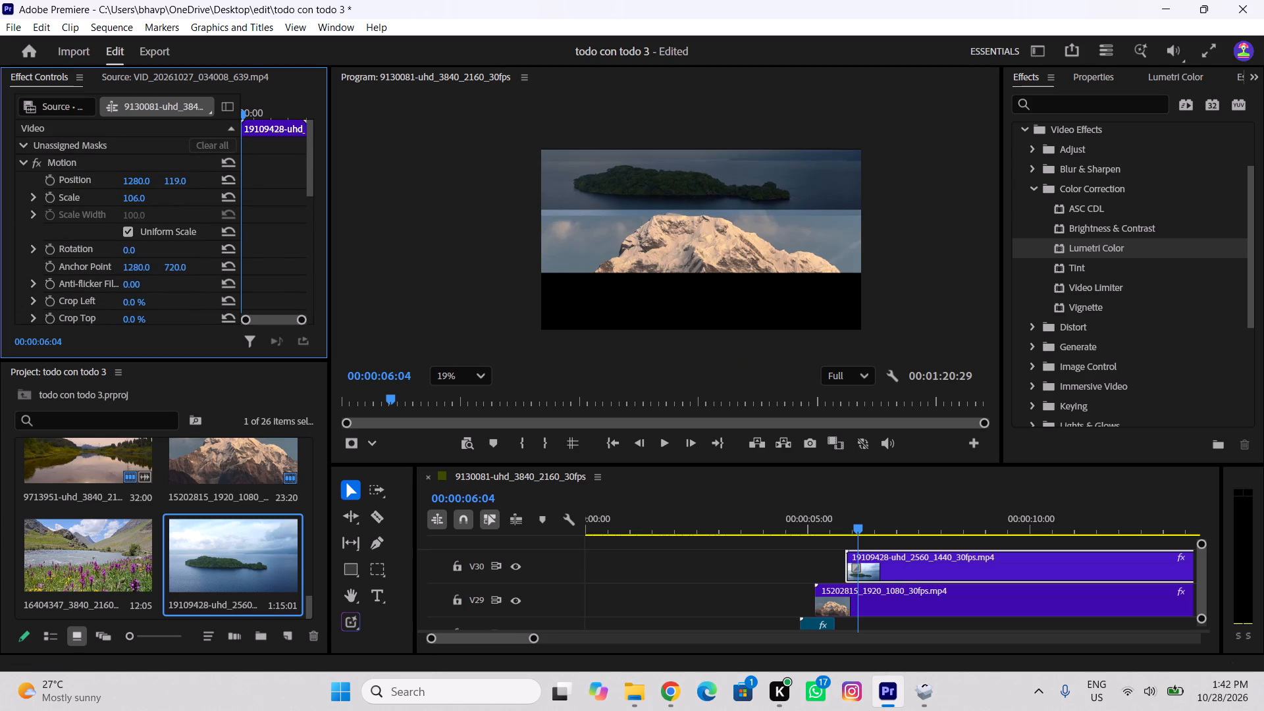
drag(185, 182, 149, 194)
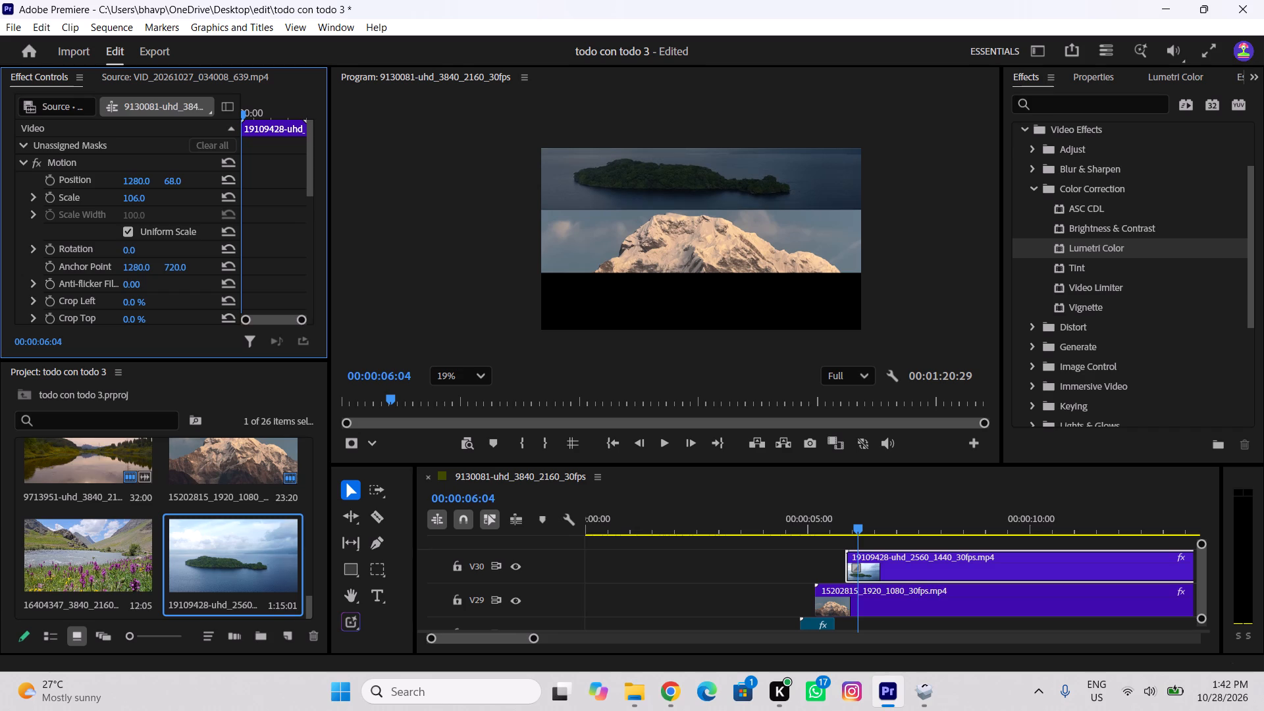
drag(149, 194, 159, 197)
click(1206, 57)
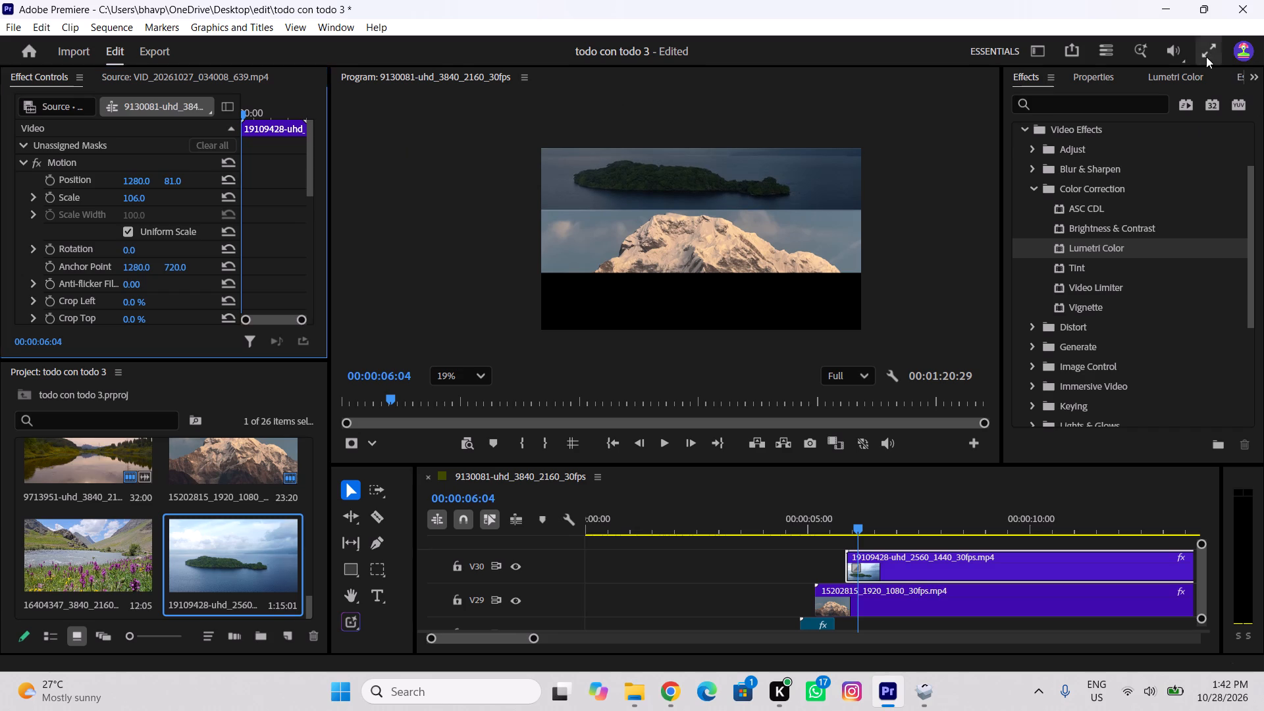
key(Escape)
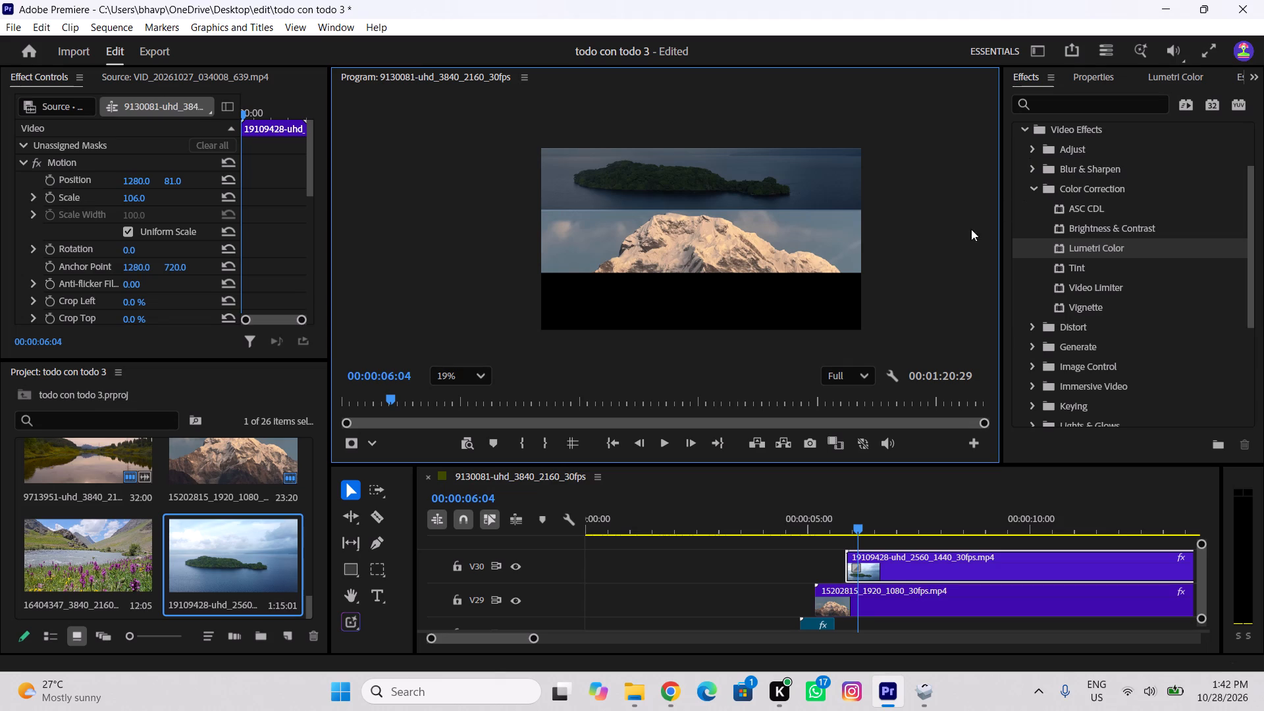
Restore the V30 island clip's overall opacity to 100%.
scroll(68, 265, down, 18)
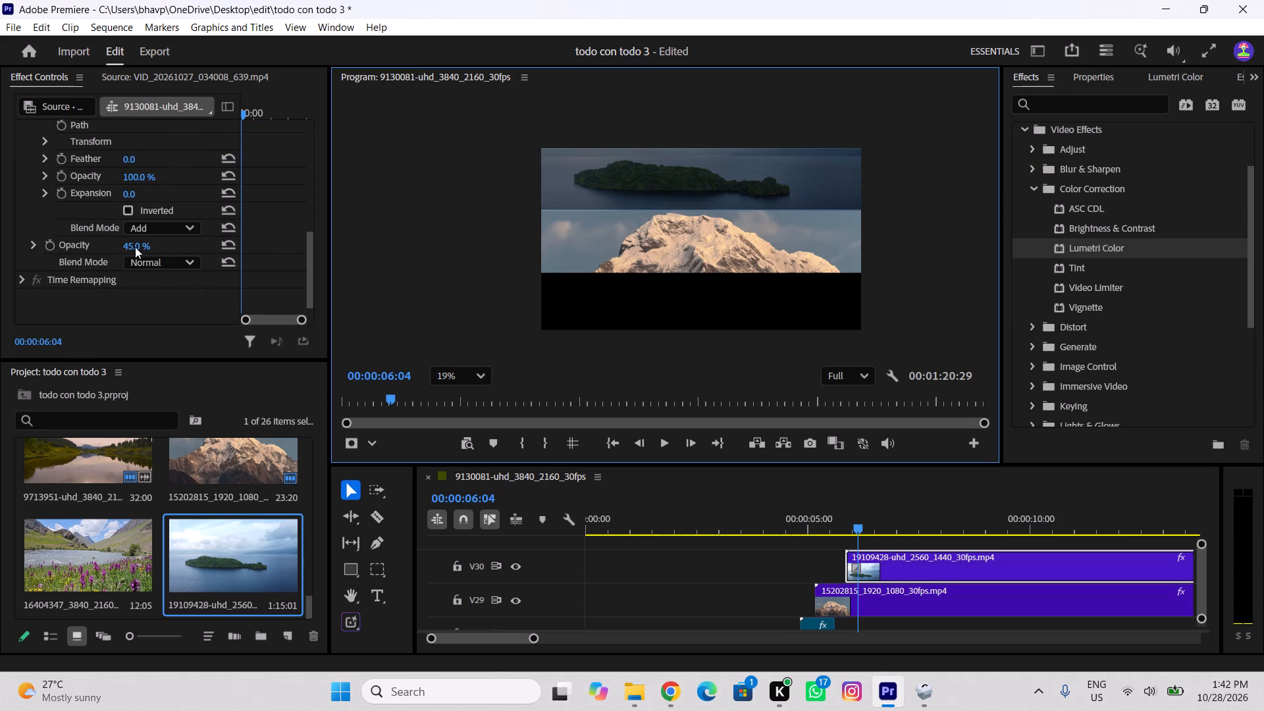
drag(136, 243, 571, 255)
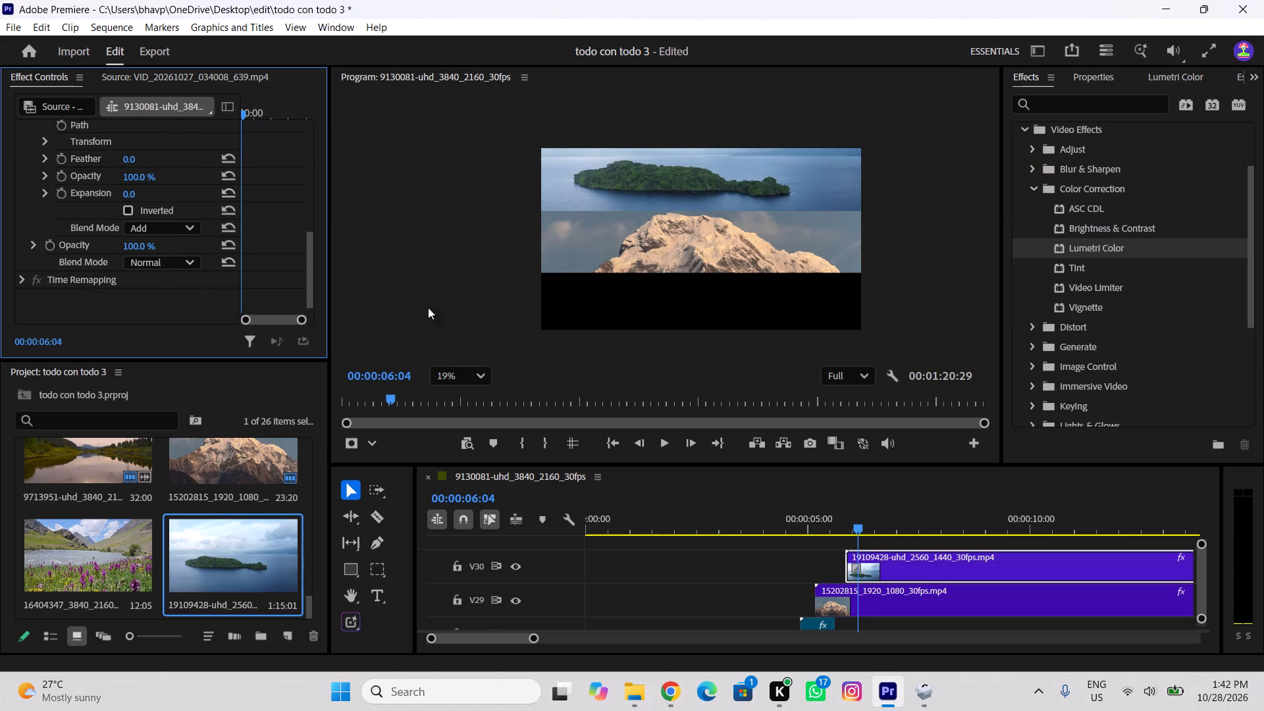
Place the flower valley clip 16404347 on a new track V31 above the island clip, starting at 00:00:06:16.
drag(857, 525, 875, 525)
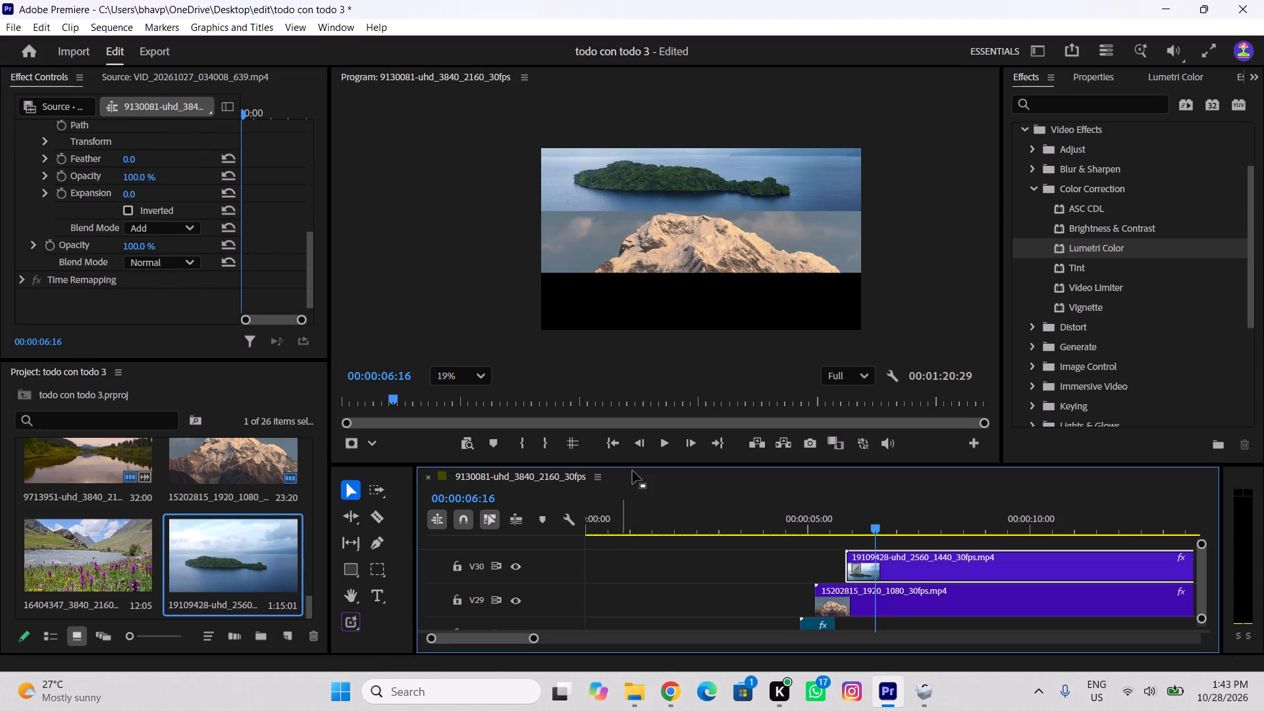
click(126, 573)
drag(126, 573, 900, 550)
drag(68, 553, 882, 531)
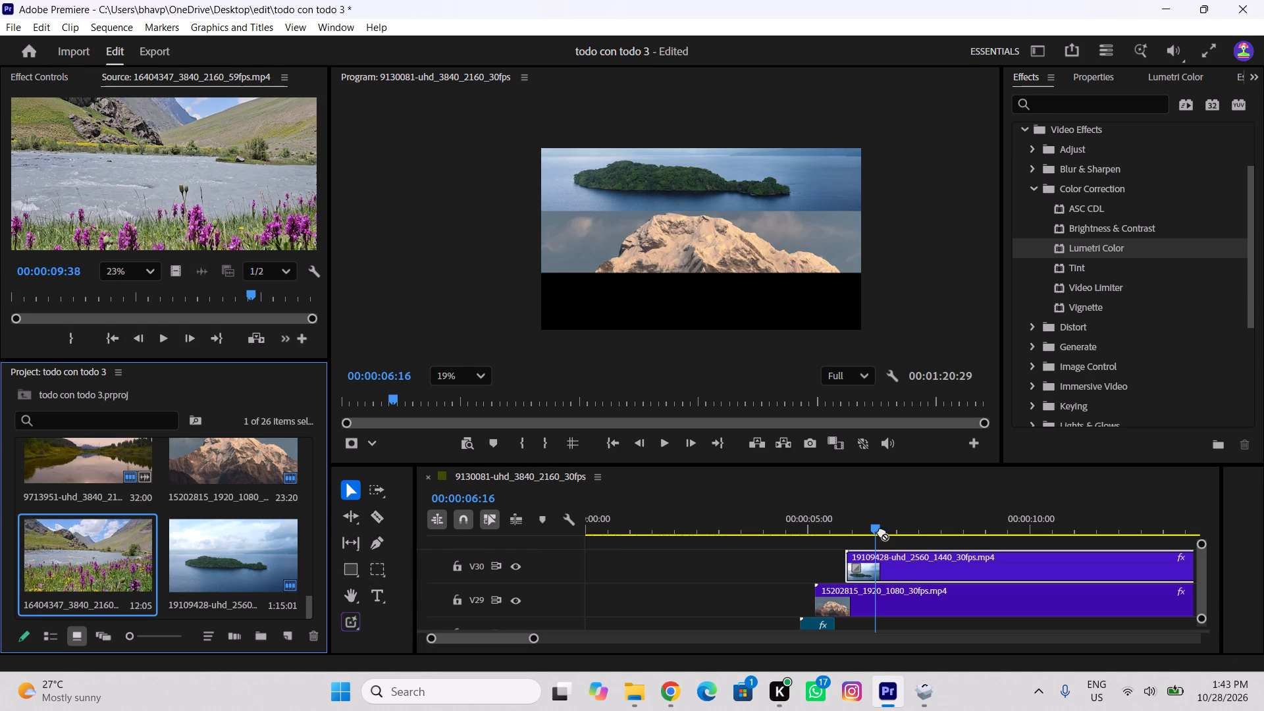
drag(882, 531, 885, 537)
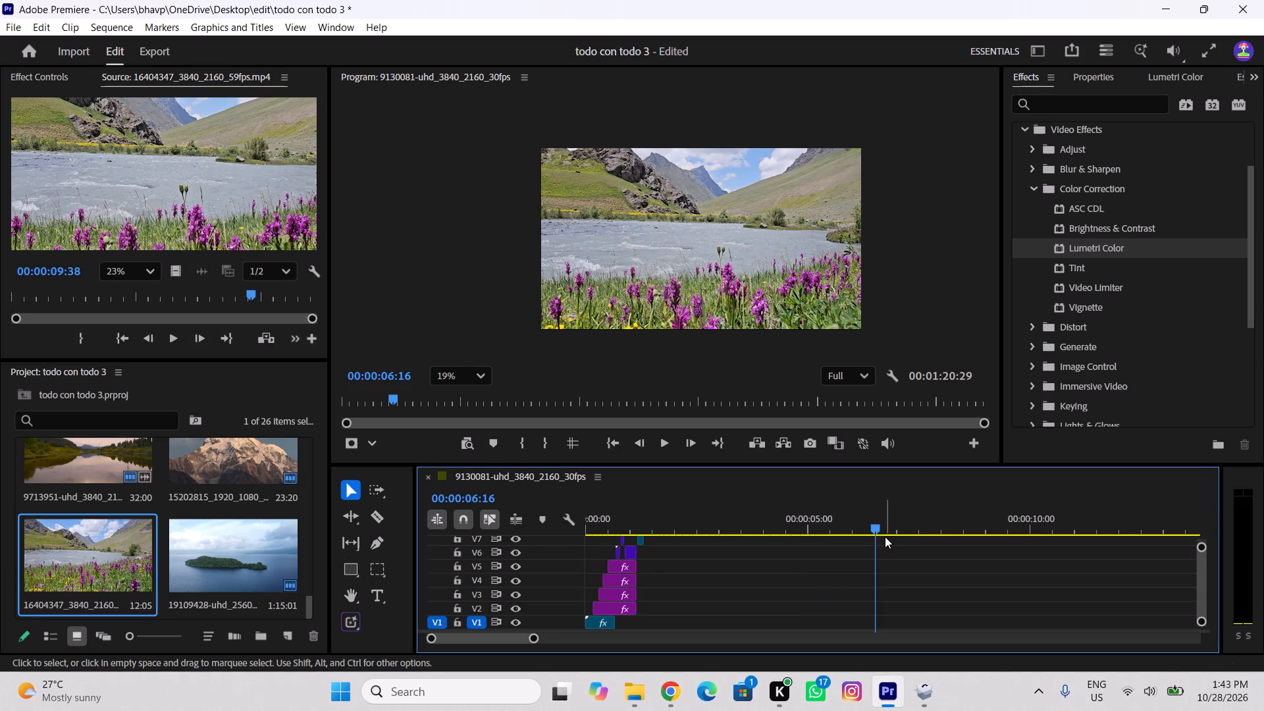
Lower the overall opacity of the still-selected V30 island clip to 20% and bring track V31 into view.
click(56, 68)
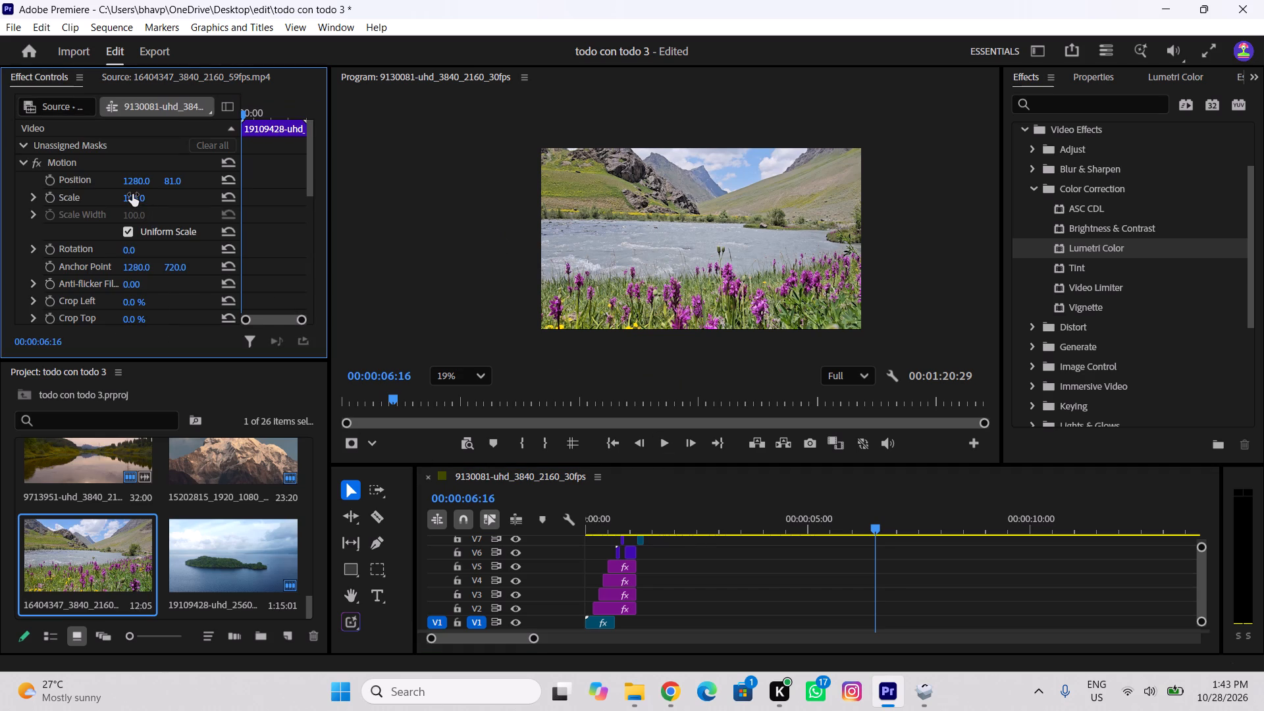
scroll(194, 276, down, 16)
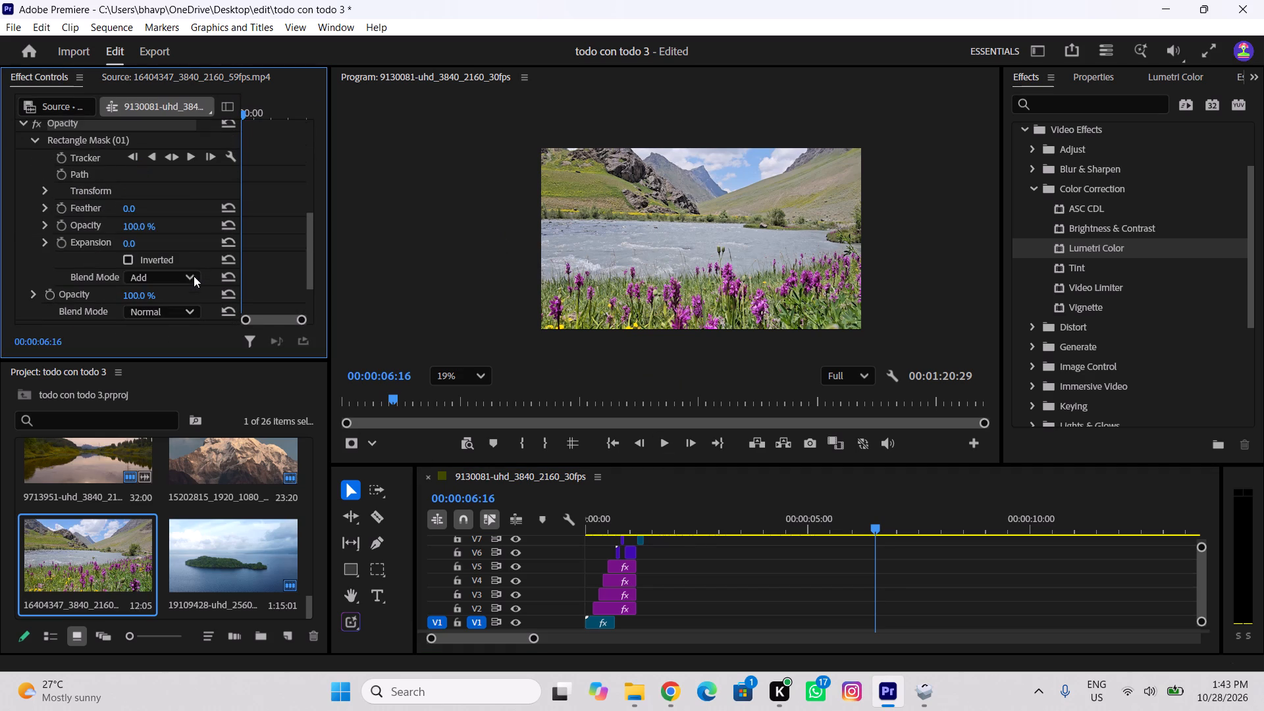
drag(139, 273, 101, 294)
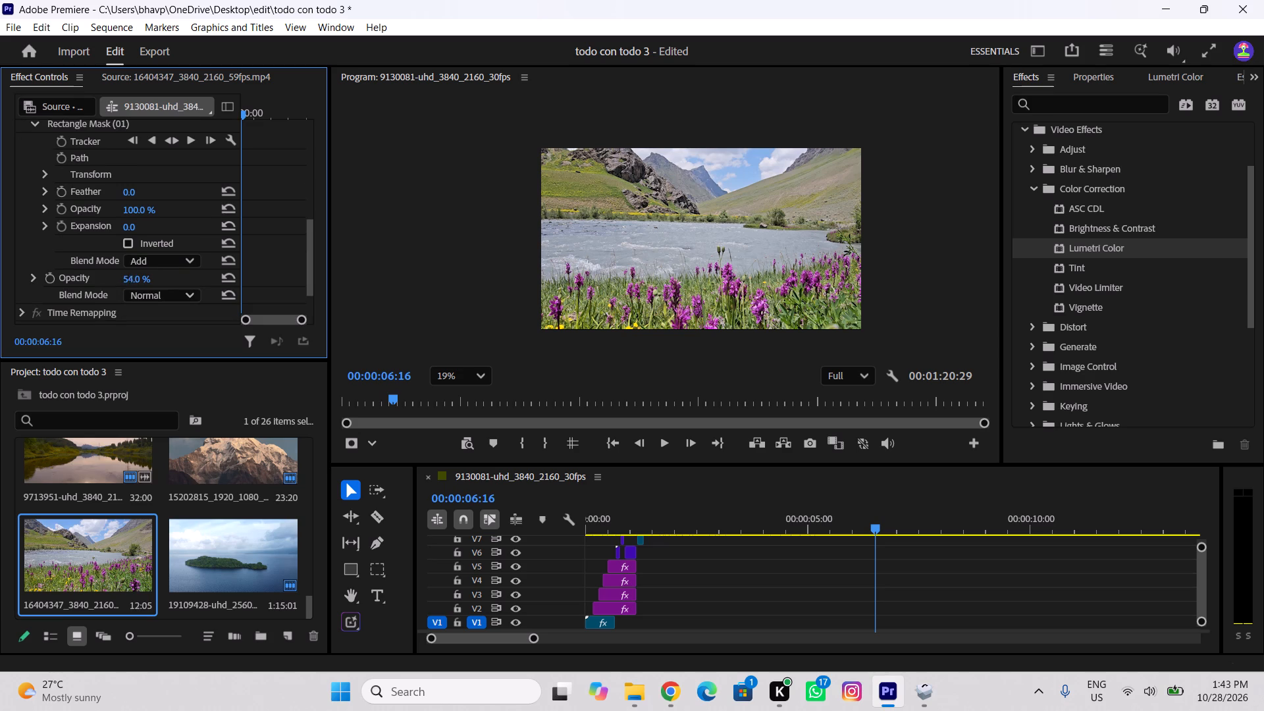
drag(101, 294, 76, 307)
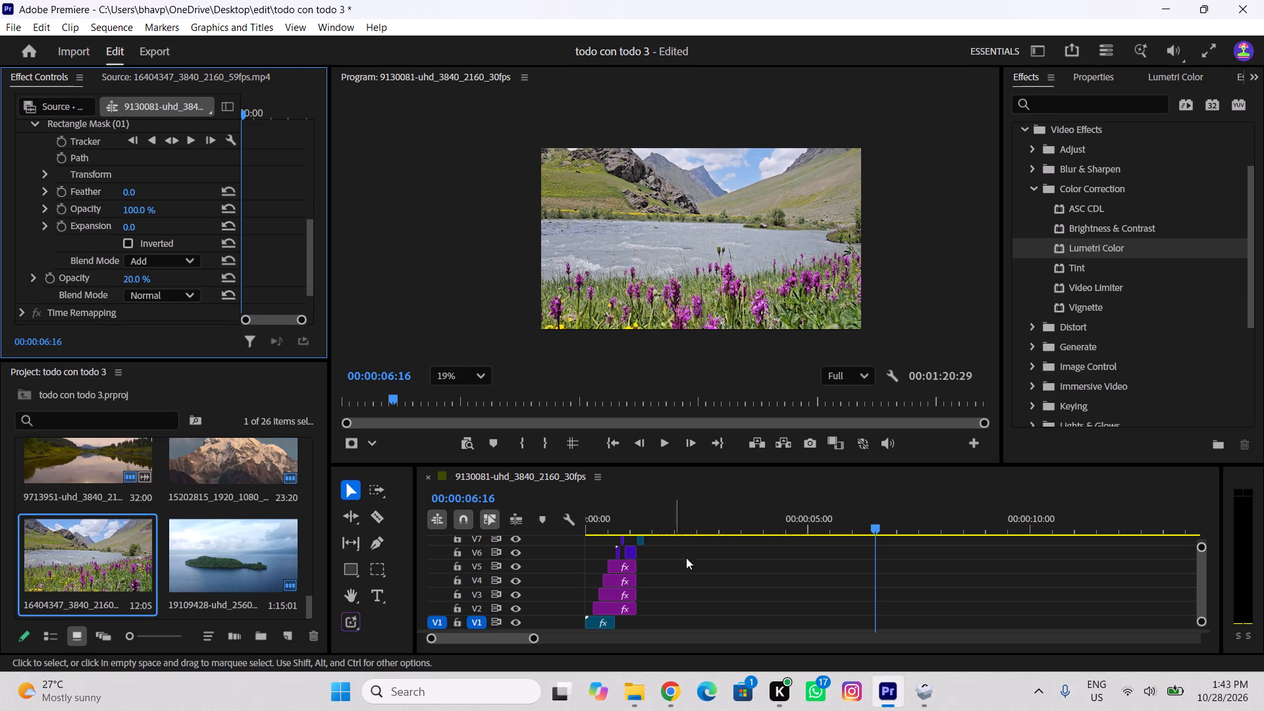
ctrl+scroll(730, 587, up, 15)
ctrl+scroll(737, 583, up, 16)
ctrl+scroll(738, 581, up, 5)
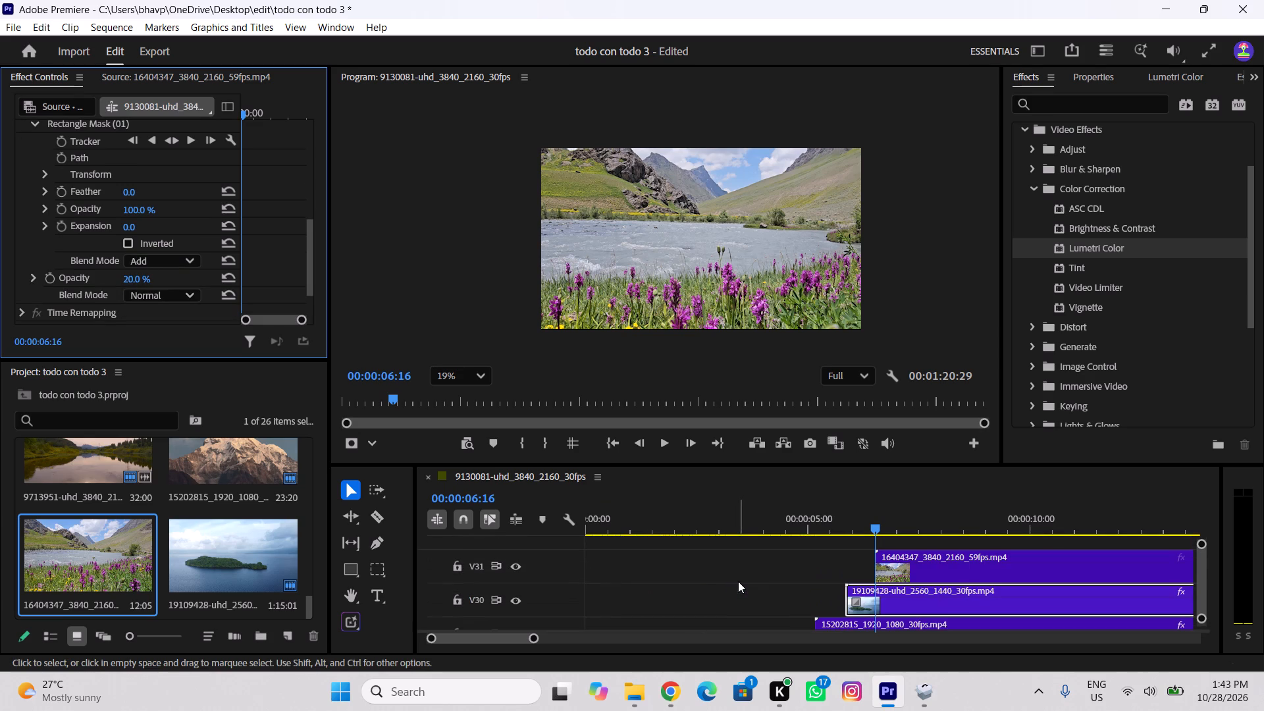
Undo the last opacity change on the V30 island clip and toggle track V31's visibility off and back on.
key(ctrl+z)
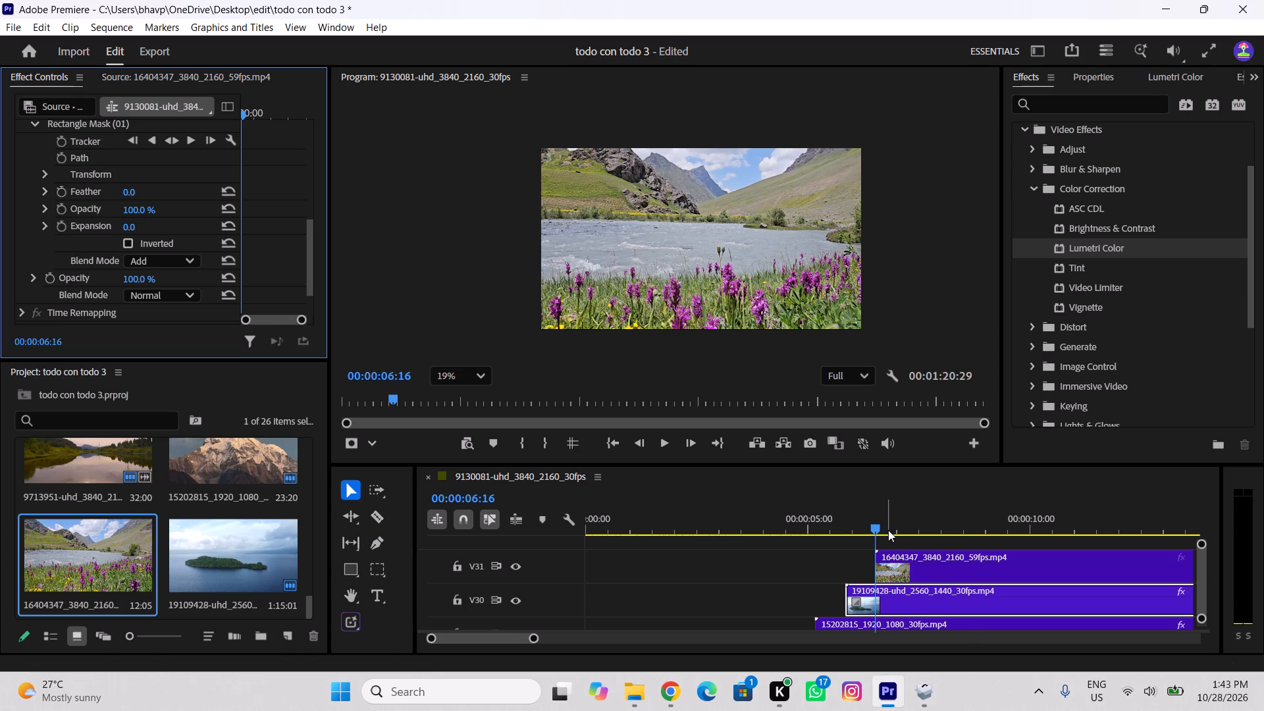
click(515, 565)
click(515, 565)
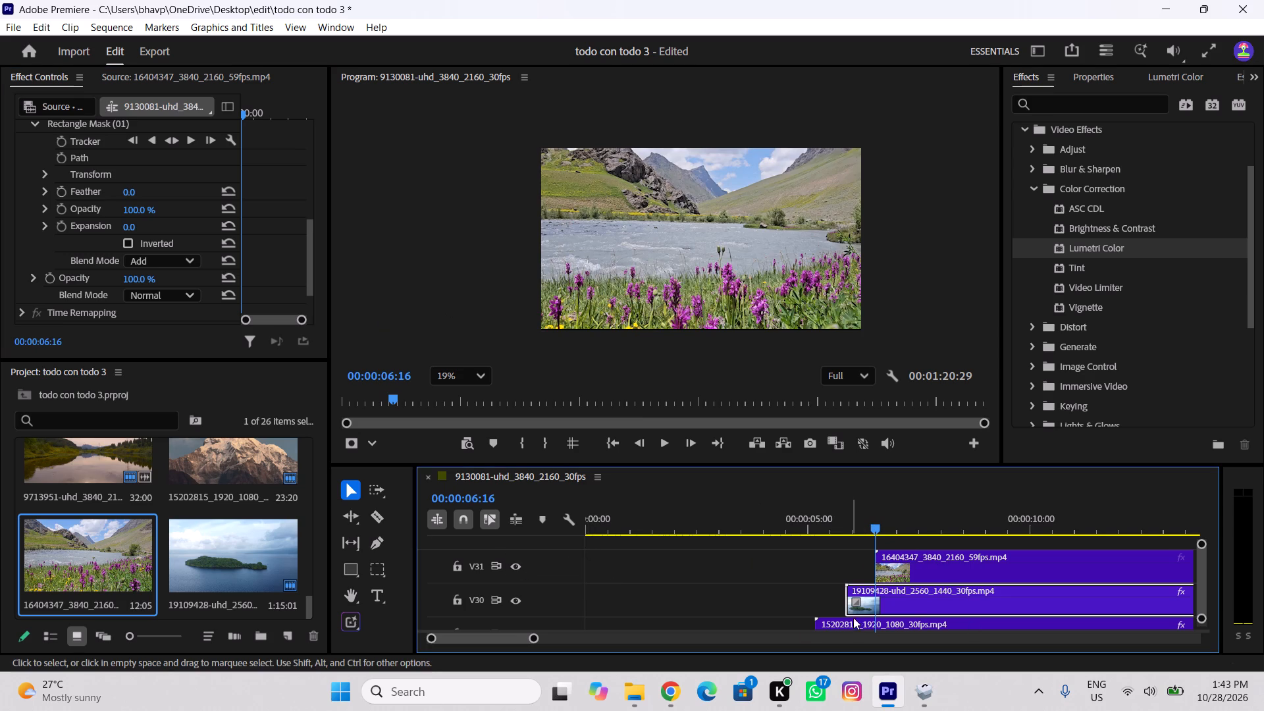
Lower the overall opacity of the V31 flower valley clip enough to see the strips beneath it.
click(908, 551)
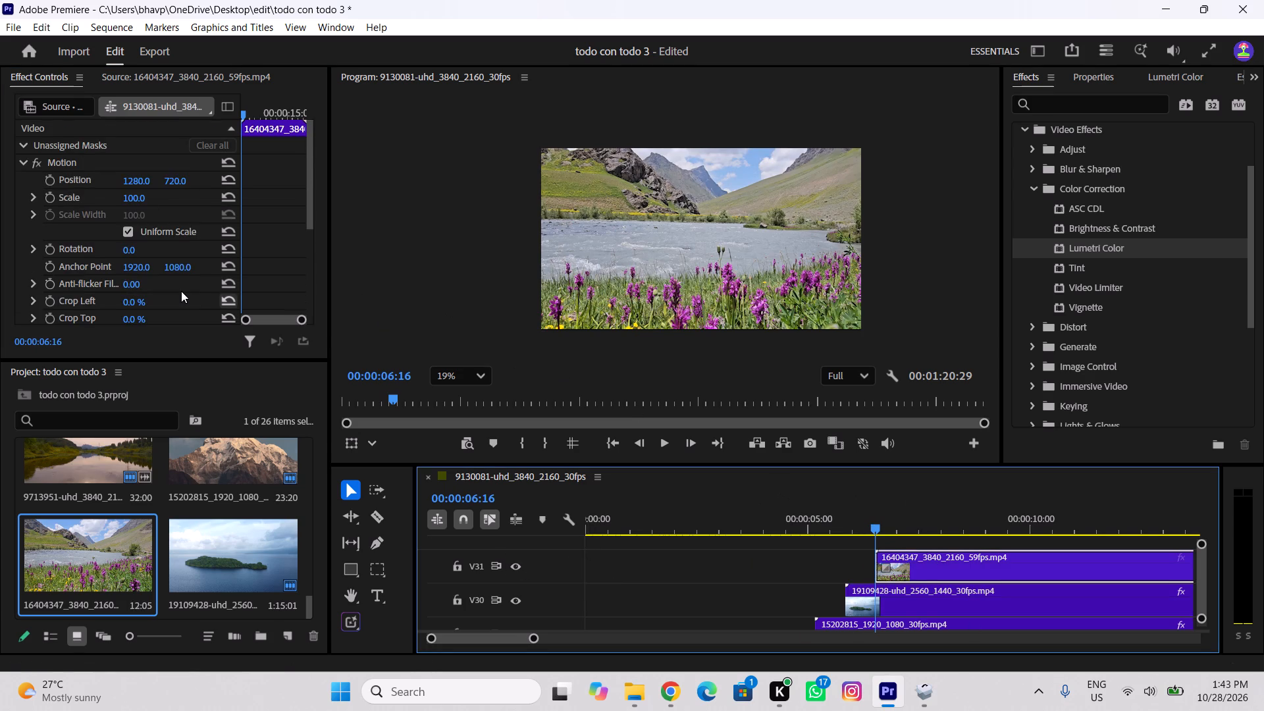
scroll(181, 291, down, 15)
drag(139, 230, 118, 232)
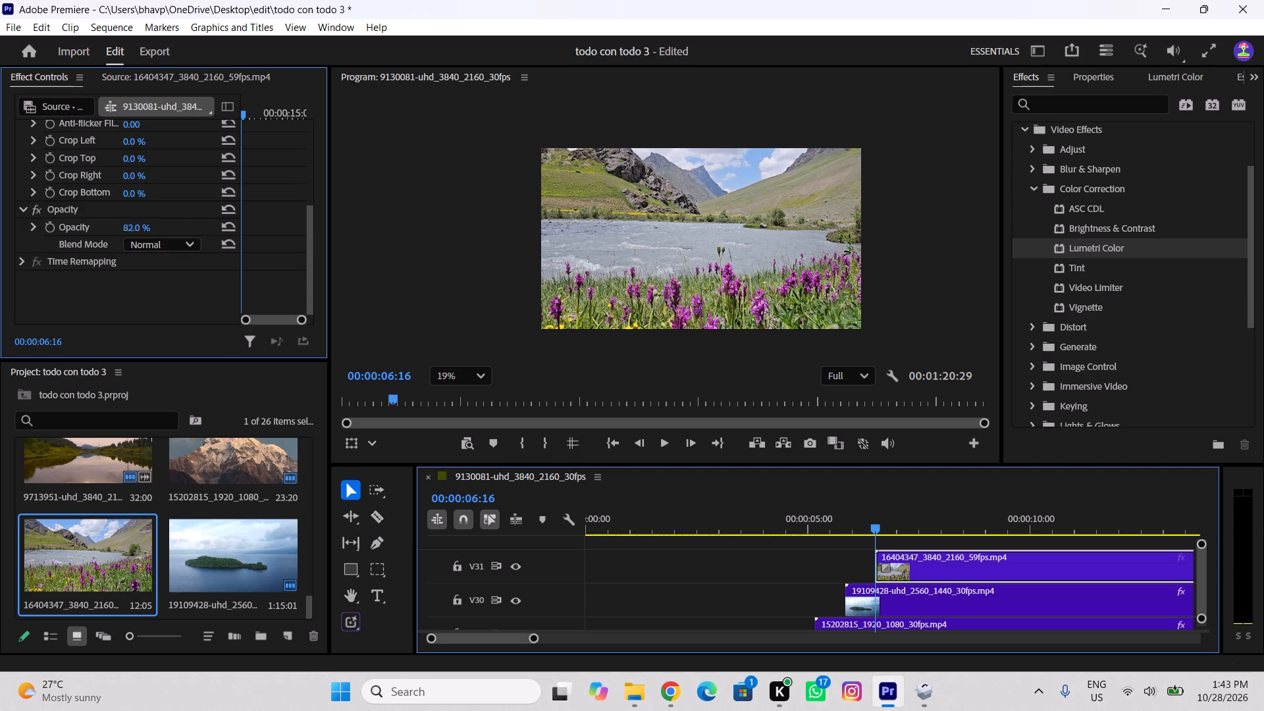
drag(118, 232, 79, 242)
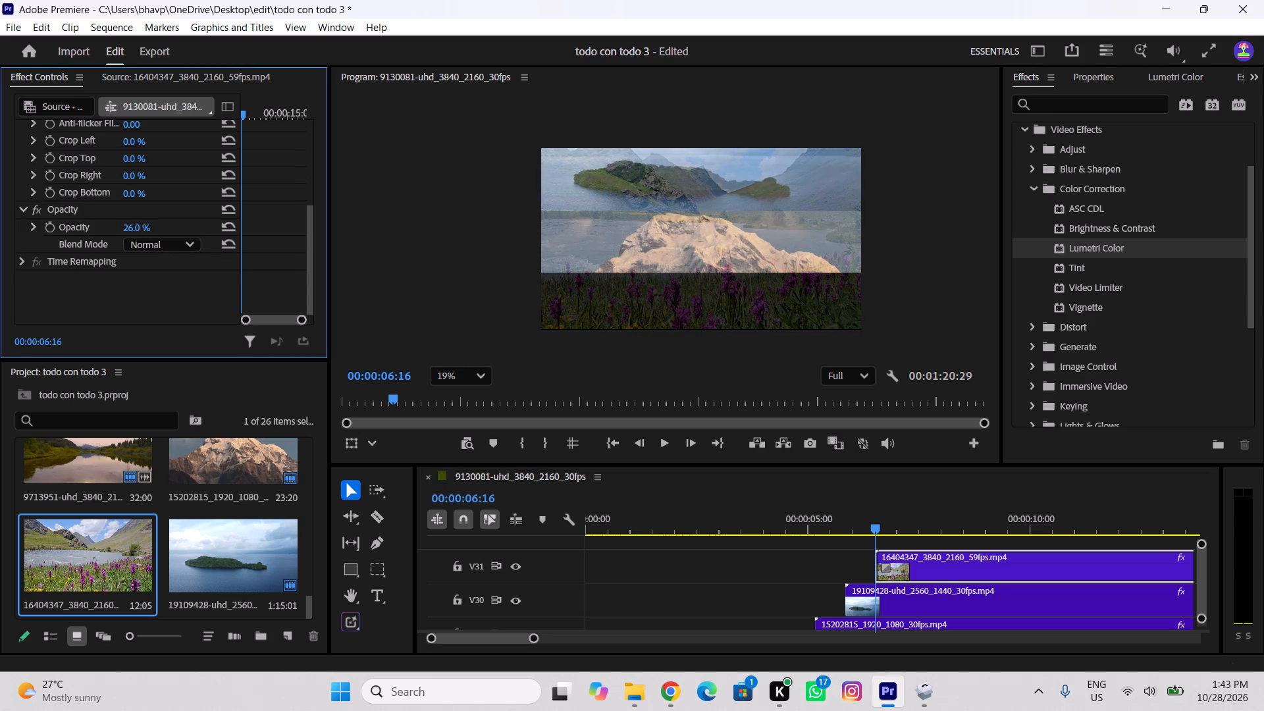
drag(79, 242, 90, 246)
Set the V31 flower valley clip's vertical position to 791.
scroll(149, 186, up, 7)
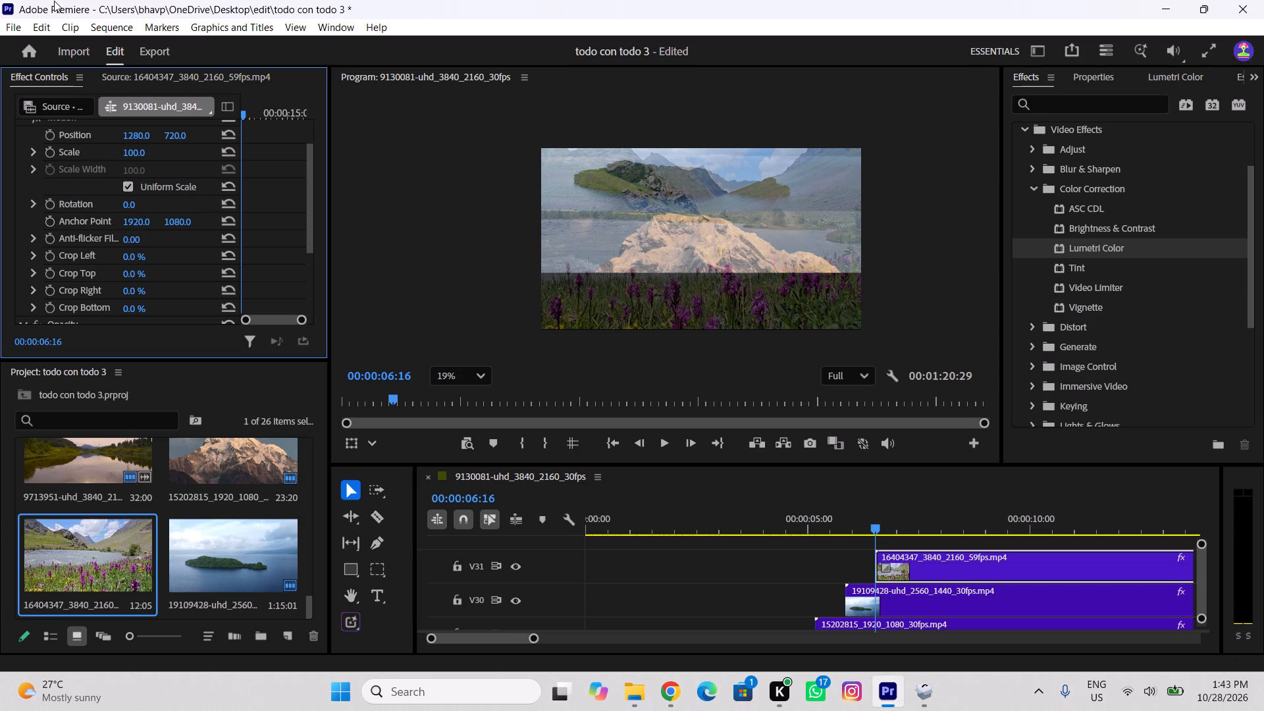
click(142, 238)
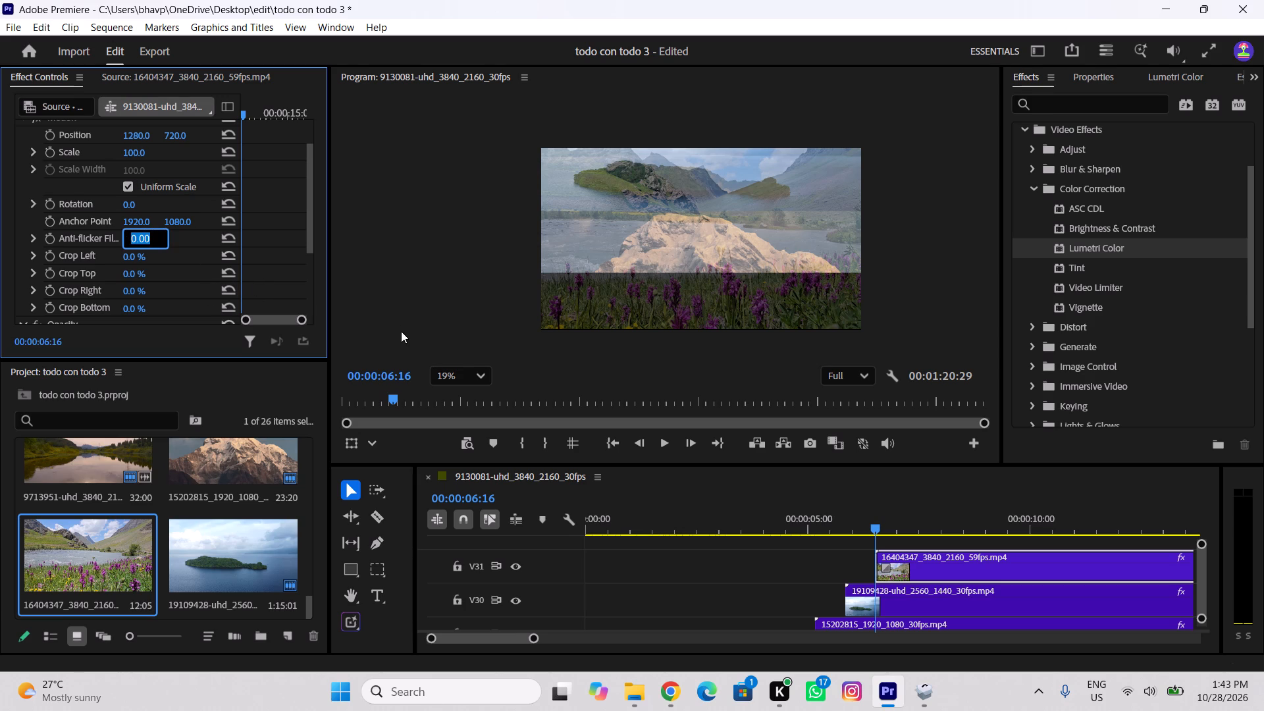
scroll(163, 187, up, 5)
drag(172, 182, 193, 188)
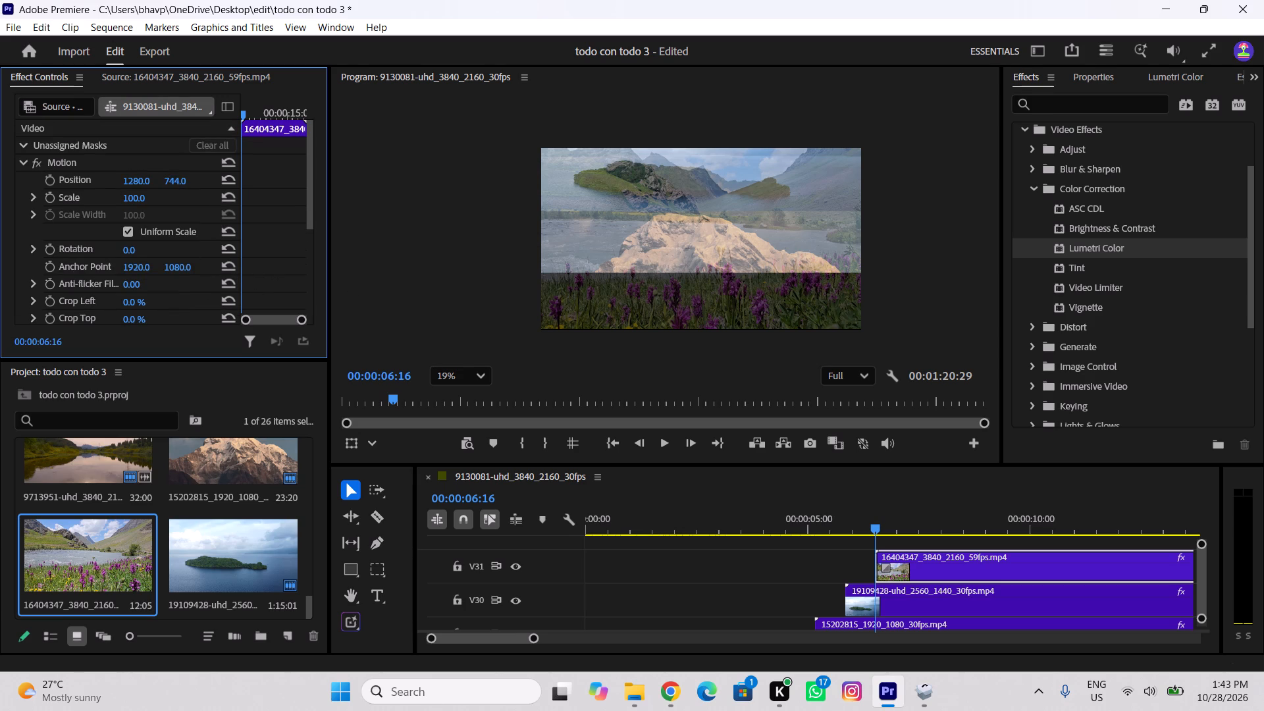
drag(193, 188, 244, 198)
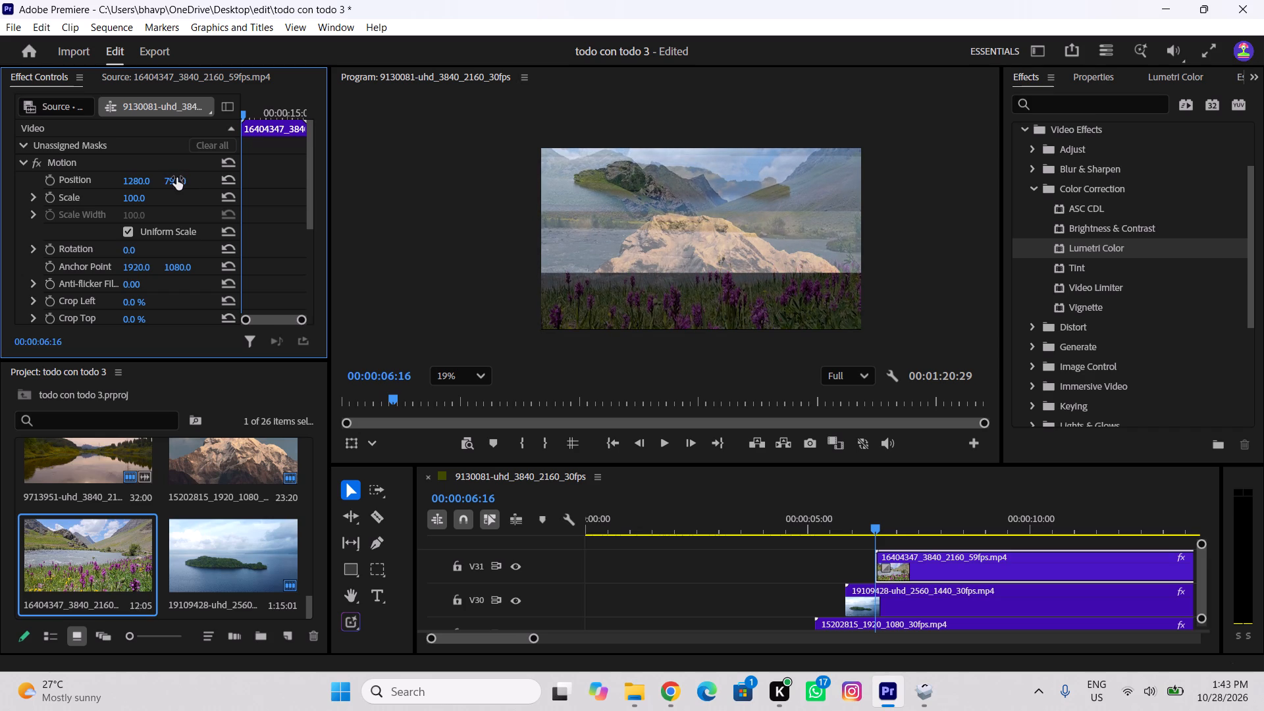
Draw a full-width rectangle mask over the empty strip below the mountain on the V31 clip and change it to an opacity mask.
click(381, 573)
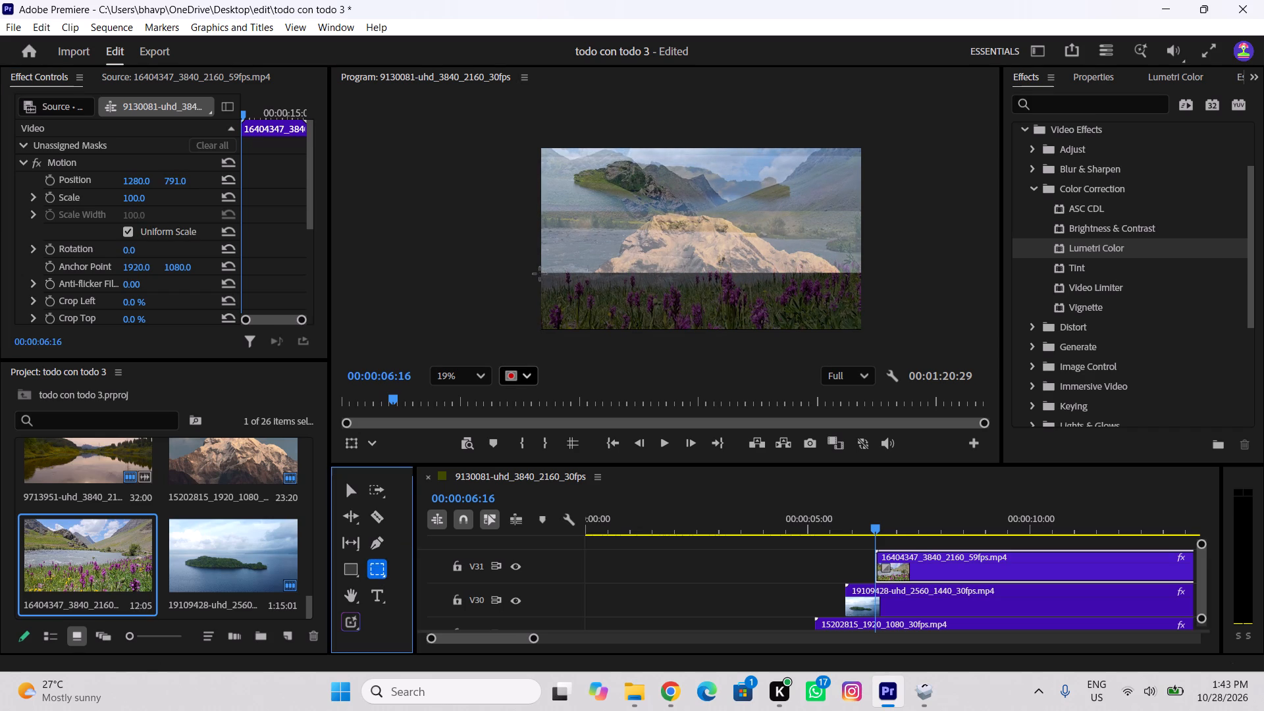
drag(540, 274, 635, 291)
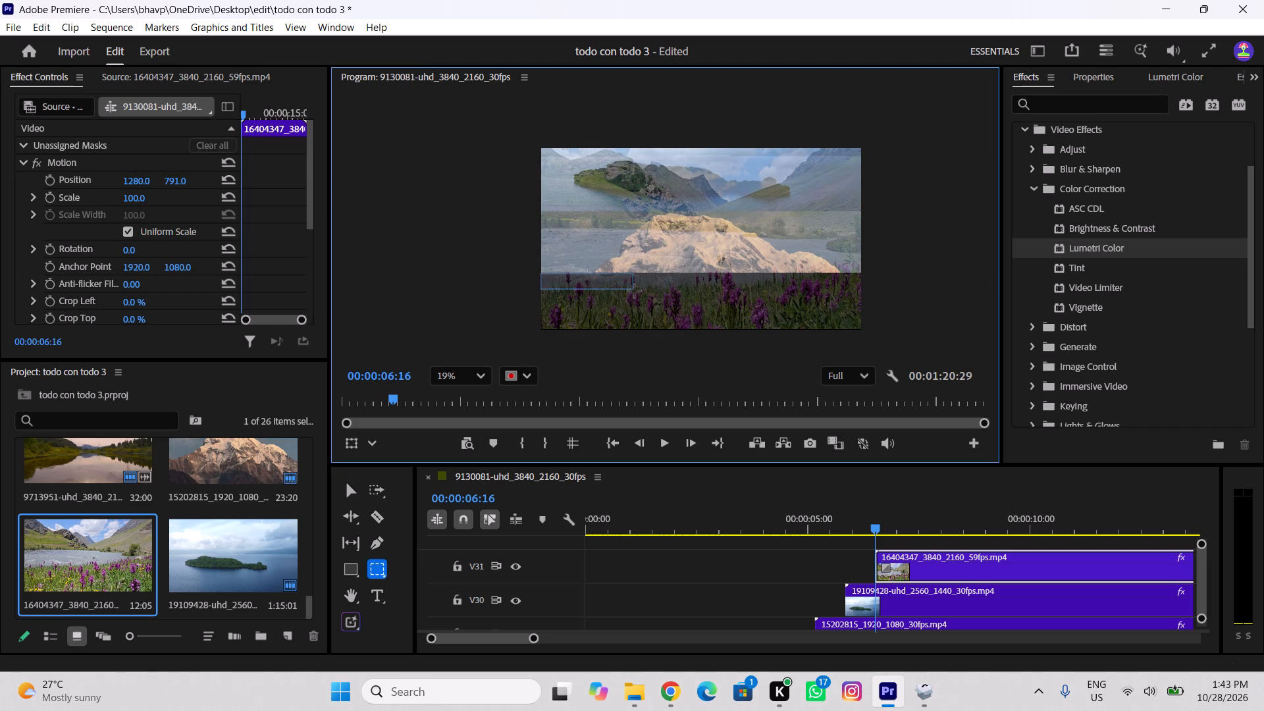
drag(635, 291, 862, 336)
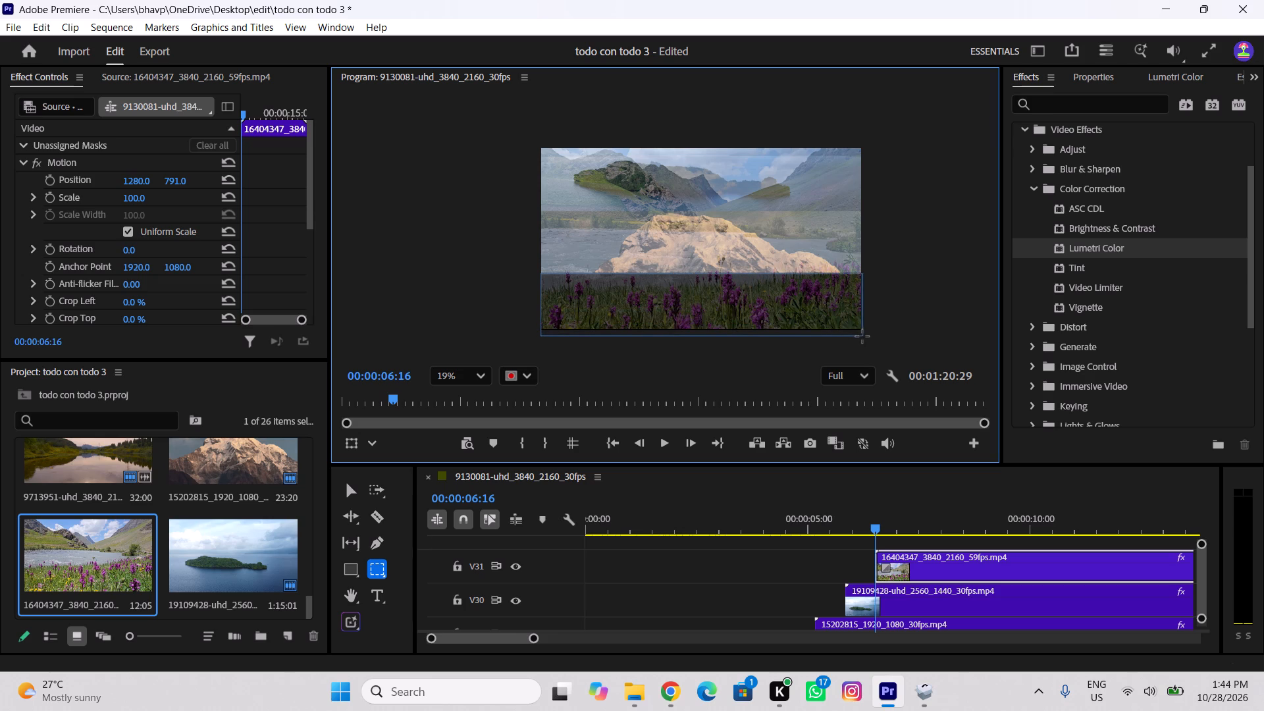
drag(862, 336, 865, 335)
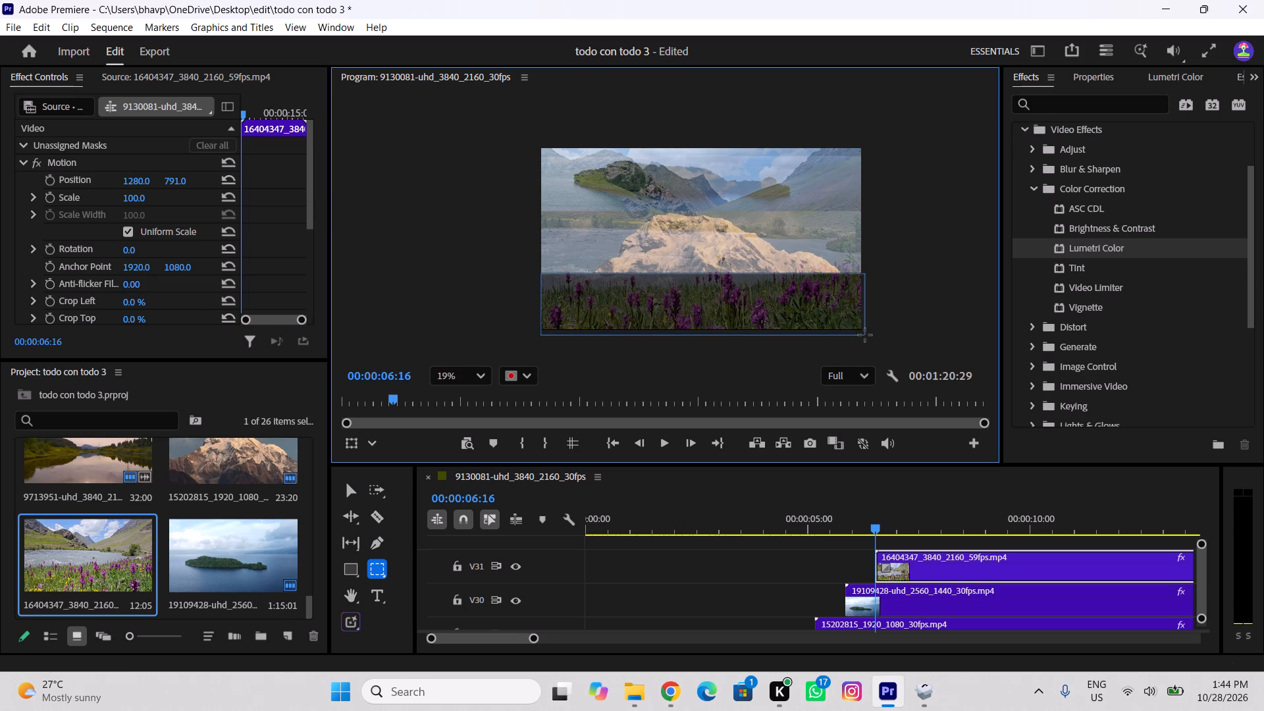
drag(865, 335, 866, 335)
right_click(169, 165)
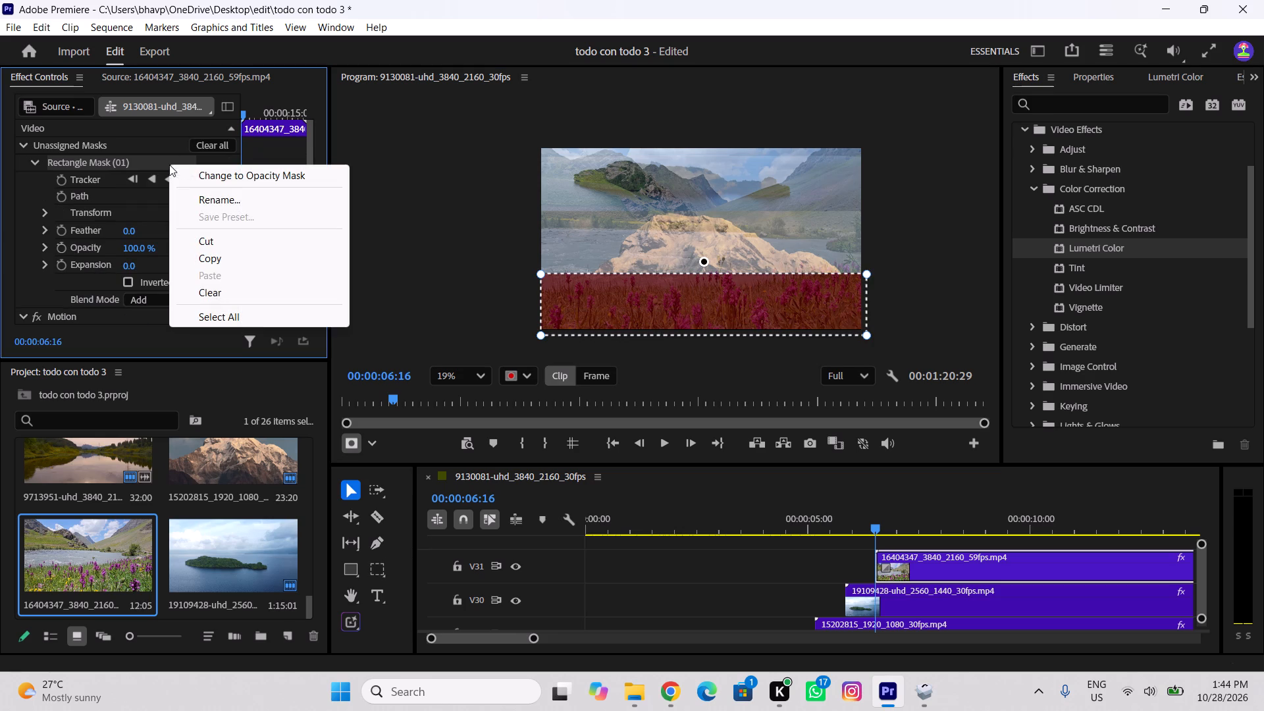
click(190, 168)
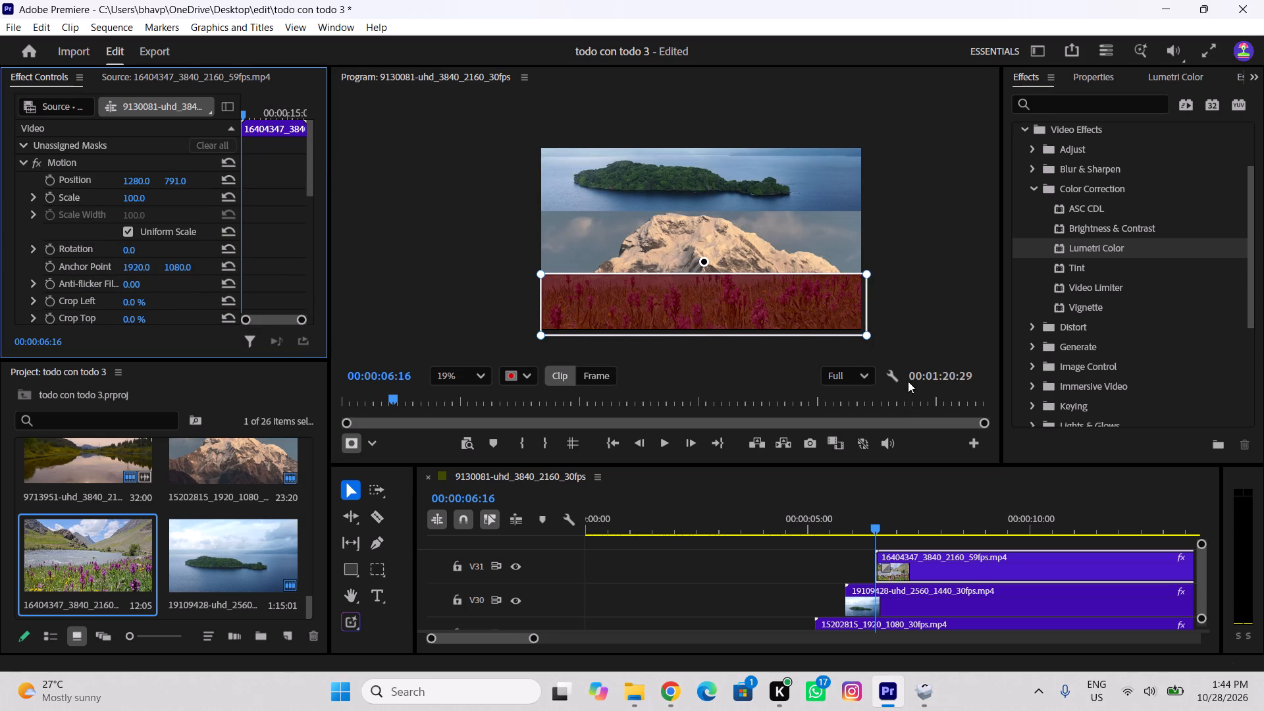
click(938, 333)
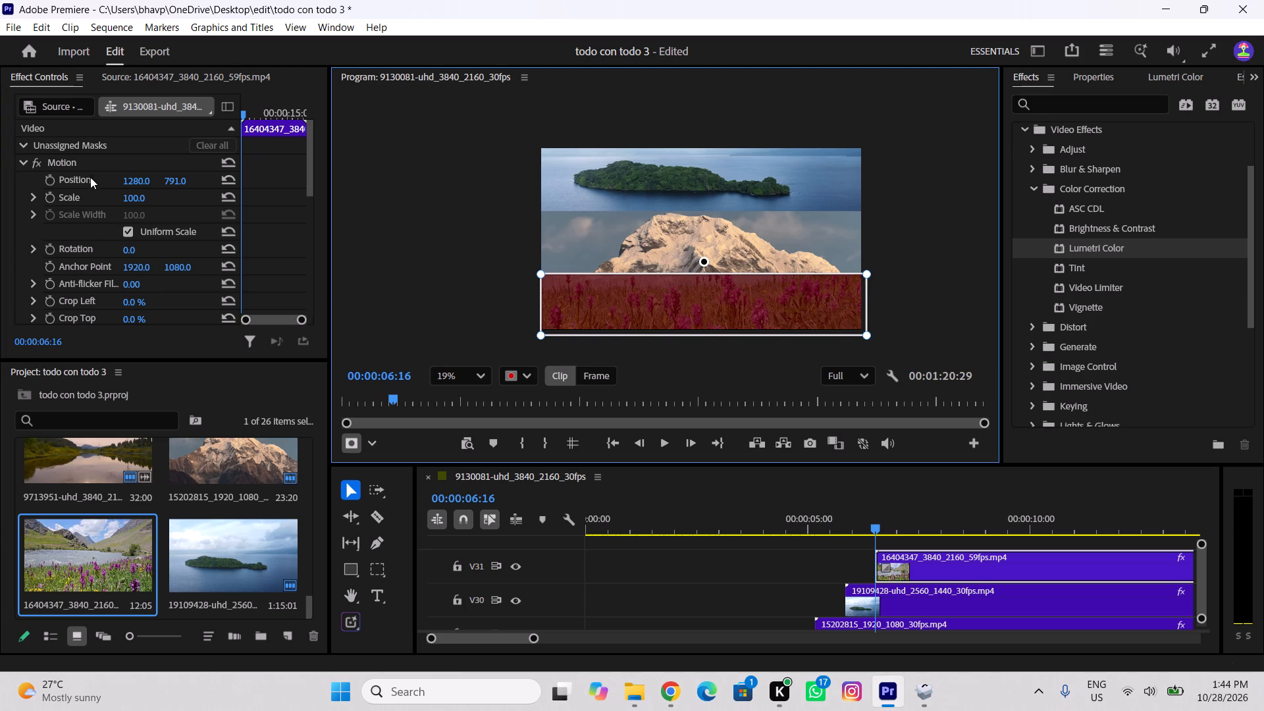
Set the V31 flower valley clip's scale to 106 and vertical position to 771, and check the frame full screen.
click(81, 162)
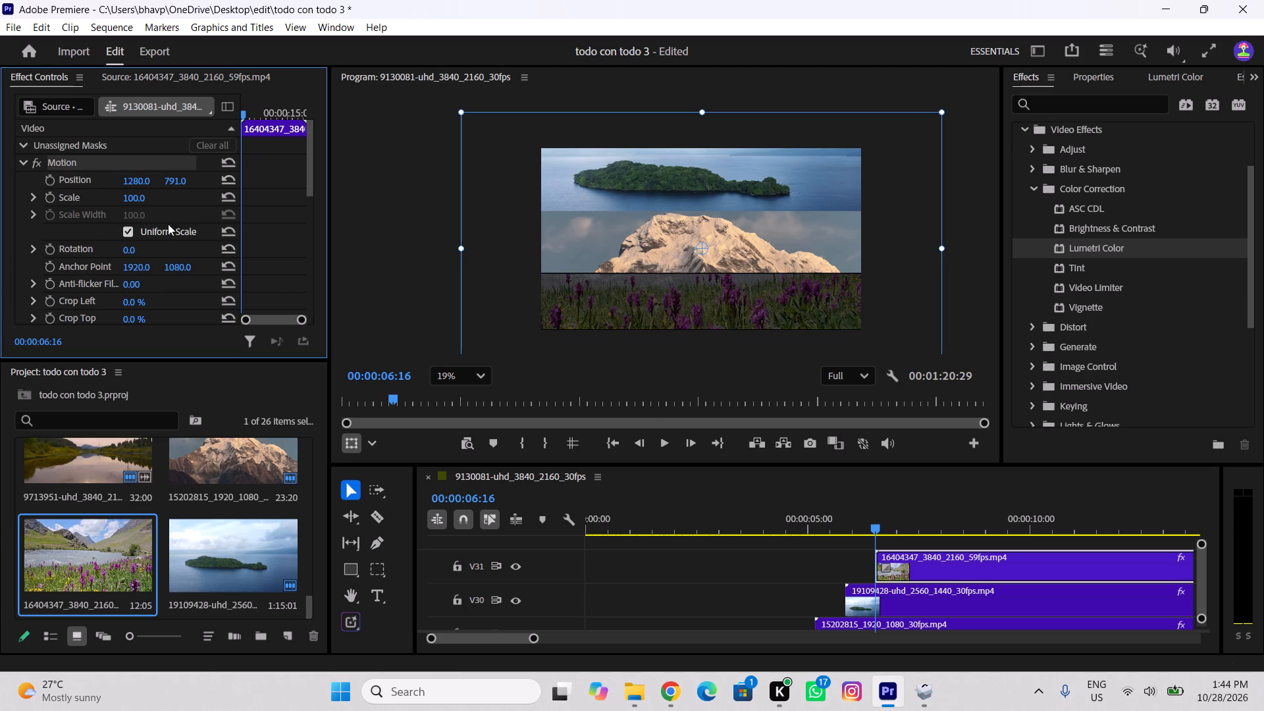
drag(180, 179, 169, 183)
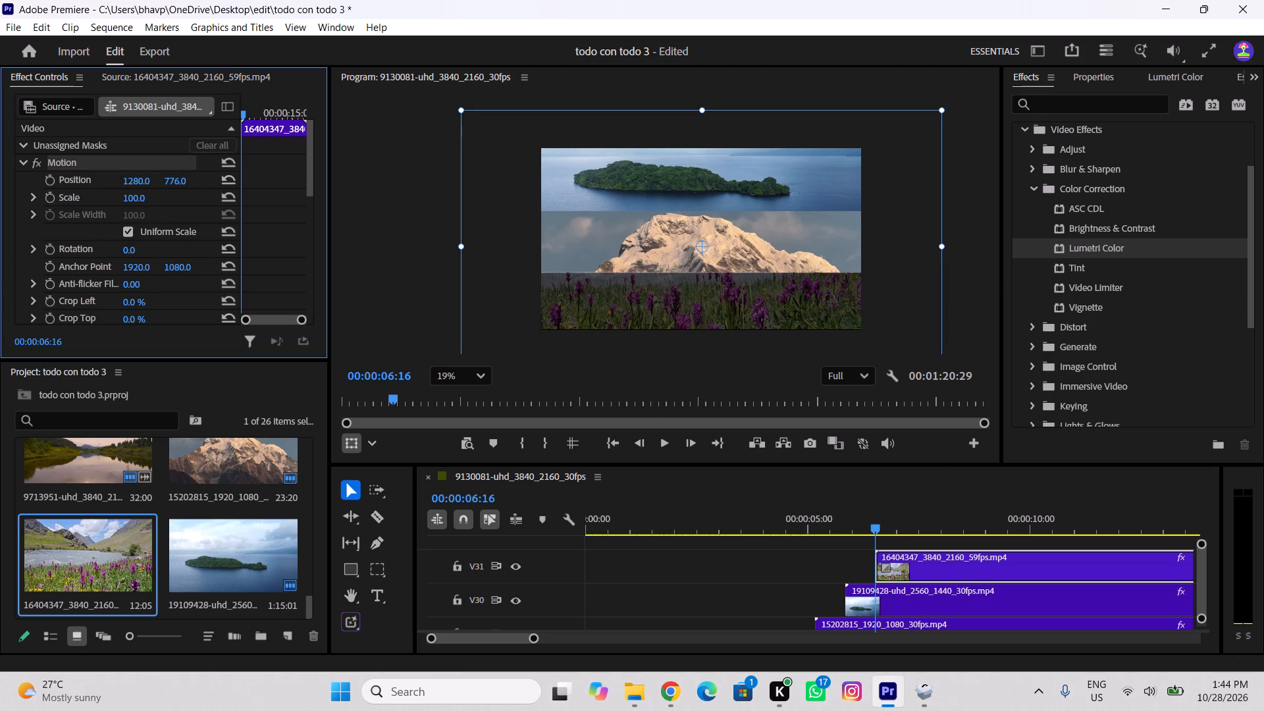
drag(169, 183, 177, 186)
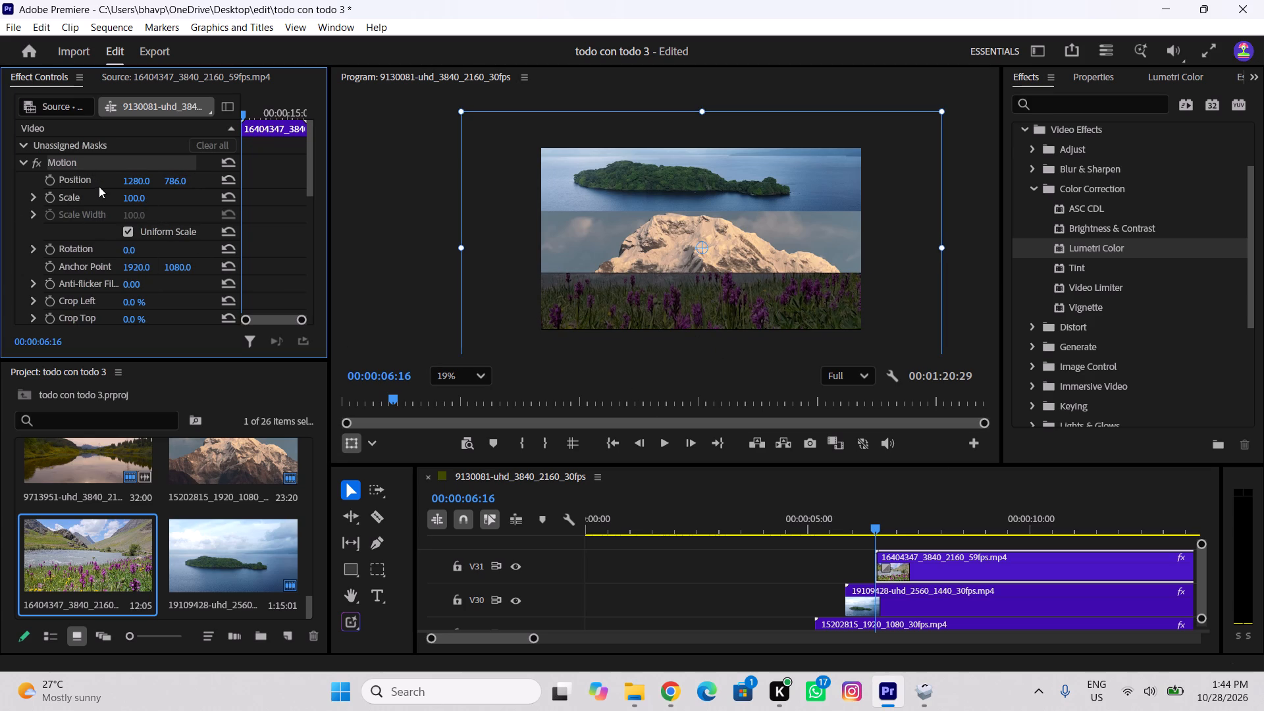
drag(138, 197, 142, 202)
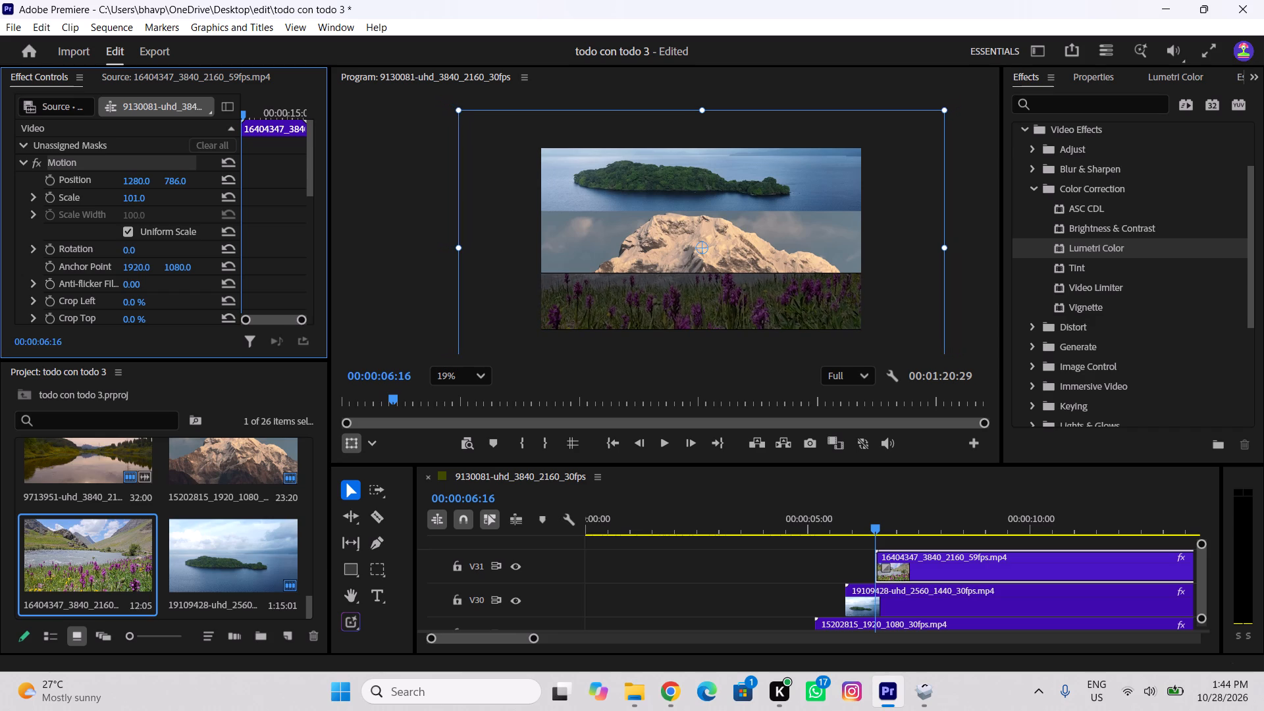
drag(142, 202, 141, 203)
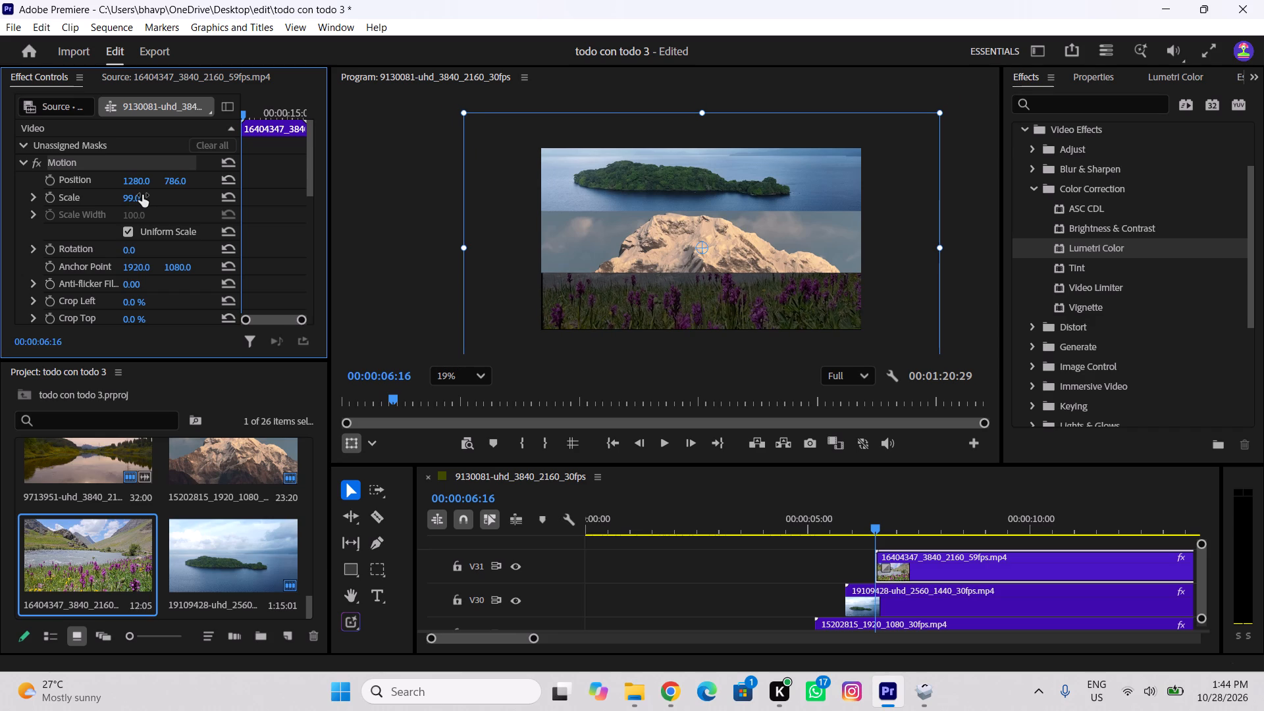
key(ctrl+z)
drag(128, 197, 130, 198)
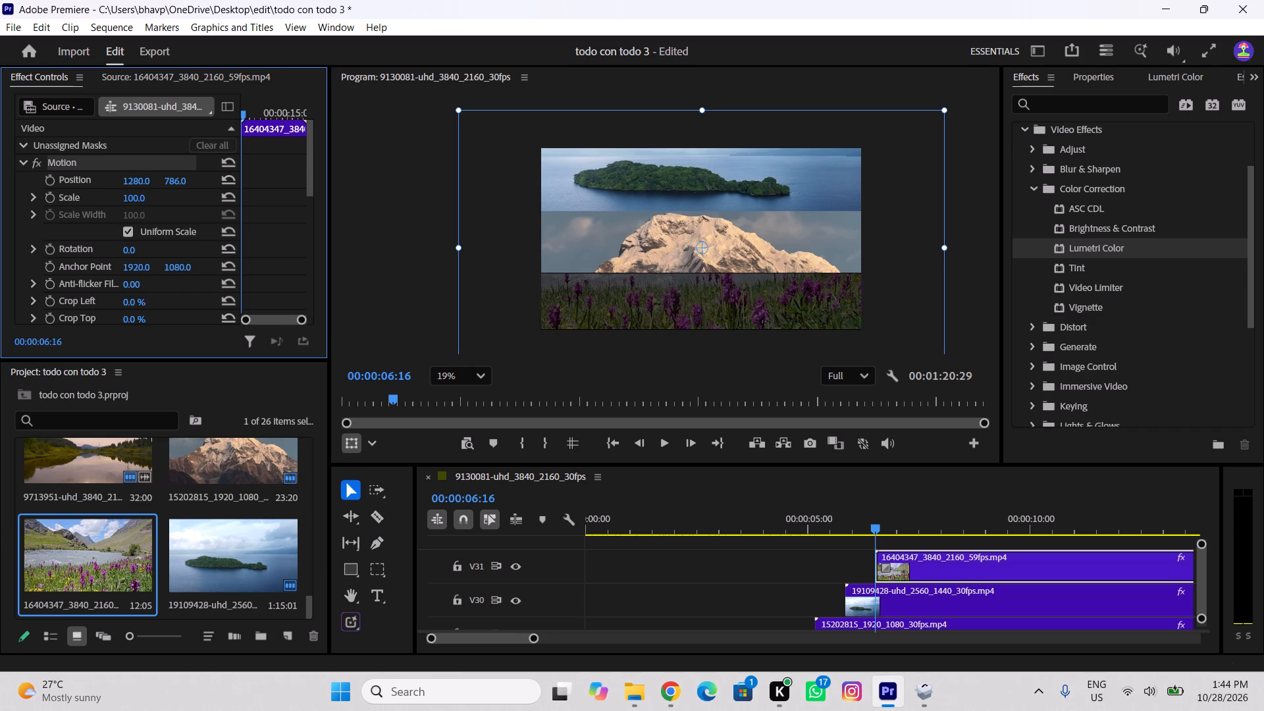
drag(130, 198, 136, 201)
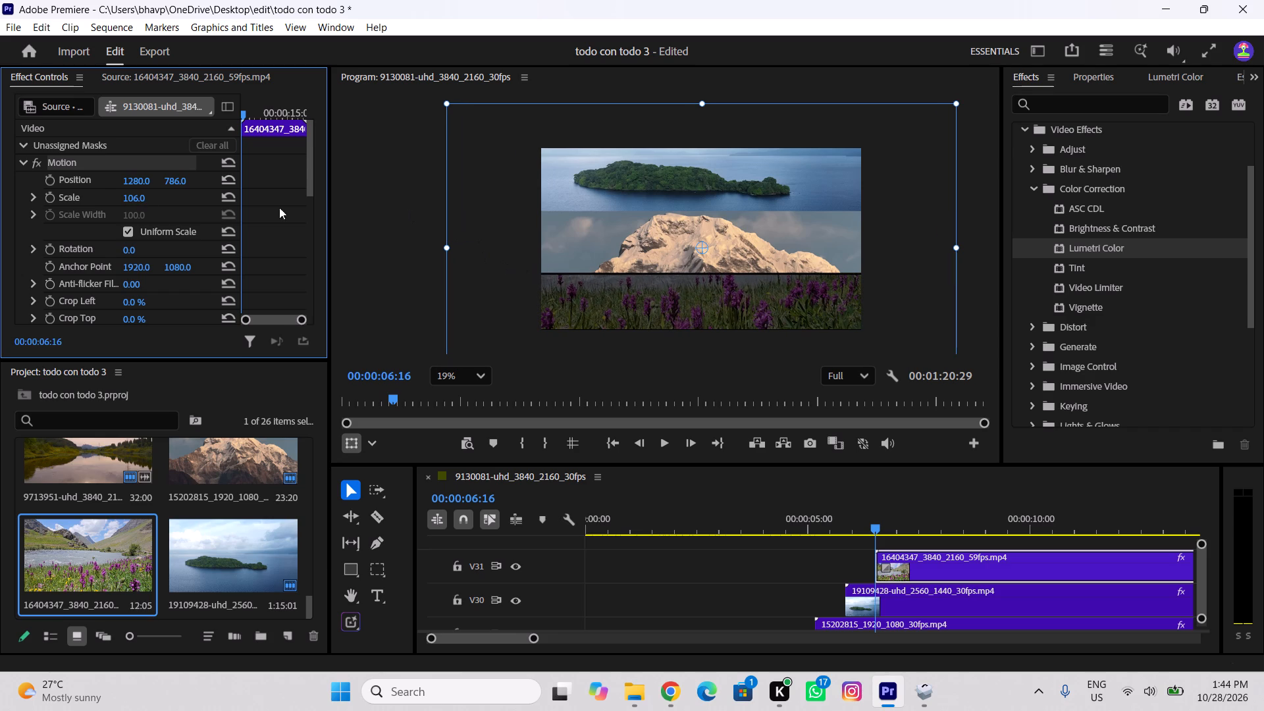
drag(176, 182, 163, 186)
click(381, 199)
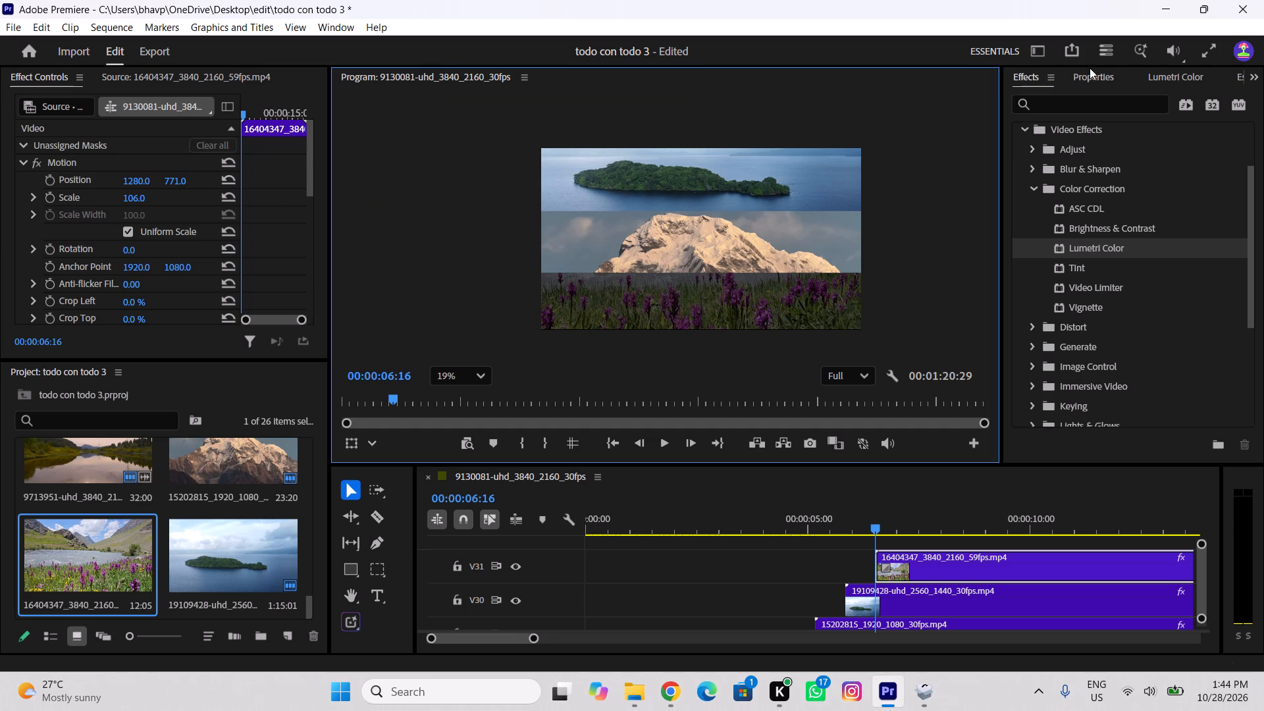
click(1213, 48)
key(Escape)
Restore the V31 flower valley clip's overall opacity to 100%.
scroll(135, 267, down, 10)
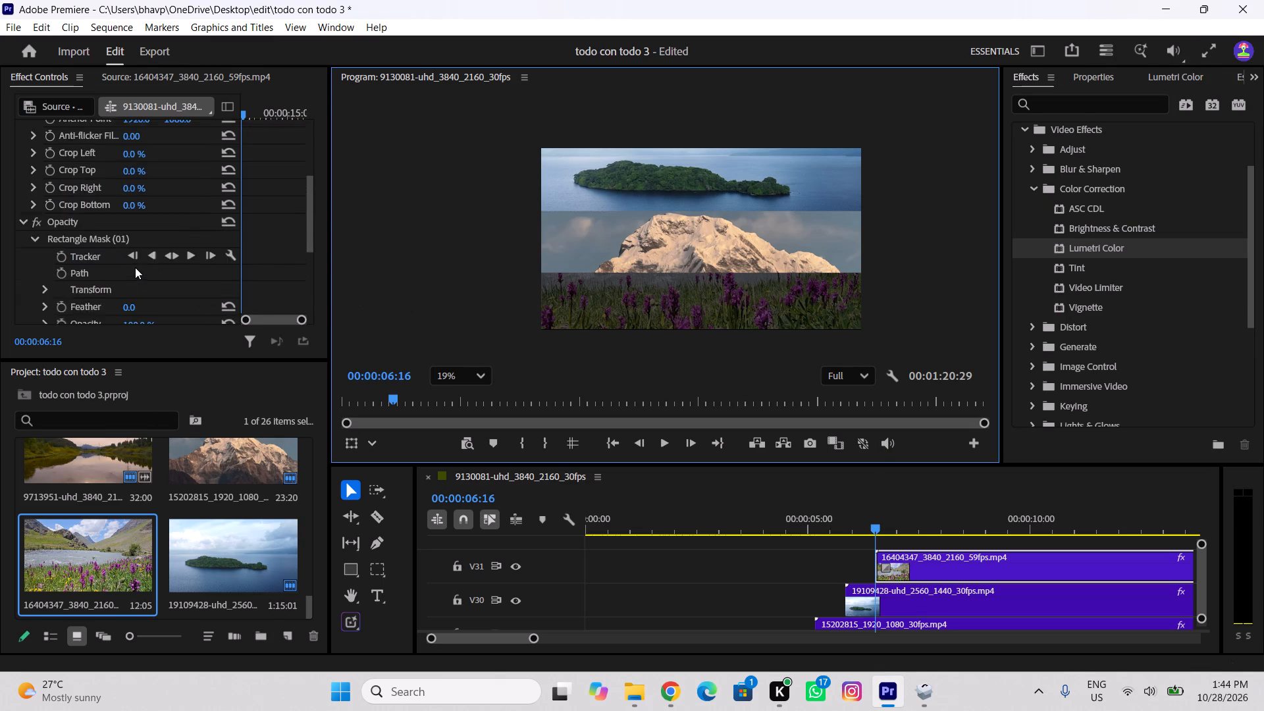
scroll(135, 267, down, 7)
drag(129, 262, 385, 255)
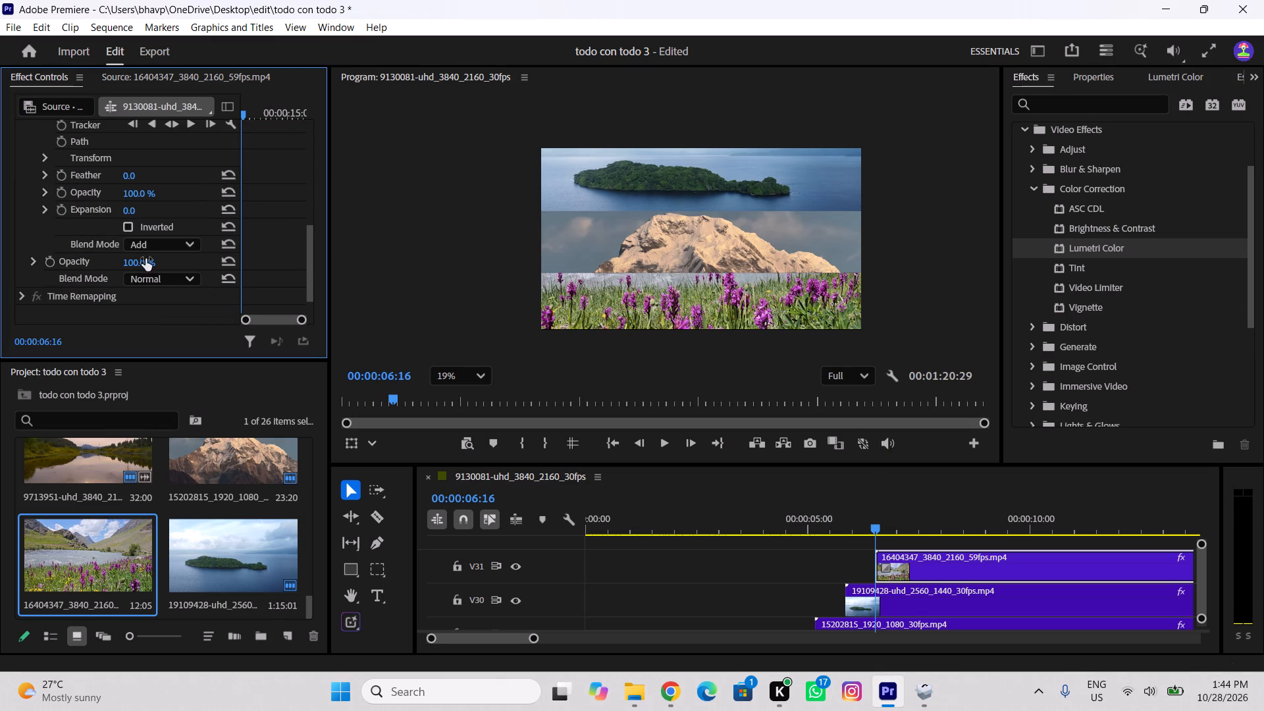
Play back the transition from around 2 seconds until the V31 flower valley strip comes in.
drag(877, 530, 710, 554)
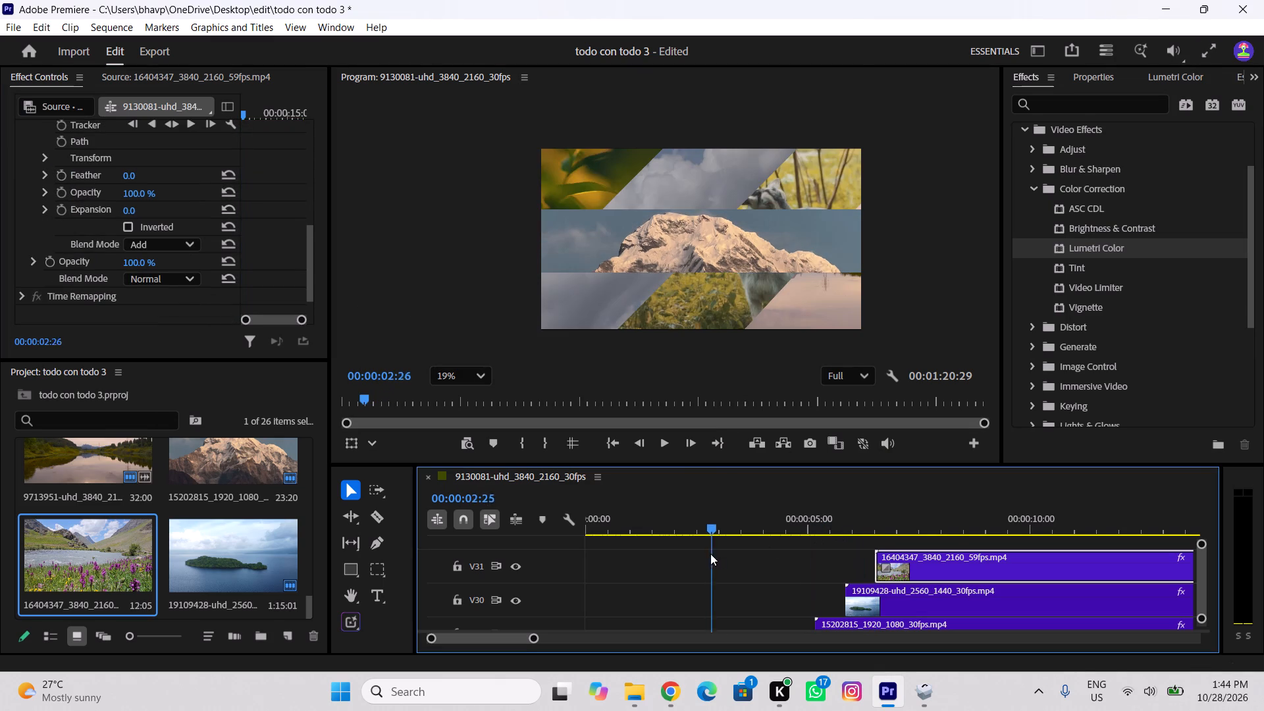
drag(710, 554, 694, 559)
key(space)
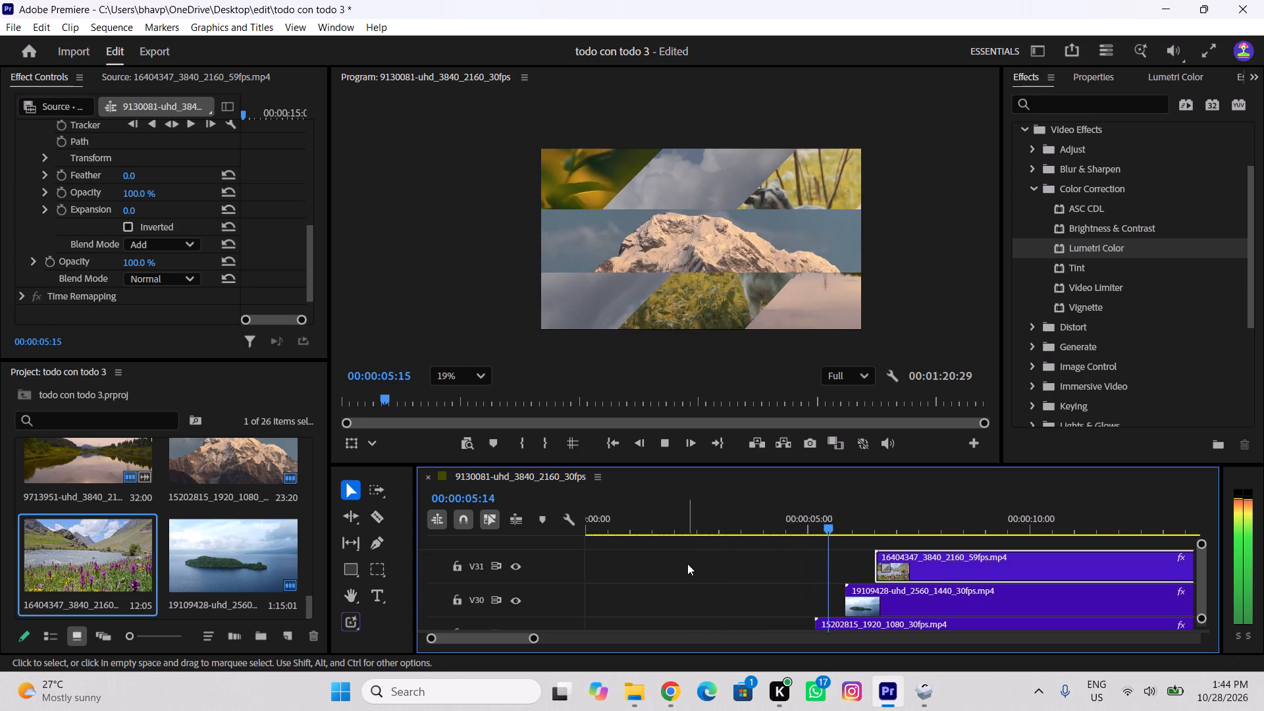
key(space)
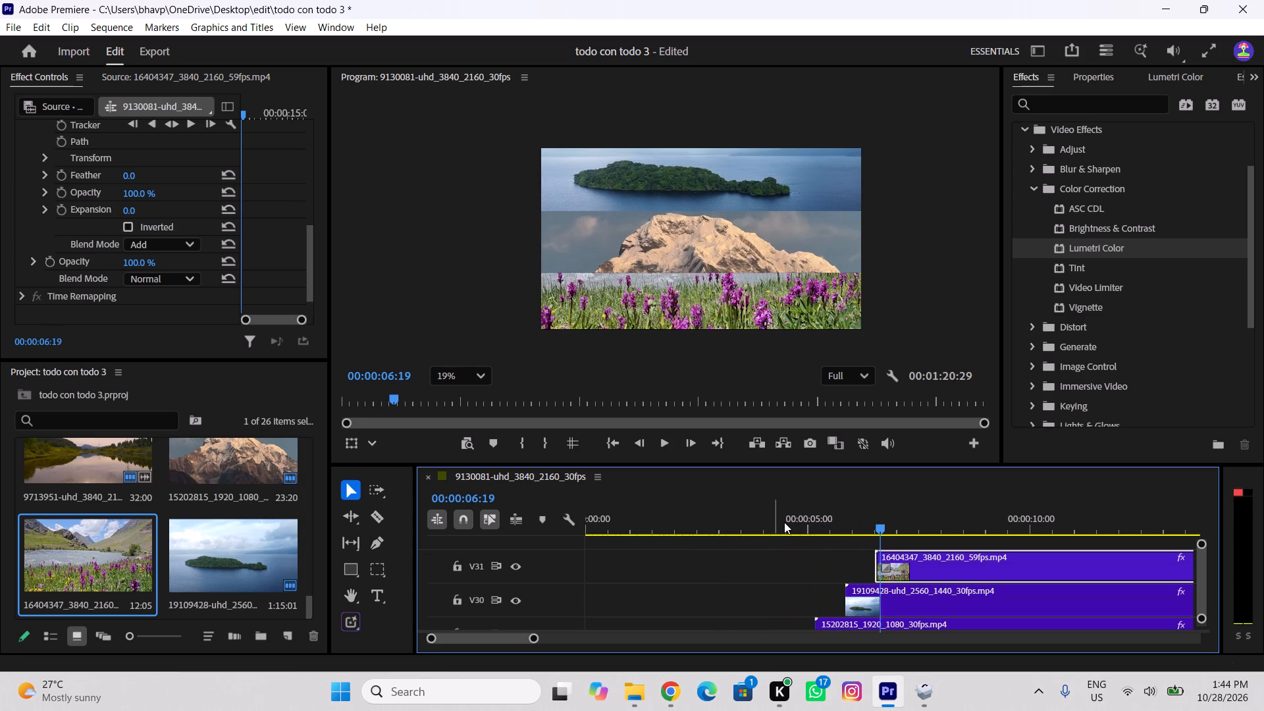
Examine the stacked clips on the tracks below V31 around the strip transition to compare their timing.
drag(896, 510, 893, 512)
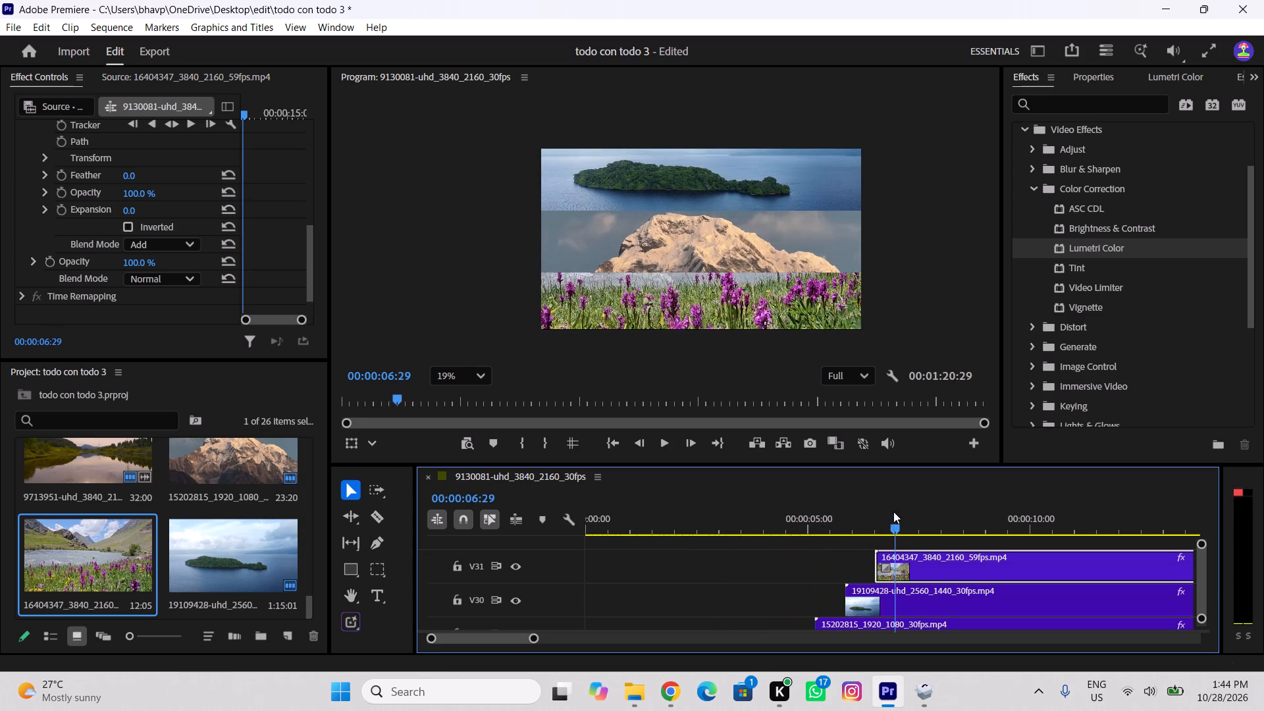
drag(893, 512, 871, 525)
ctrl+scroll(867, 535, down, 11)
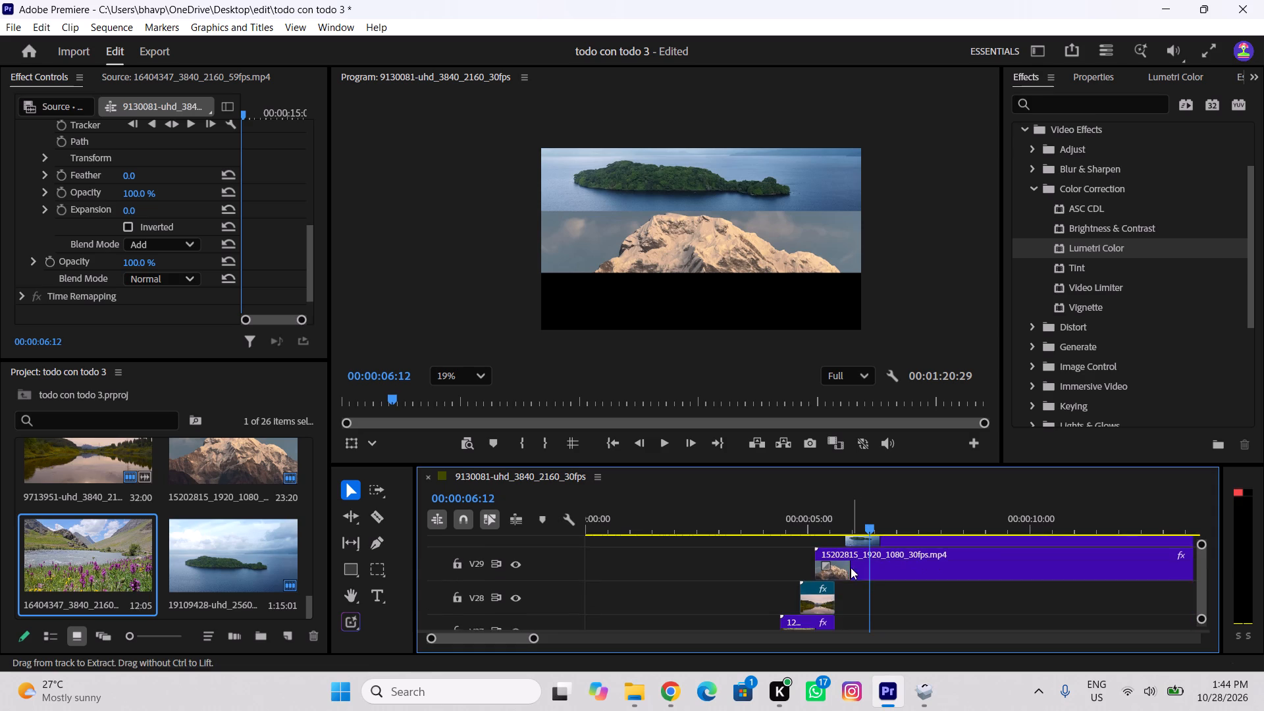
ctrl+scroll(851, 567, down, 2)
ctrl+scroll(835, 602, up, 3)
ctrl+scroll(836, 602, down, 1)
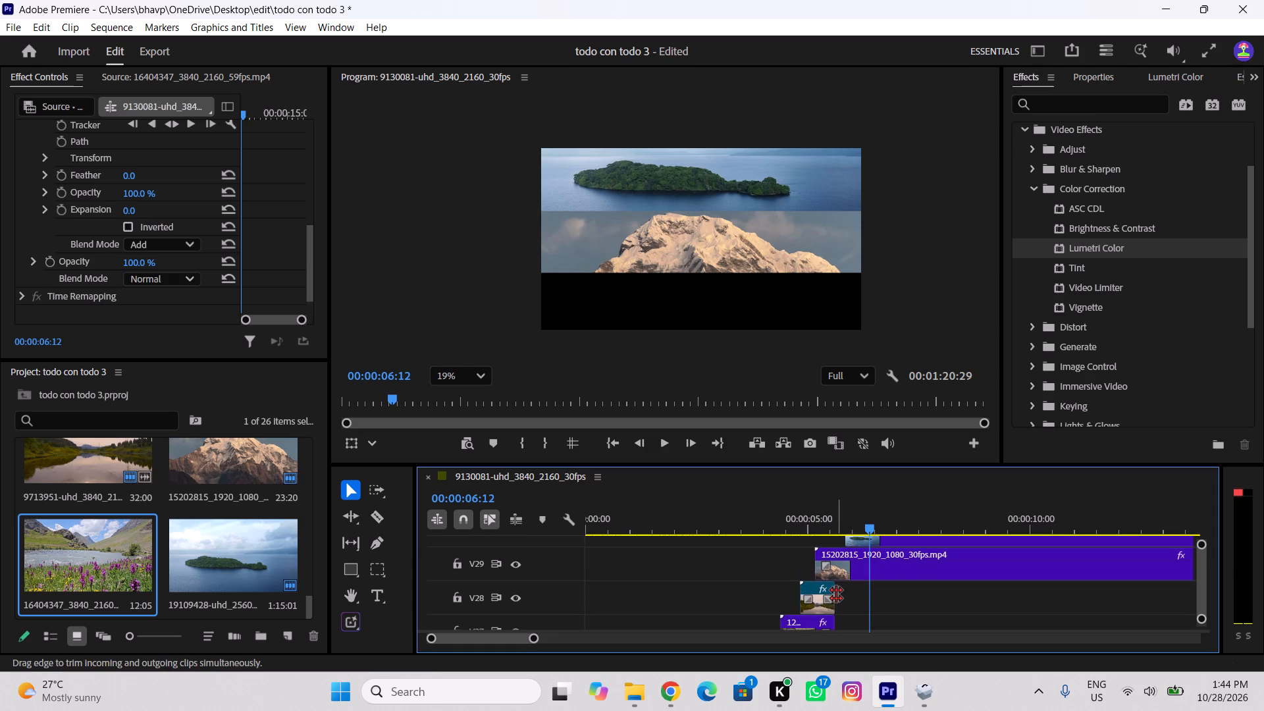
ctrl+scroll(836, 594, down, 11)
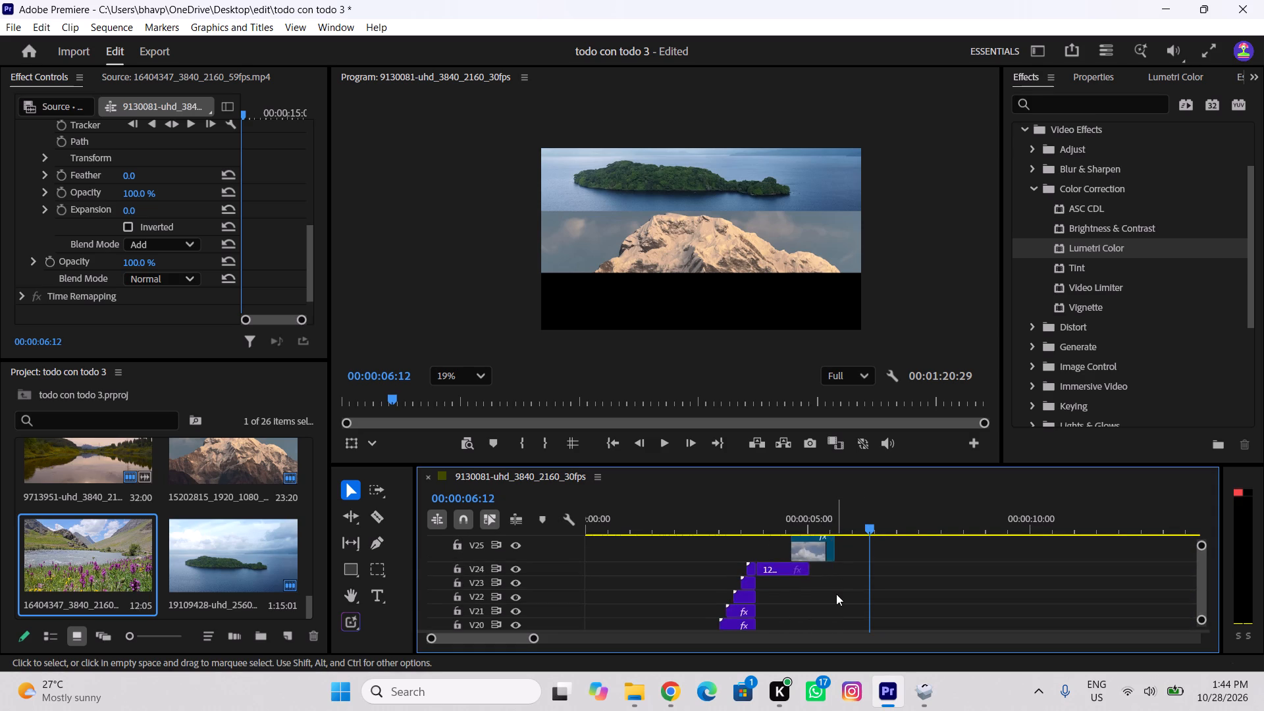
ctrl+scroll(836, 594, up, 8)
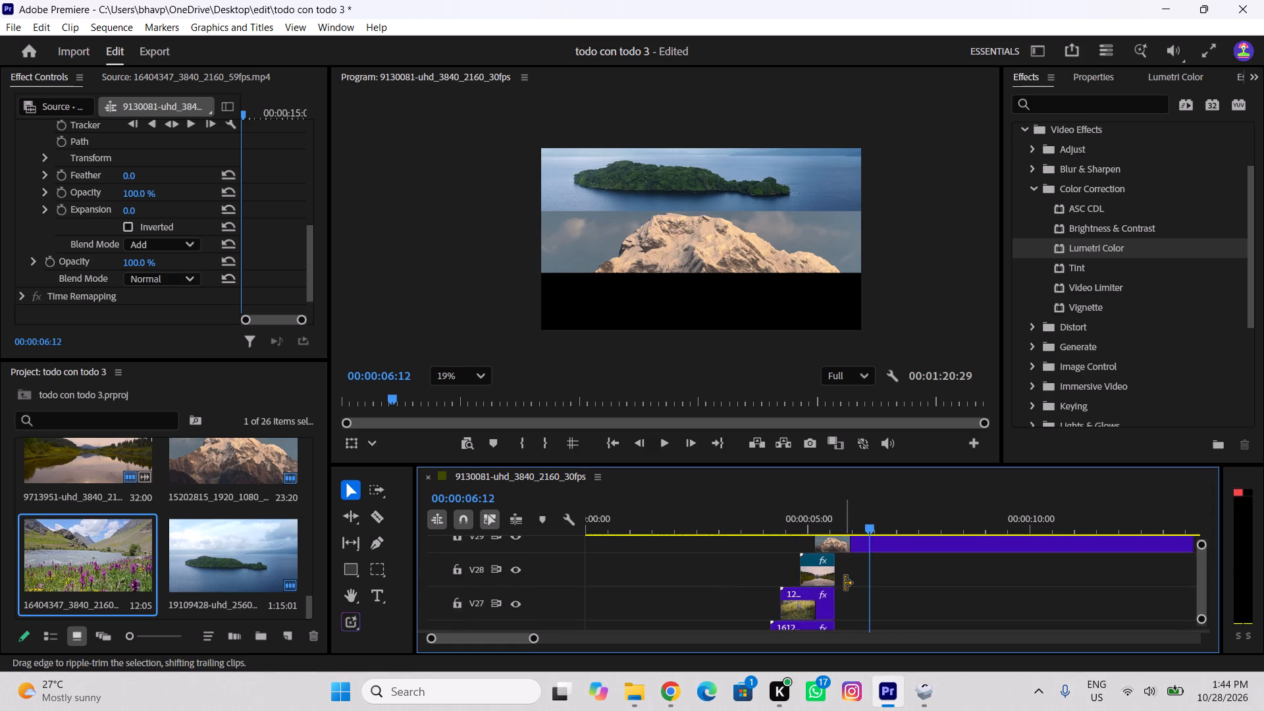
ctrl+scroll(845, 583, up, 12)
Step frame by frame from the V30 island clip's start to the V31 flower valley clip's start to check their spacing.
drag(869, 529, 866, 529)
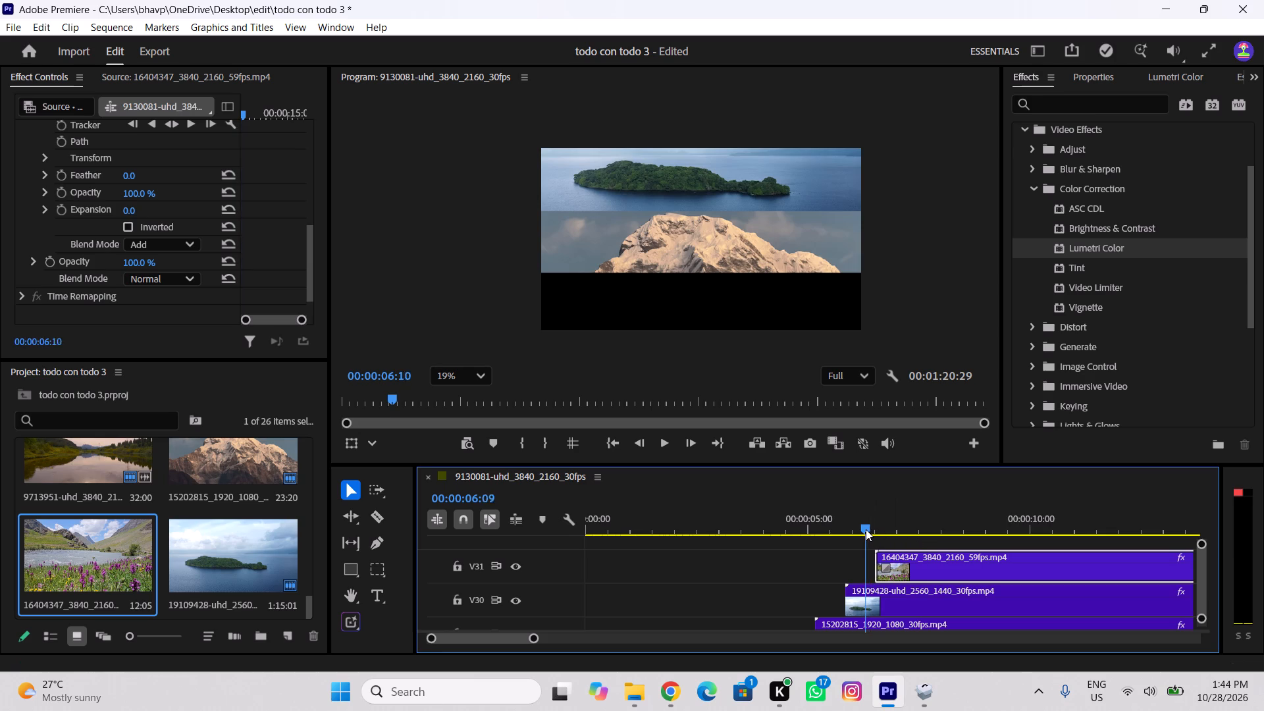
drag(866, 529, 844, 563)
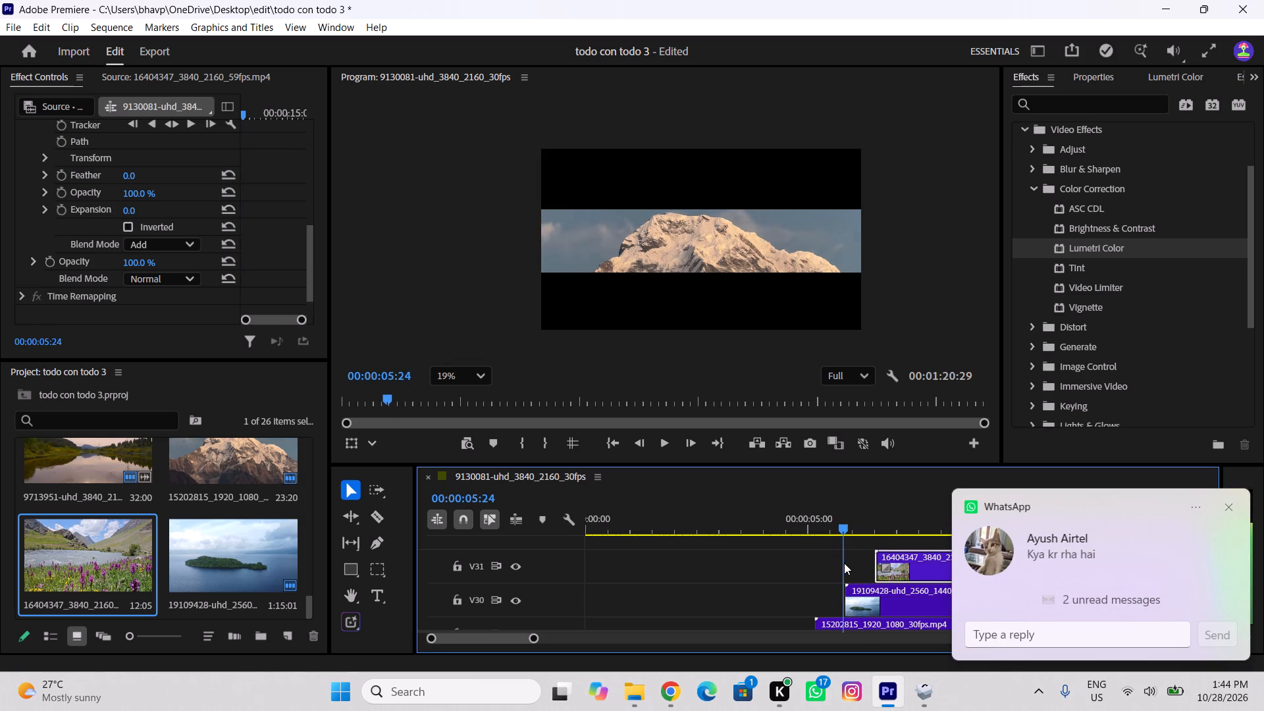
drag(844, 563, 846, 573)
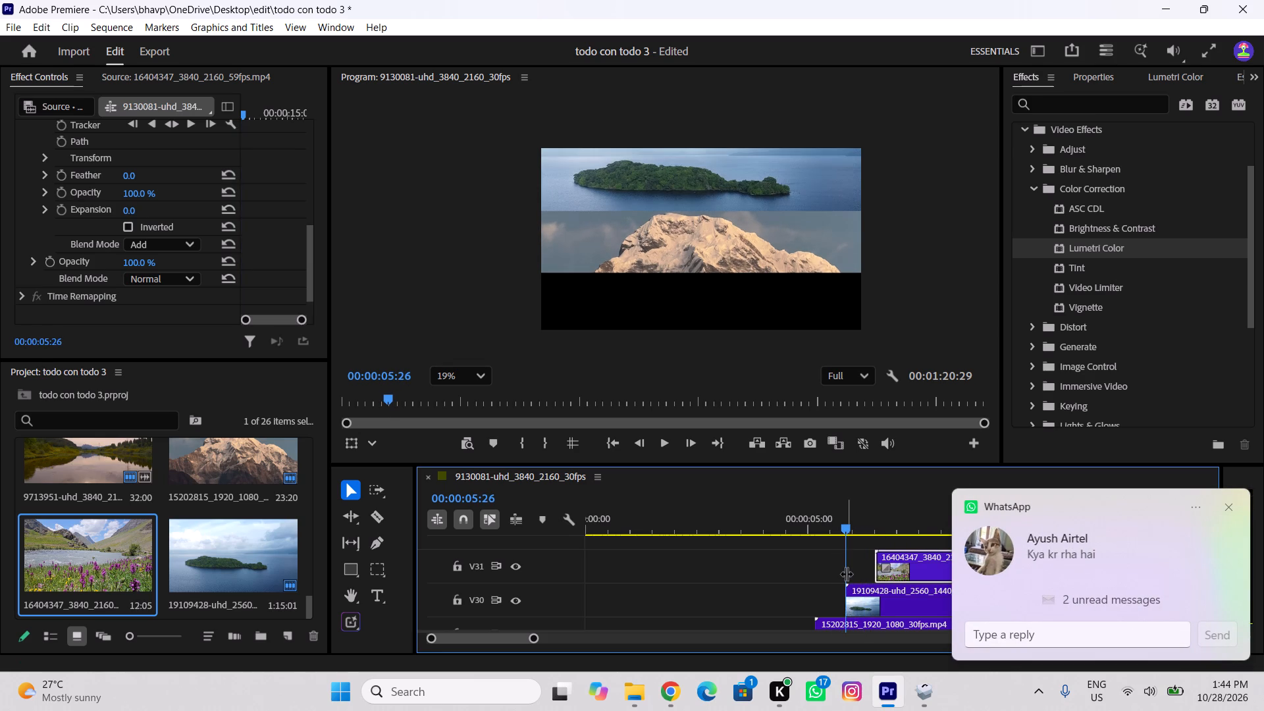
key(Right)
key(Right)
key(Right)
key(Right)
key(Right)
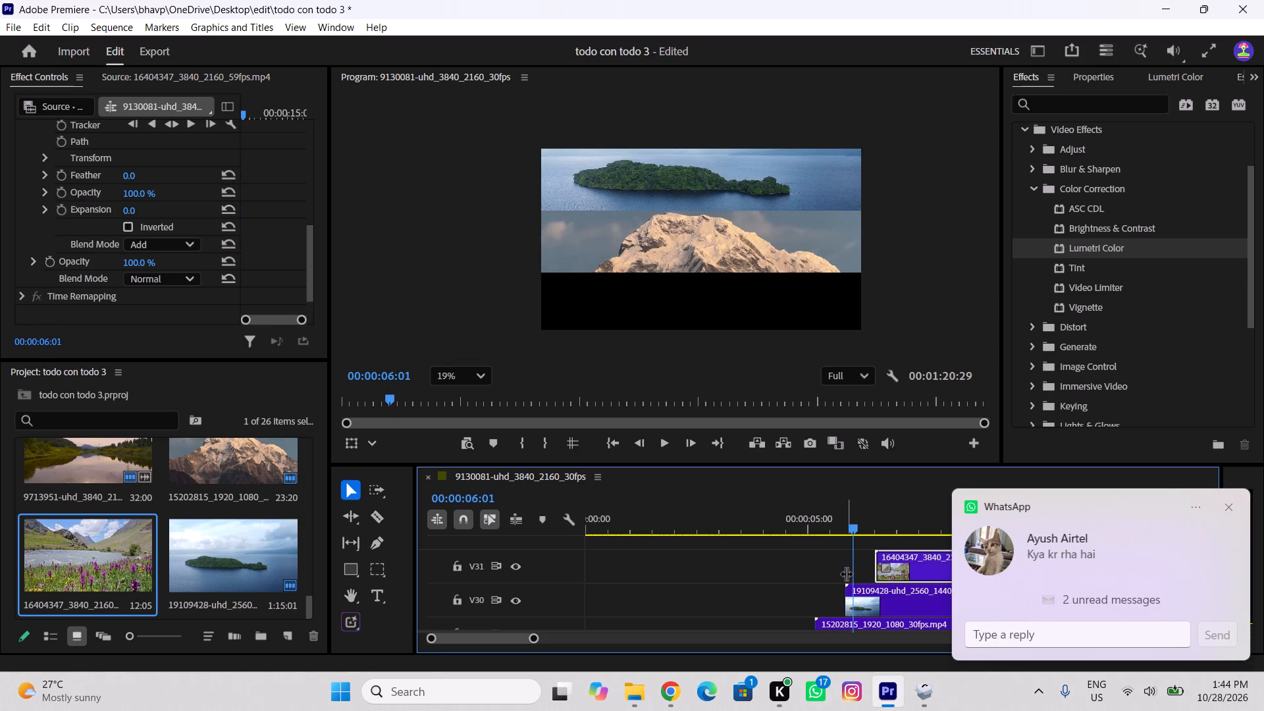
key(Right)
key(Right)
key(Right)
key(Right)
key(Right)
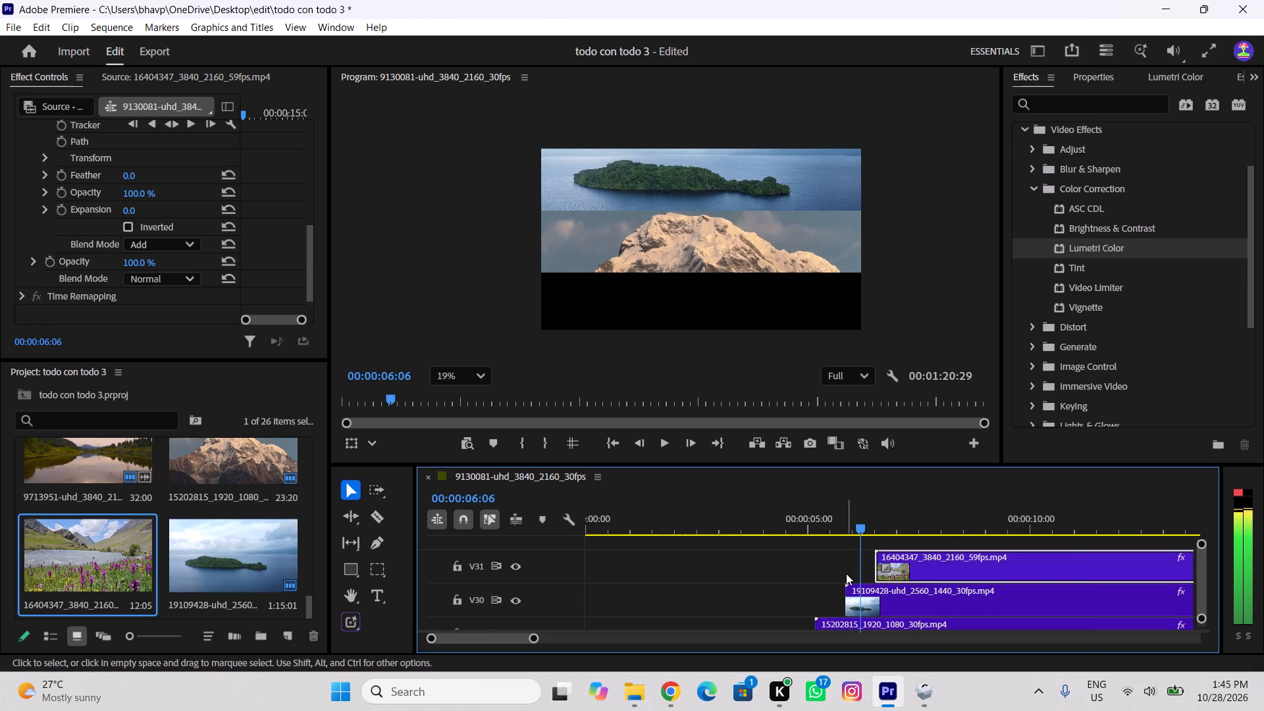
key(Right)
key(Right)
key(Right)
key(Right)
key(Right)
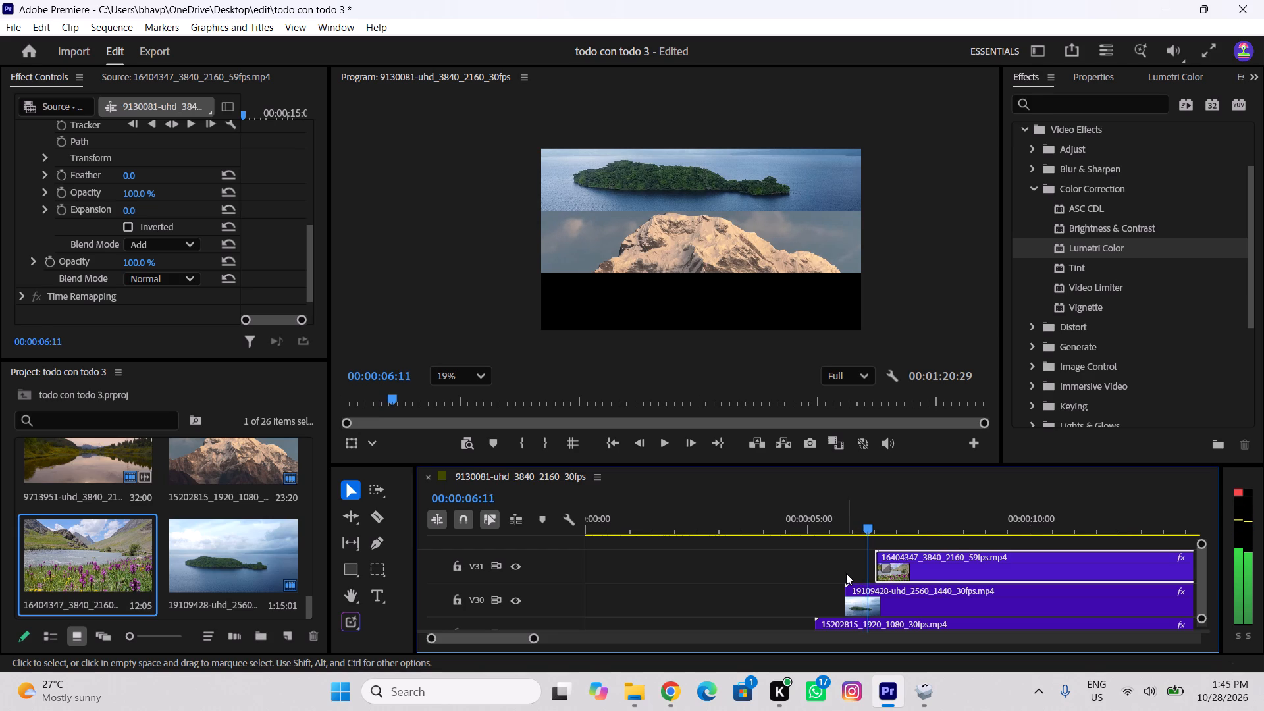
key(Right)
key(Right)
key(Right)
key(Right)
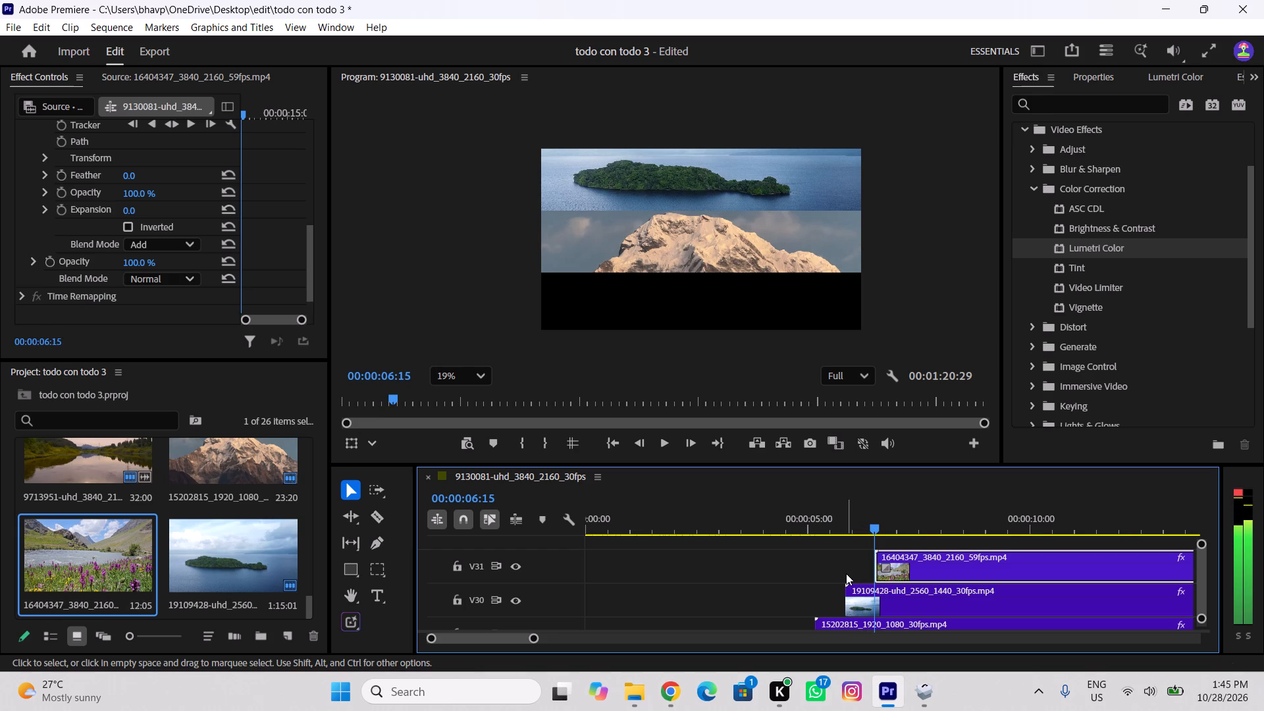
key(Right)
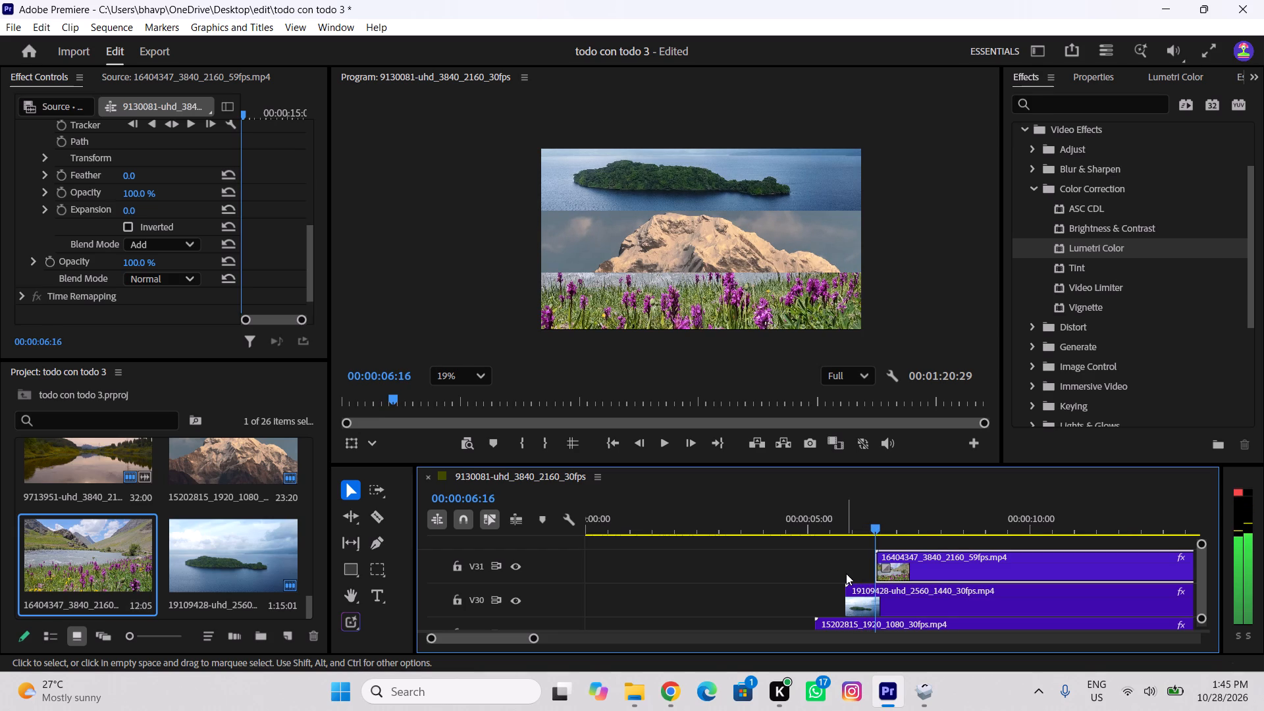
Step frame by frame from the V29 mountain clip's start at 00:00:05:06 to the V30 island clip's start to check their spacing.
drag(846, 573, 841, 564)
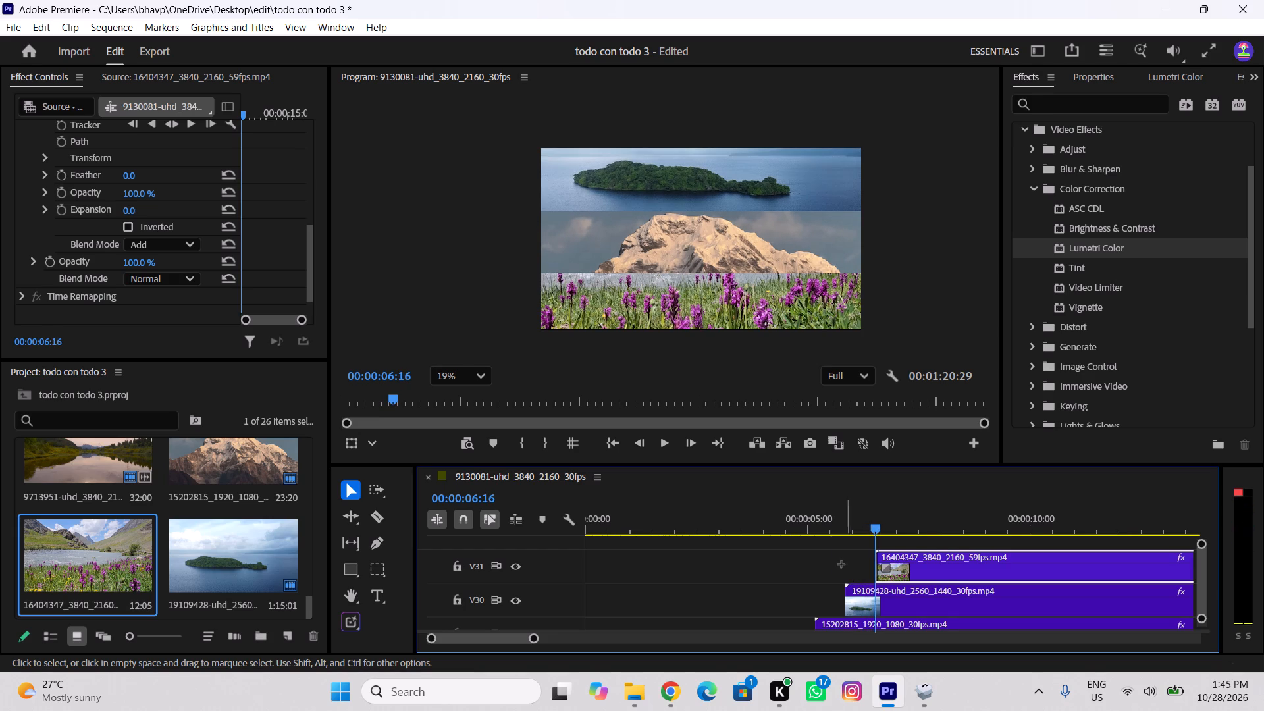
drag(841, 564, 834, 536)
drag(829, 523, 818, 532)
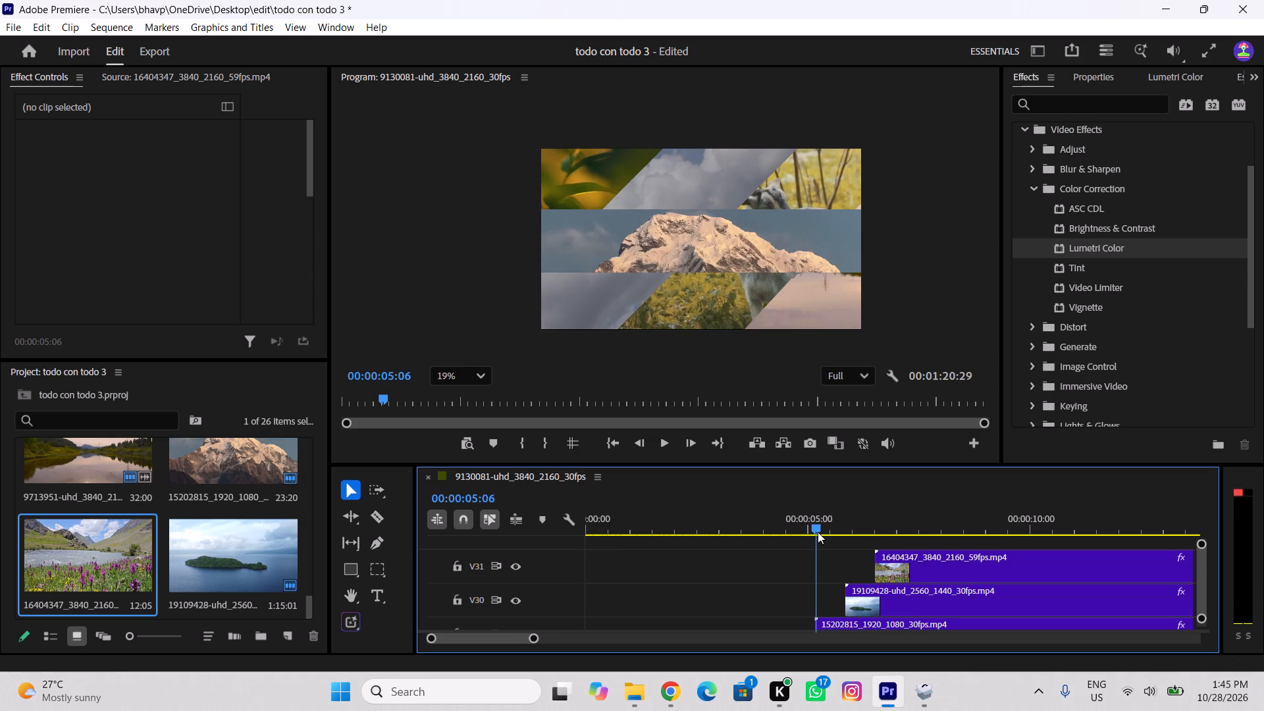
drag(818, 532, 818, 533)
key(Right)
key(Right)
key(Right)
key(Right)
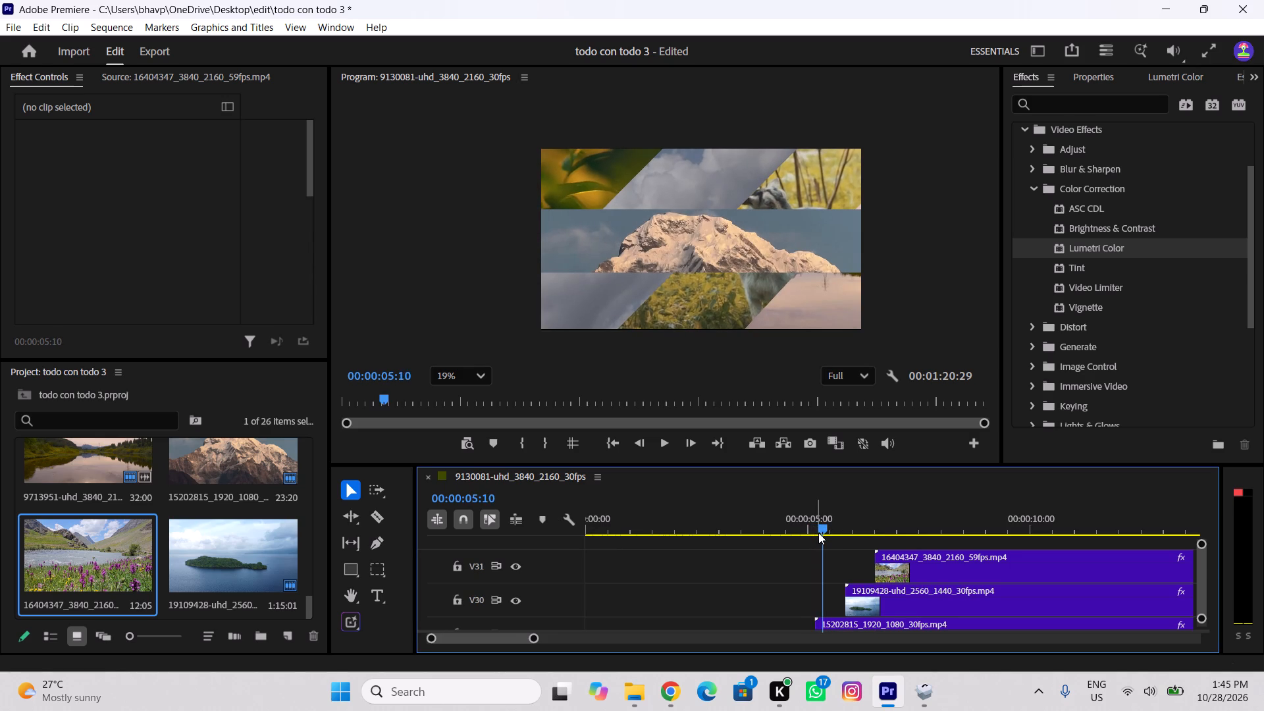
key(Right)
key(Right)
key(Right)
key(Right)
key(Right)
key(Right)
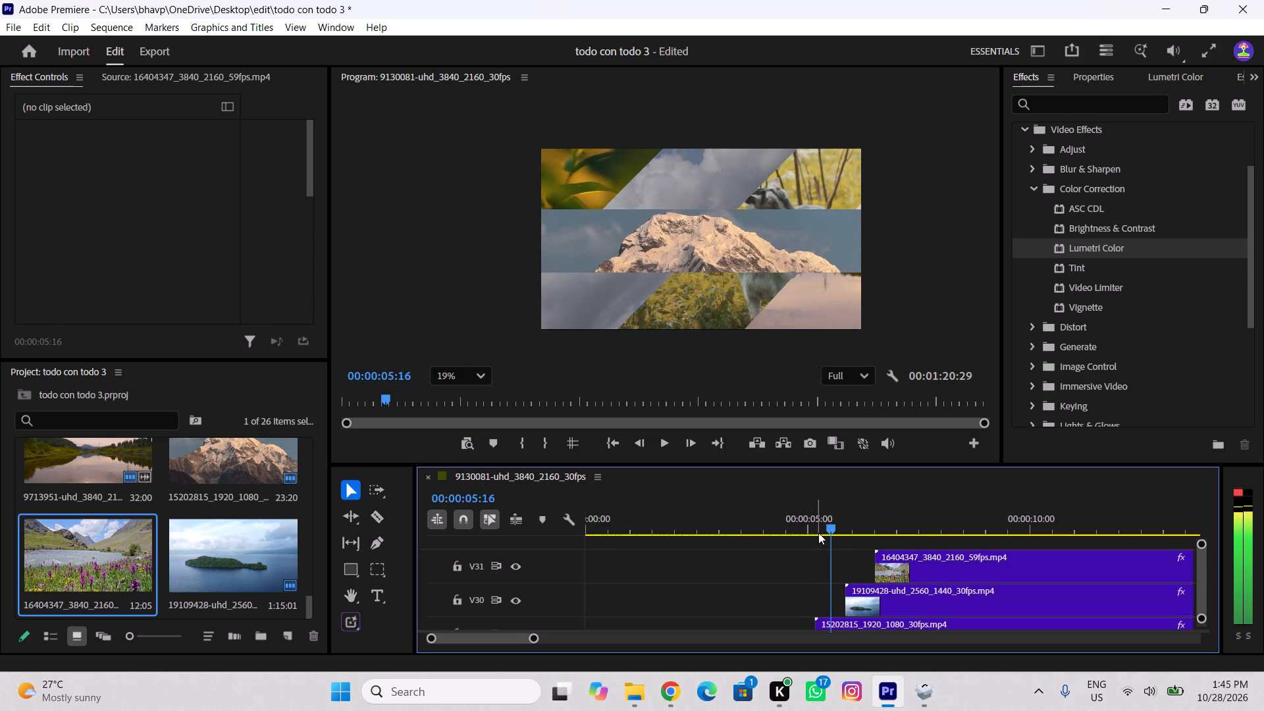
key(Right)
key(Right)
key(Right)
key(Right)
key(Right)
key(Right)
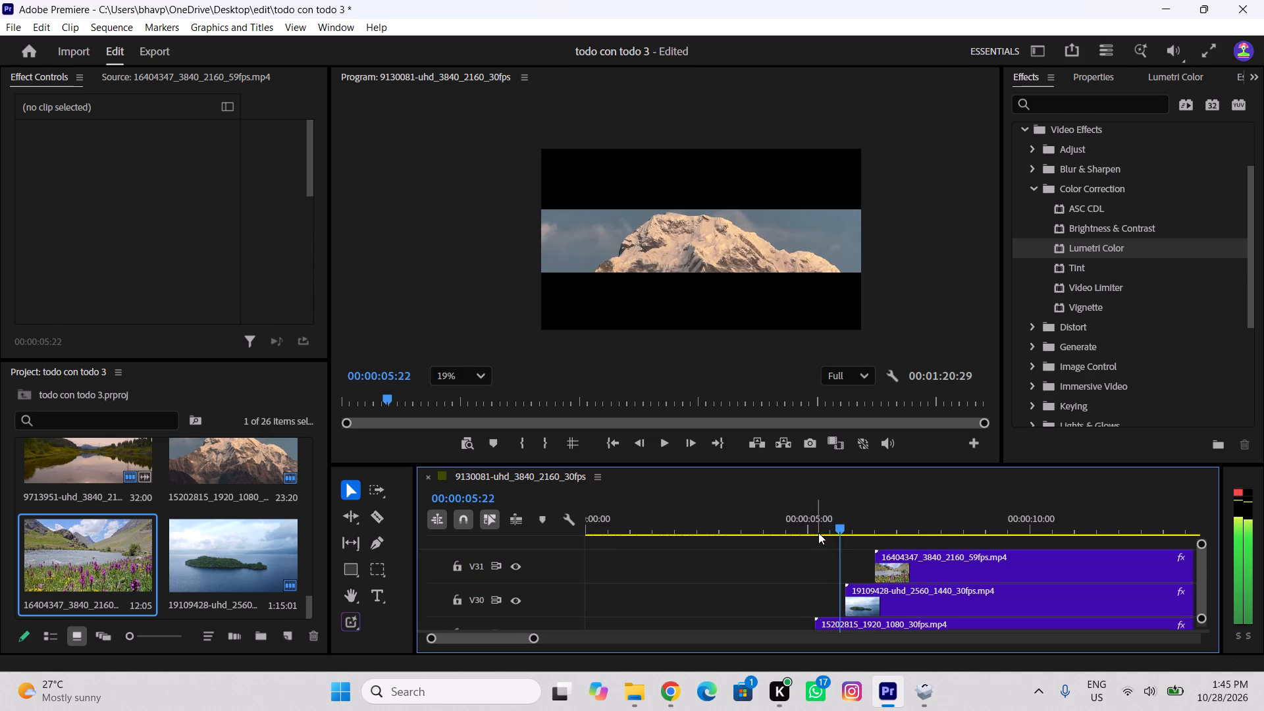
key(Right)
key(Right)
key(Right)
key(Right)
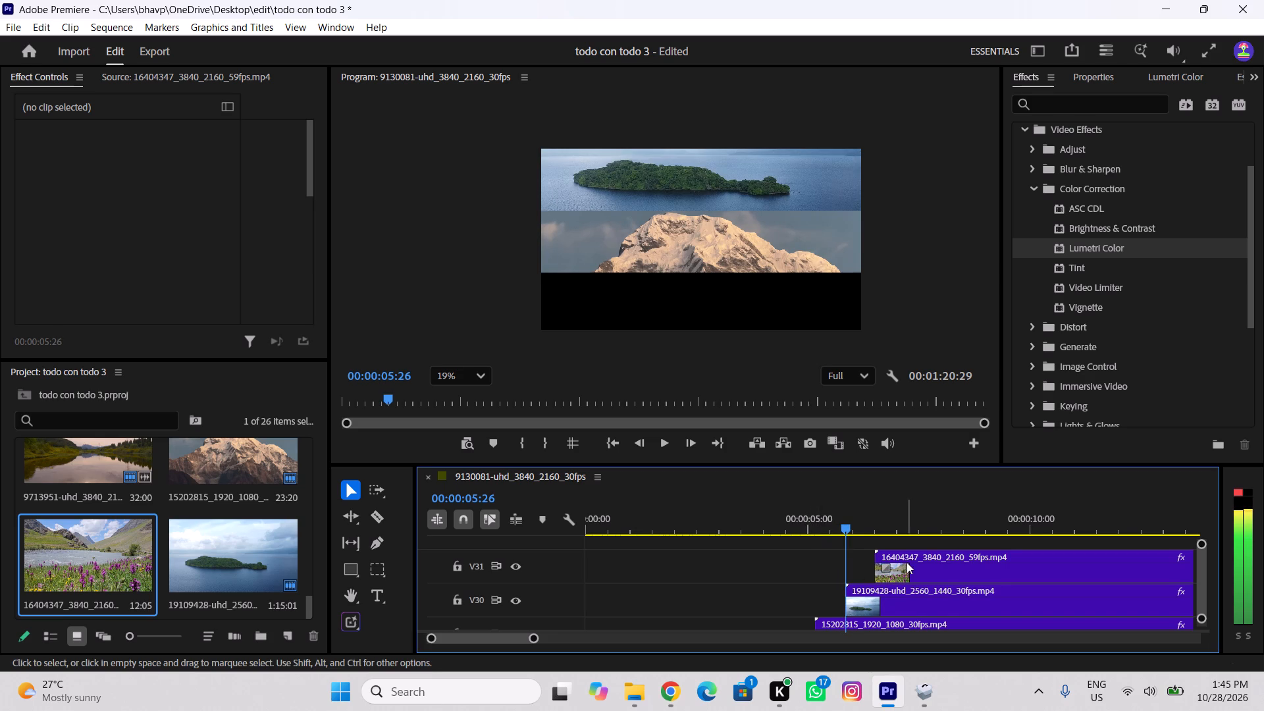
Replay the mountain, island and flower strip entrances, and return the playhead to 00:00:04:27.
drag(880, 532, 760, 587)
key(space)
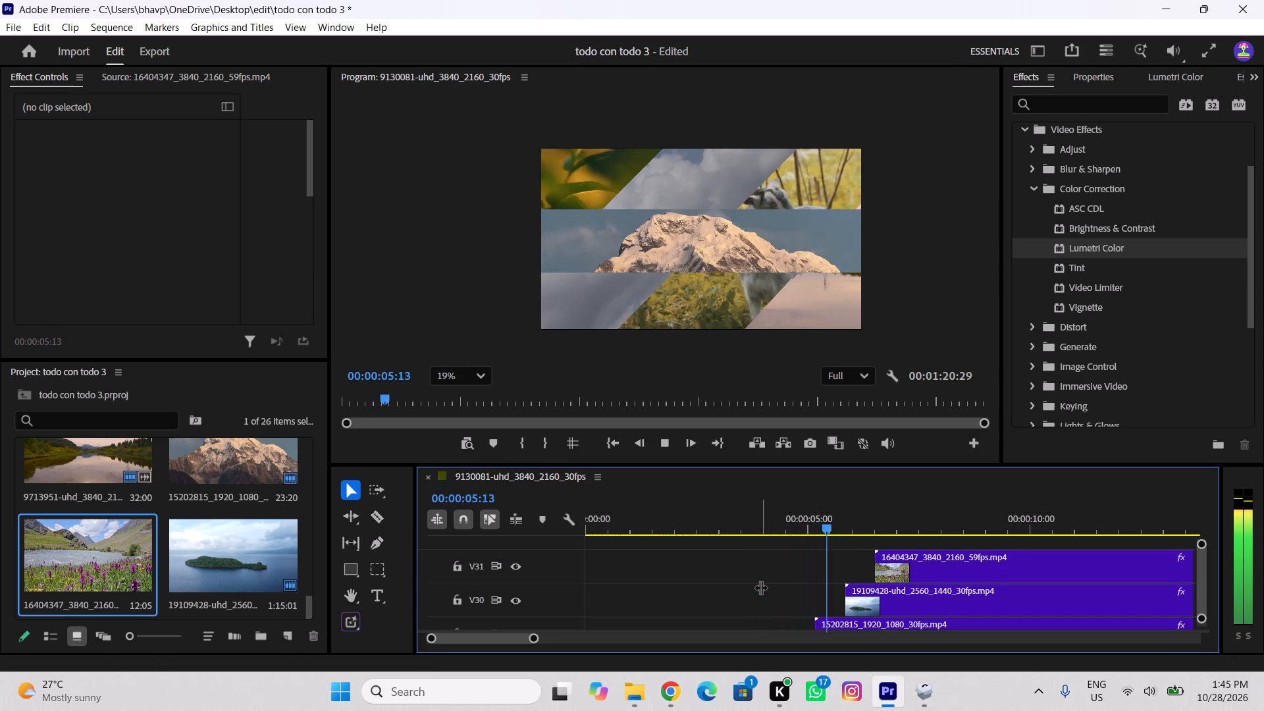
key(space)
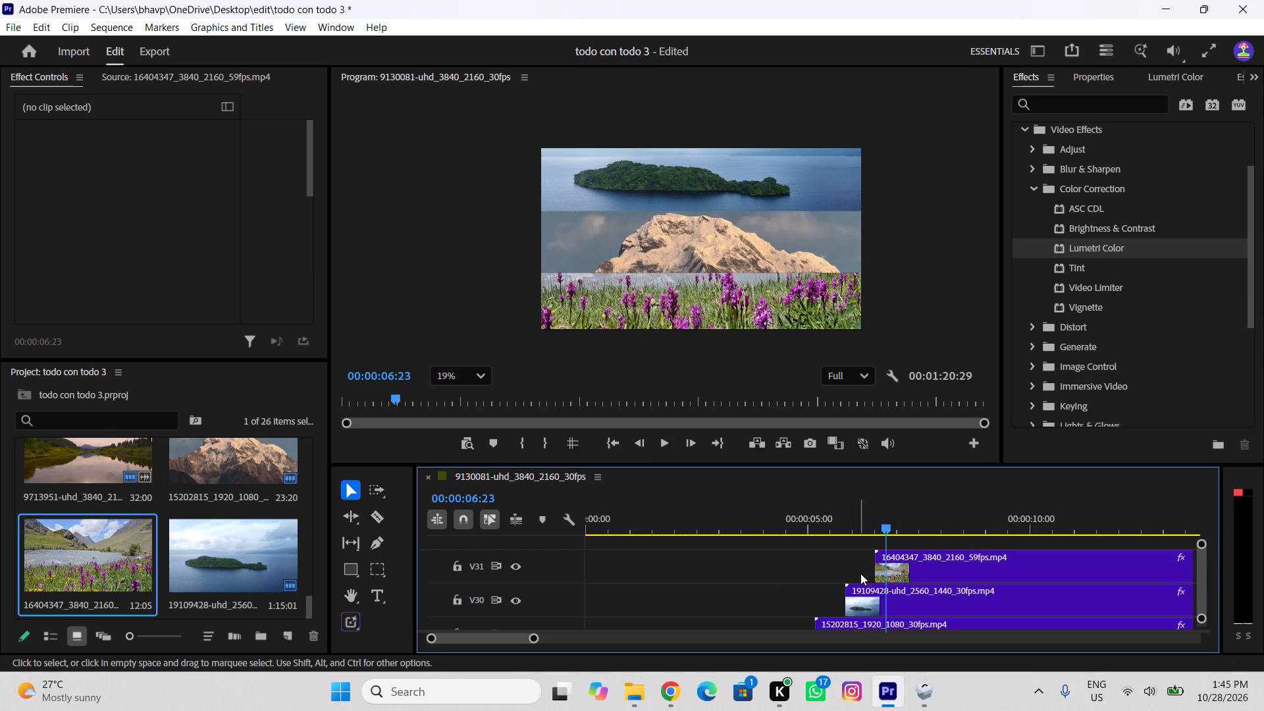
drag(883, 522, 804, 588)
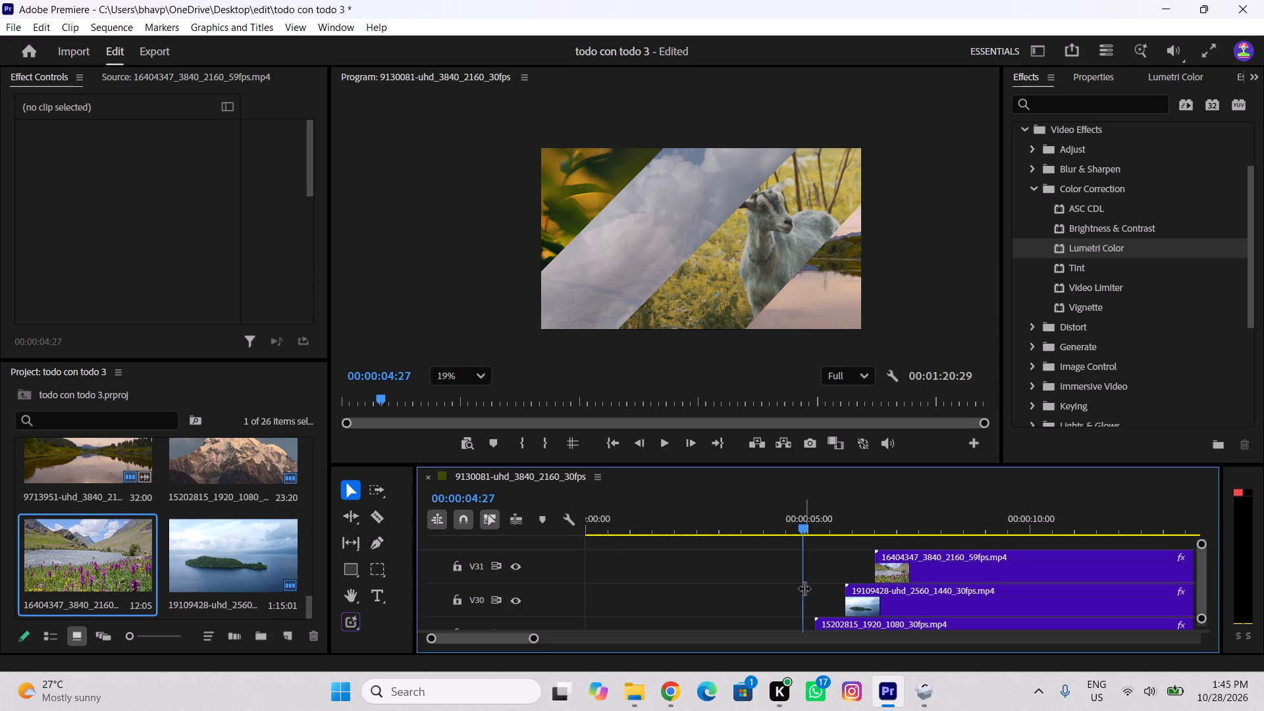
Review the island, mountain and flower strips between 00:00:03:19 and 00:00:08:01, including full-screen playback.
drag(897, 533, 872, 541)
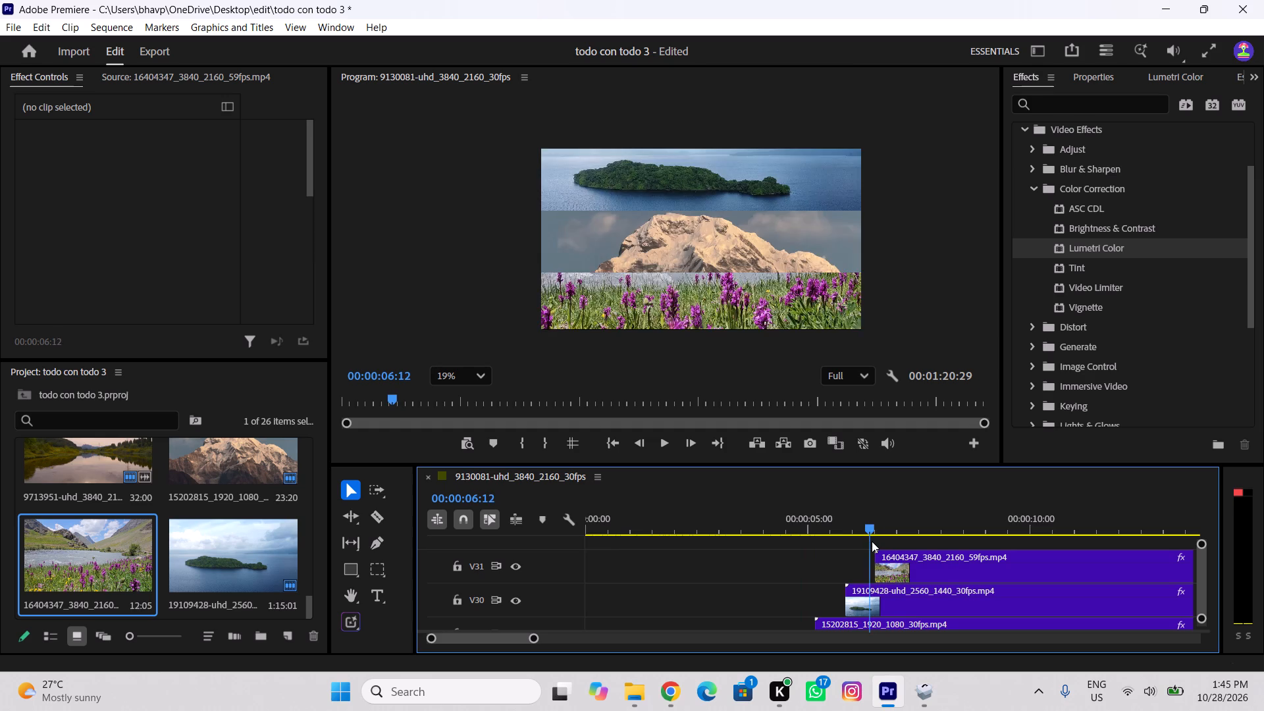
drag(872, 541, 912, 582)
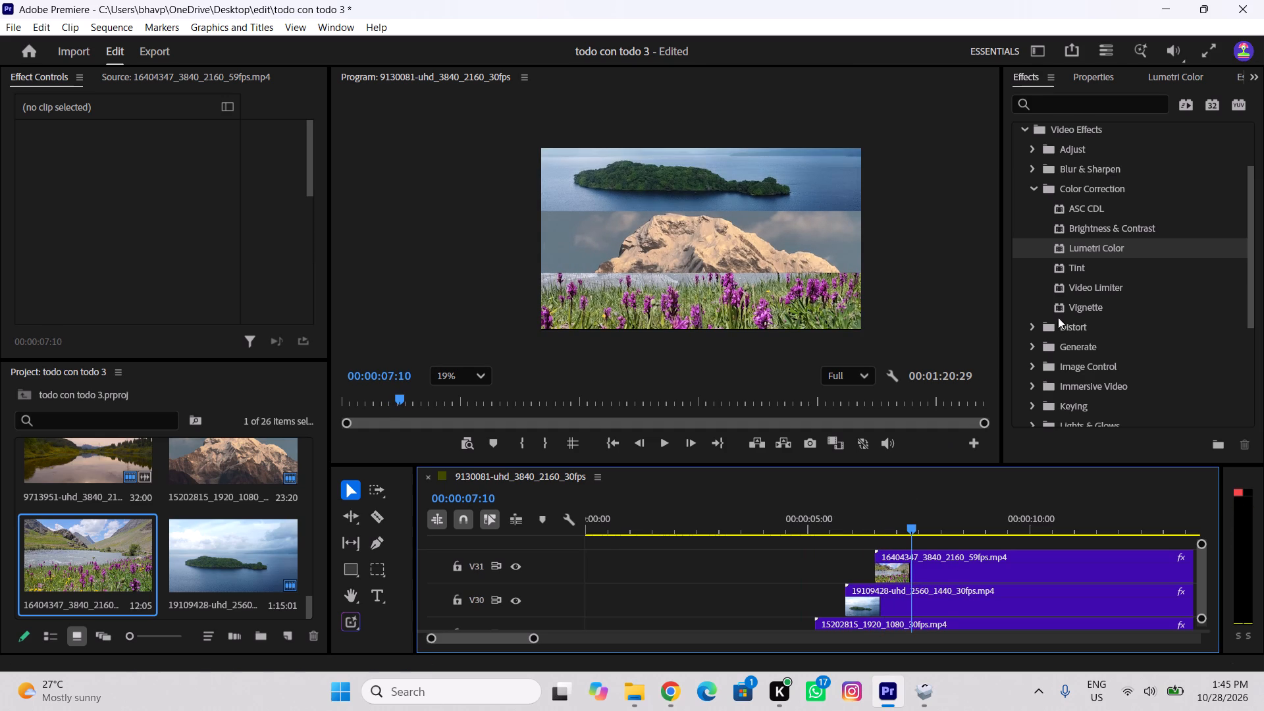
drag(920, 523, 408, 573)
click(1196, 53)
key(space)
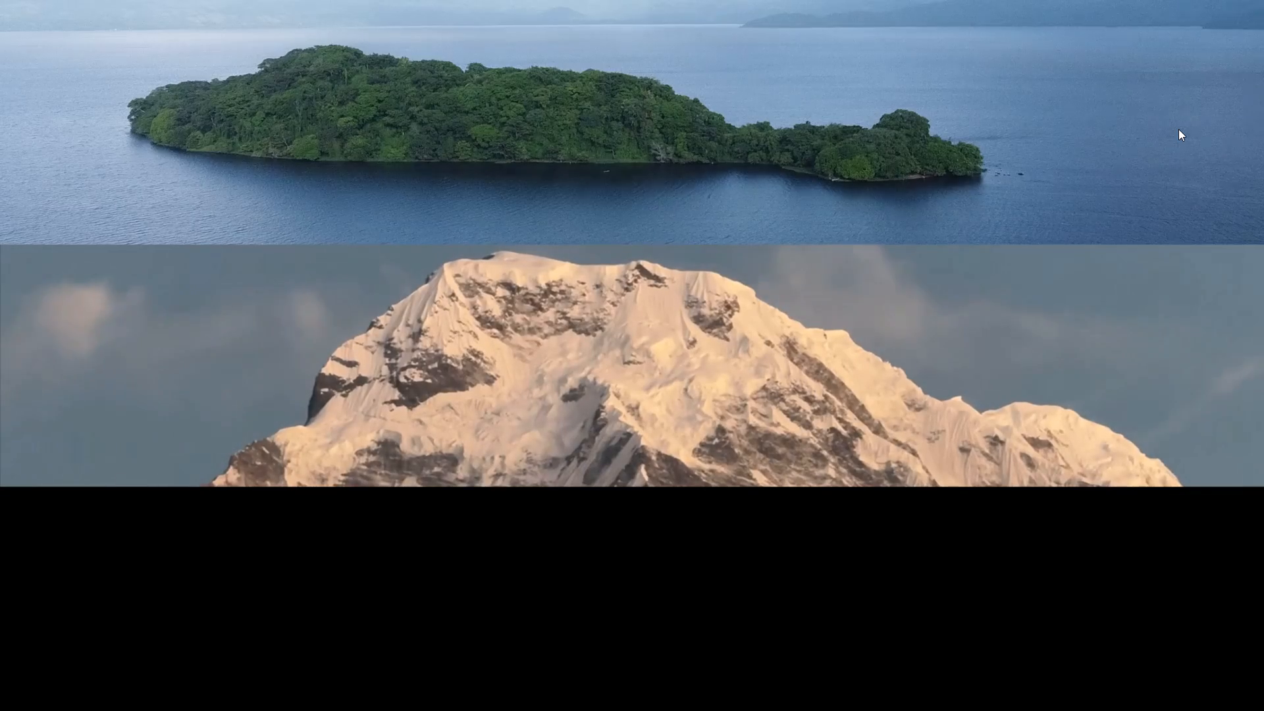
key(Escape)
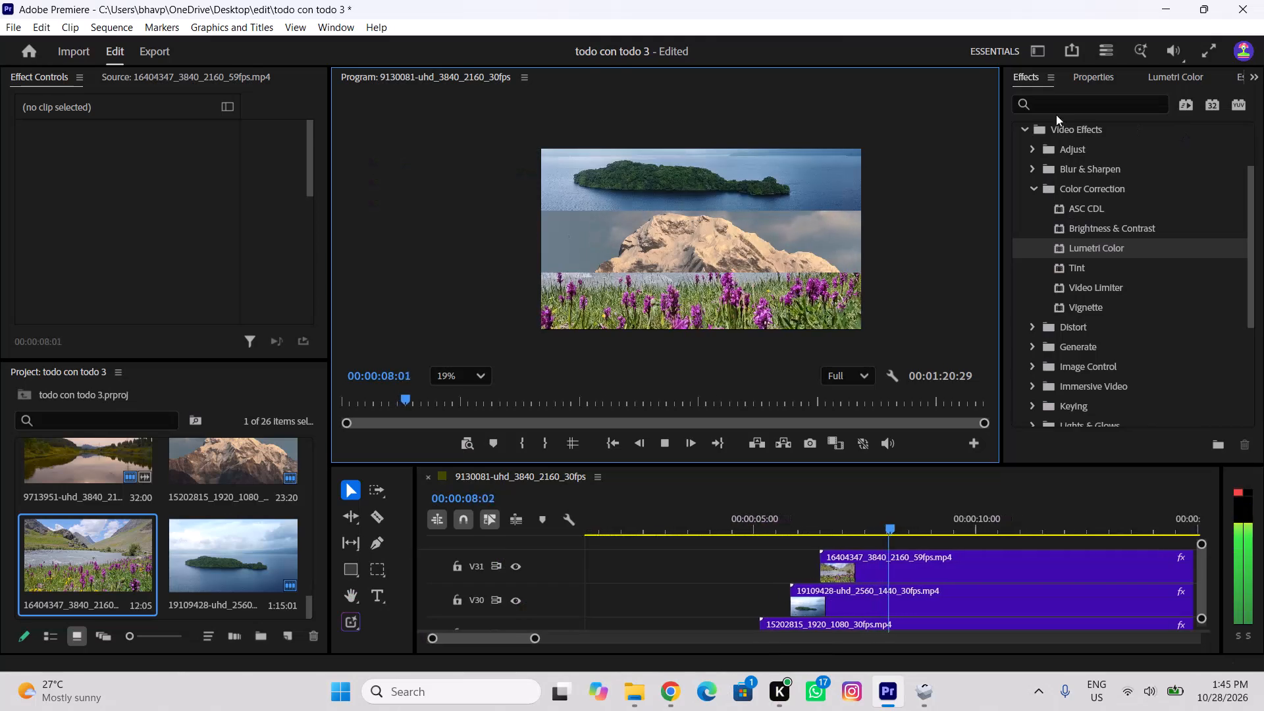
drag(885, 515, 716, 641)
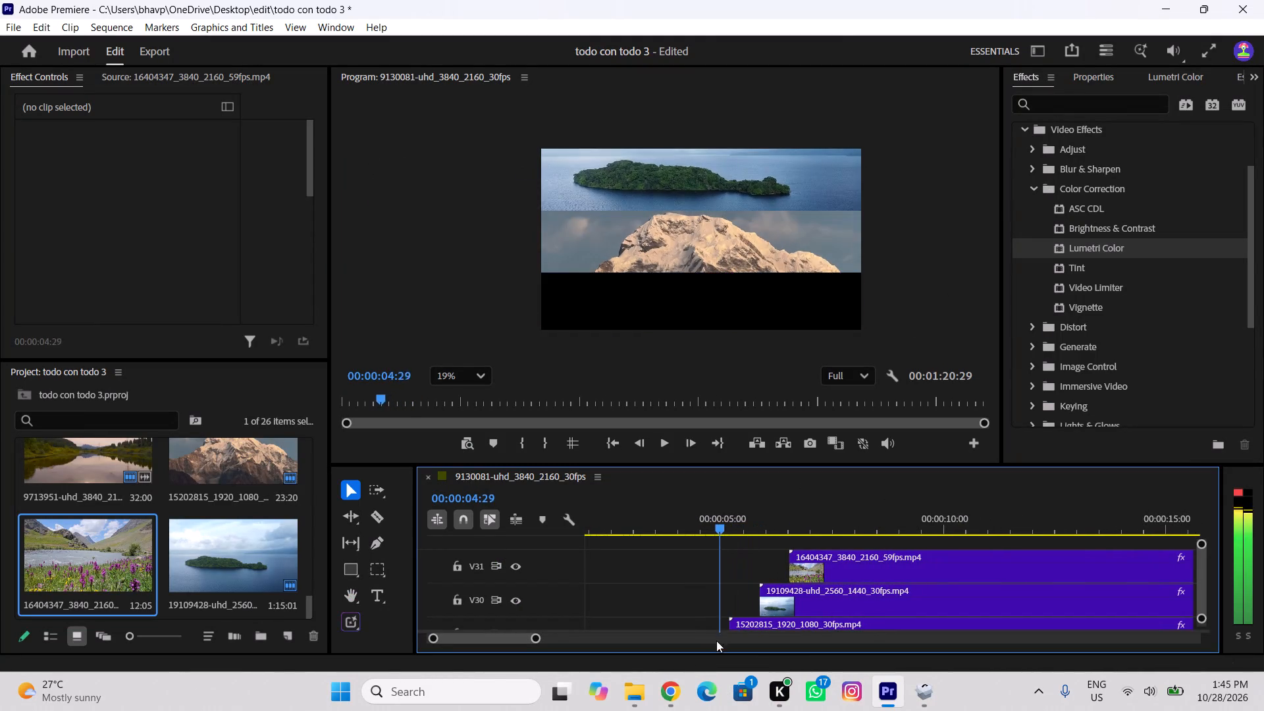
drag(716, 641, 658, 689)
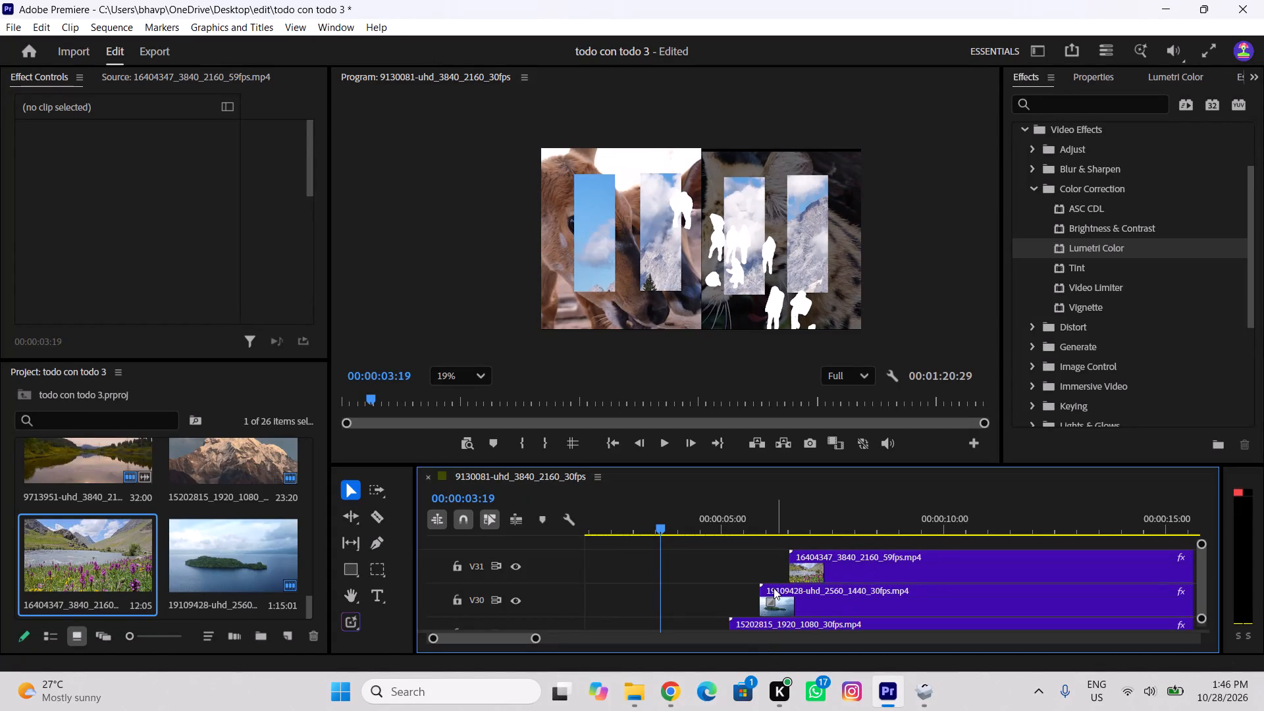
Shift the V30 island and V31 flower valley clips earlier so they follow the mountain clip in quicker succession, and play back the entrances.
drag(775, 590, 754, 598)
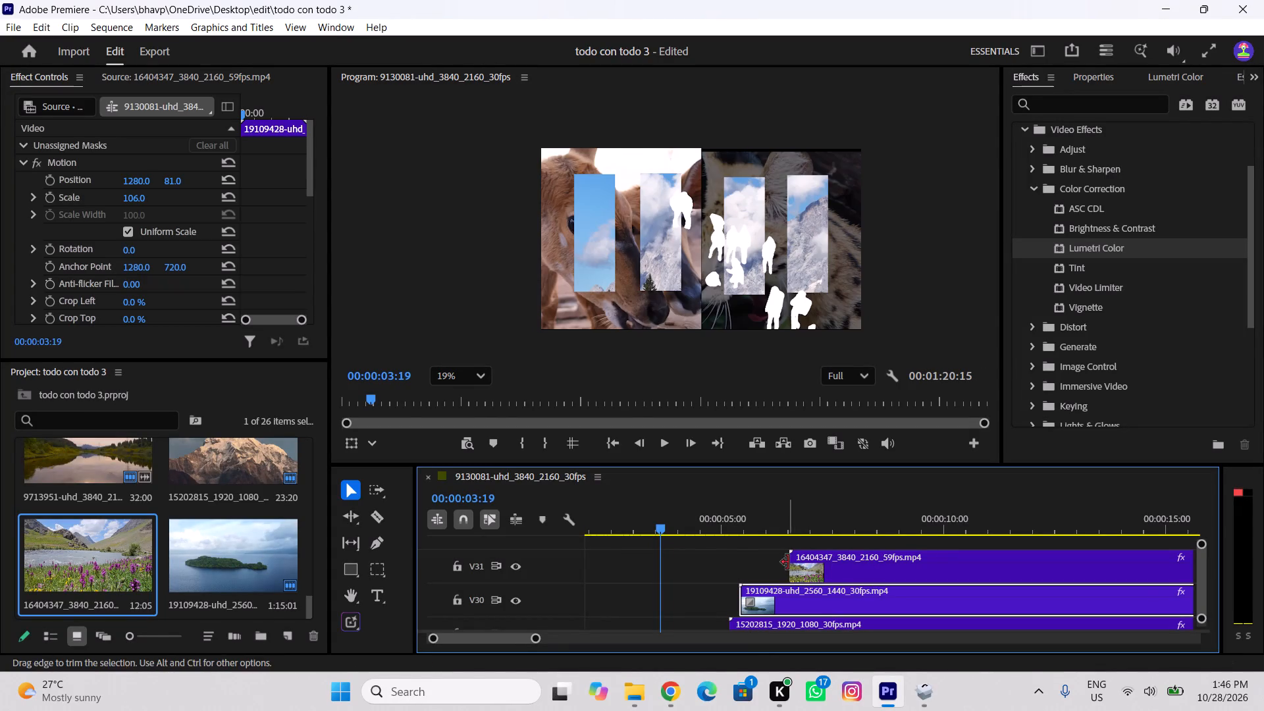
drag(812, 552, 772, 560)
drag(768, 523, 766, 527)
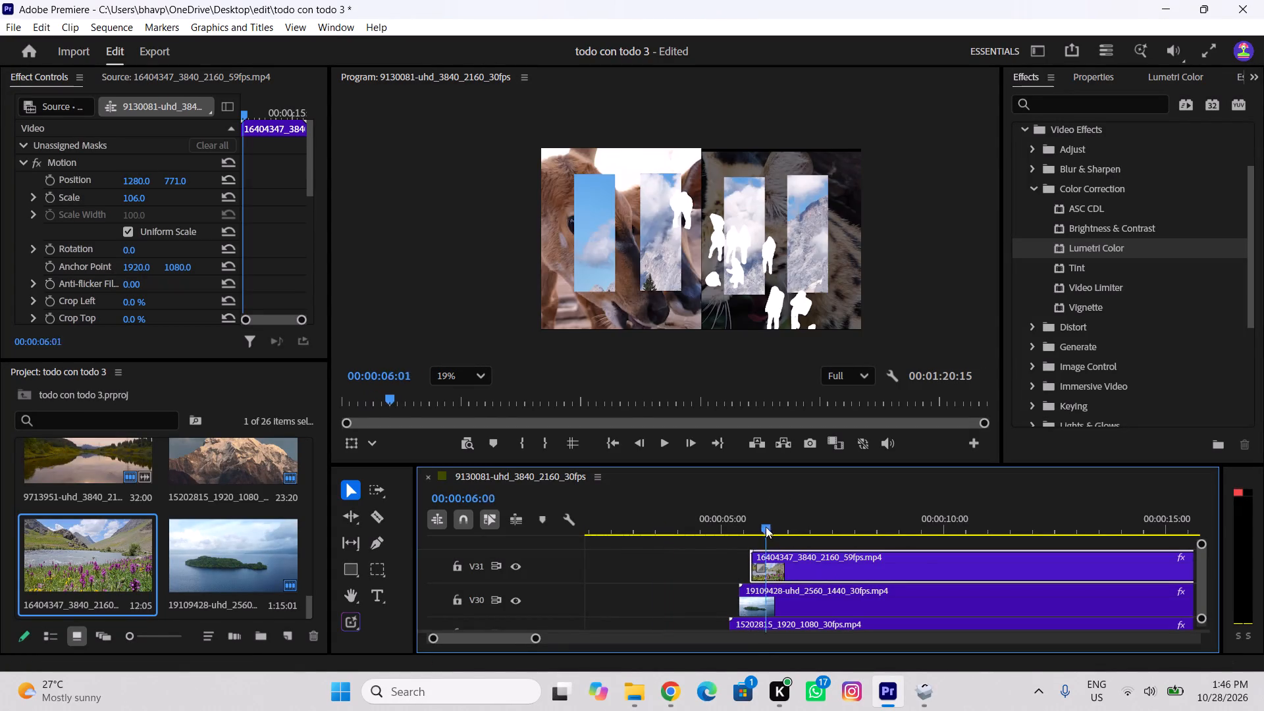
drag(766, 527, 693, 548)
key(space)
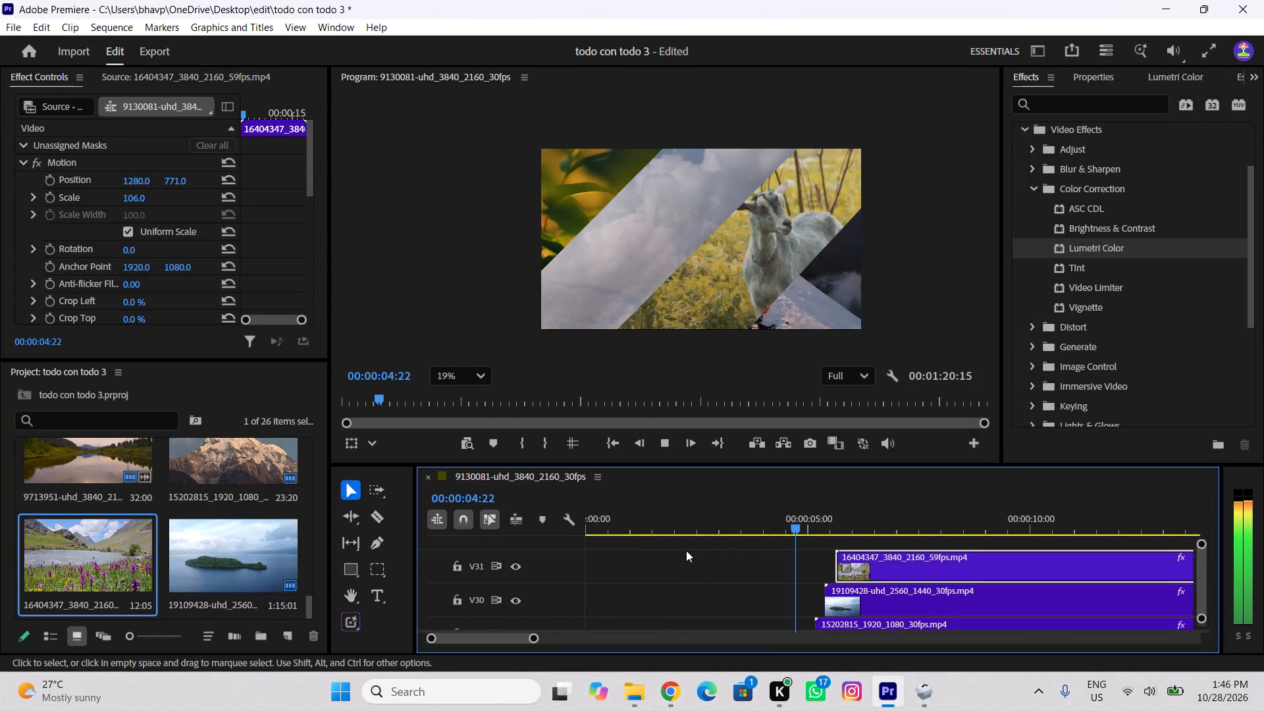
key(space)
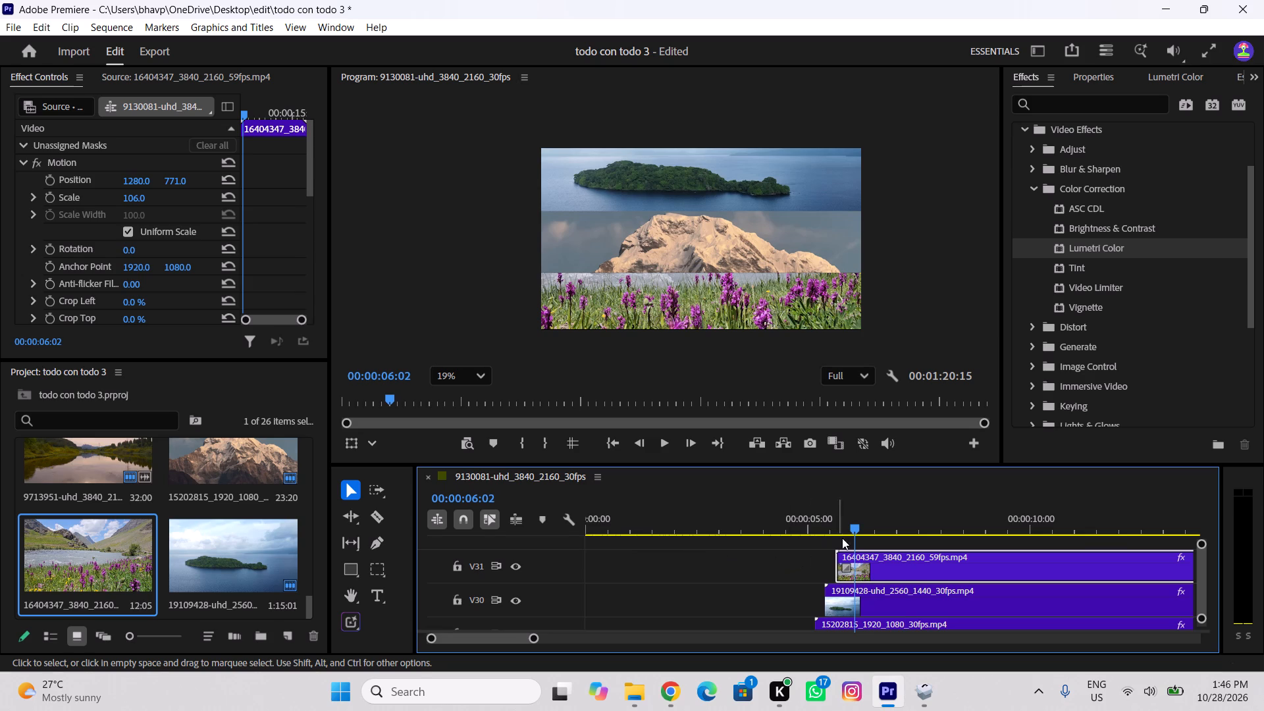
drag(852, 532, 778, 569)
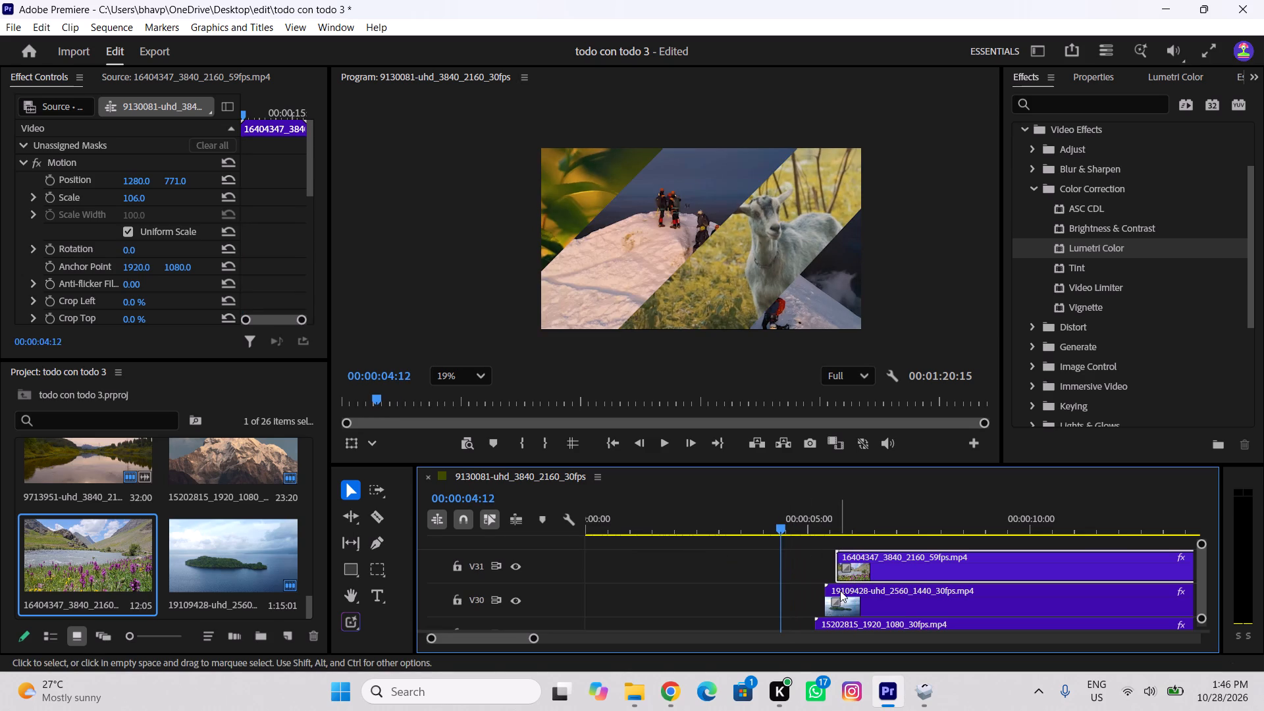
Move the V30 island clip earlier so it starts at 00:00:05:09.
click(840, 591)
drag(840, 591, 831, 592)
drag(848, 592, 850, 600)
drag(829, 537, 812, 540)
drag(820, 533, 824, 547)
drag(866, 587, 854, 590)
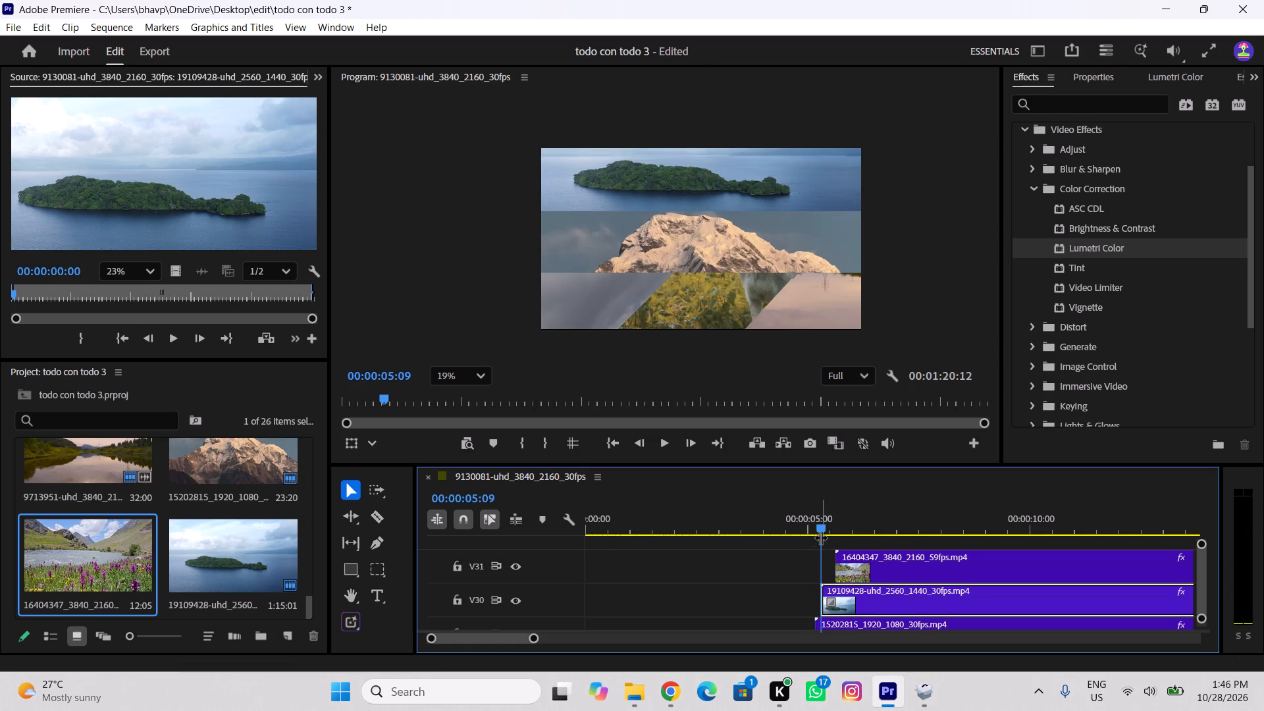
Move the V31 flower valley clip earlier so it starts at 00:00:05:13.
drag(822, 529, 828, 537)
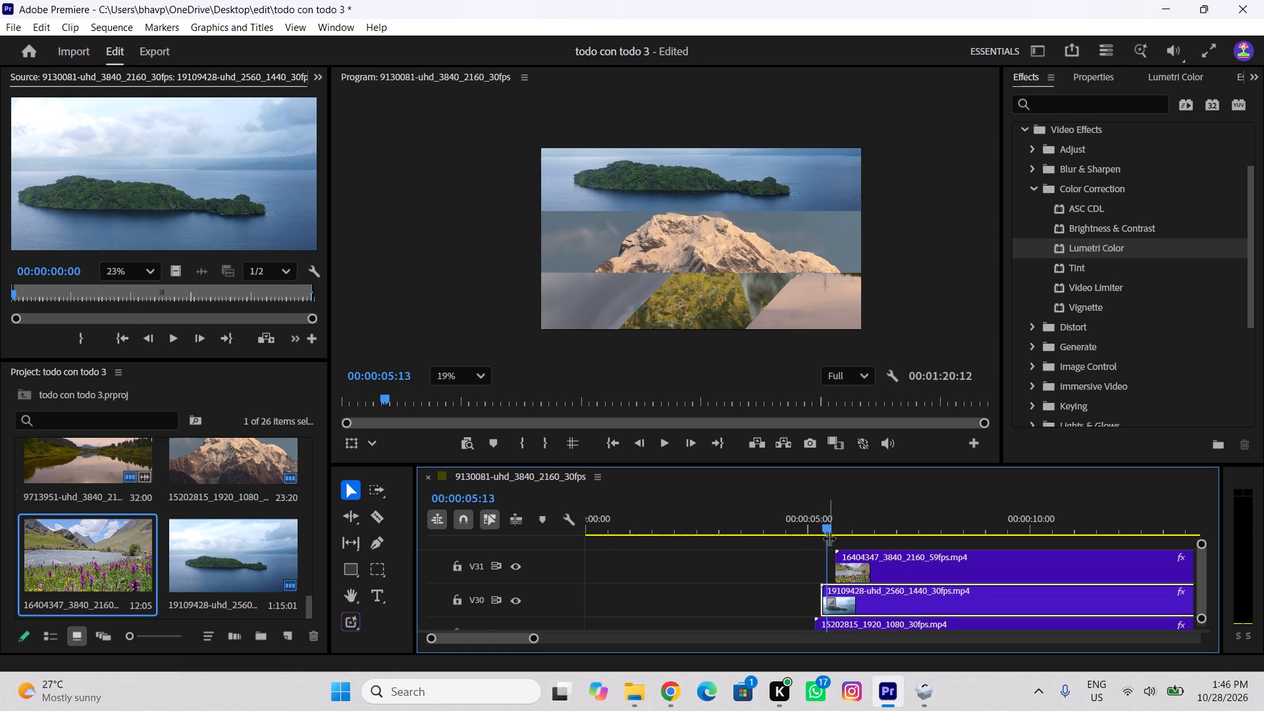
drag(855, 554, 846, 556)
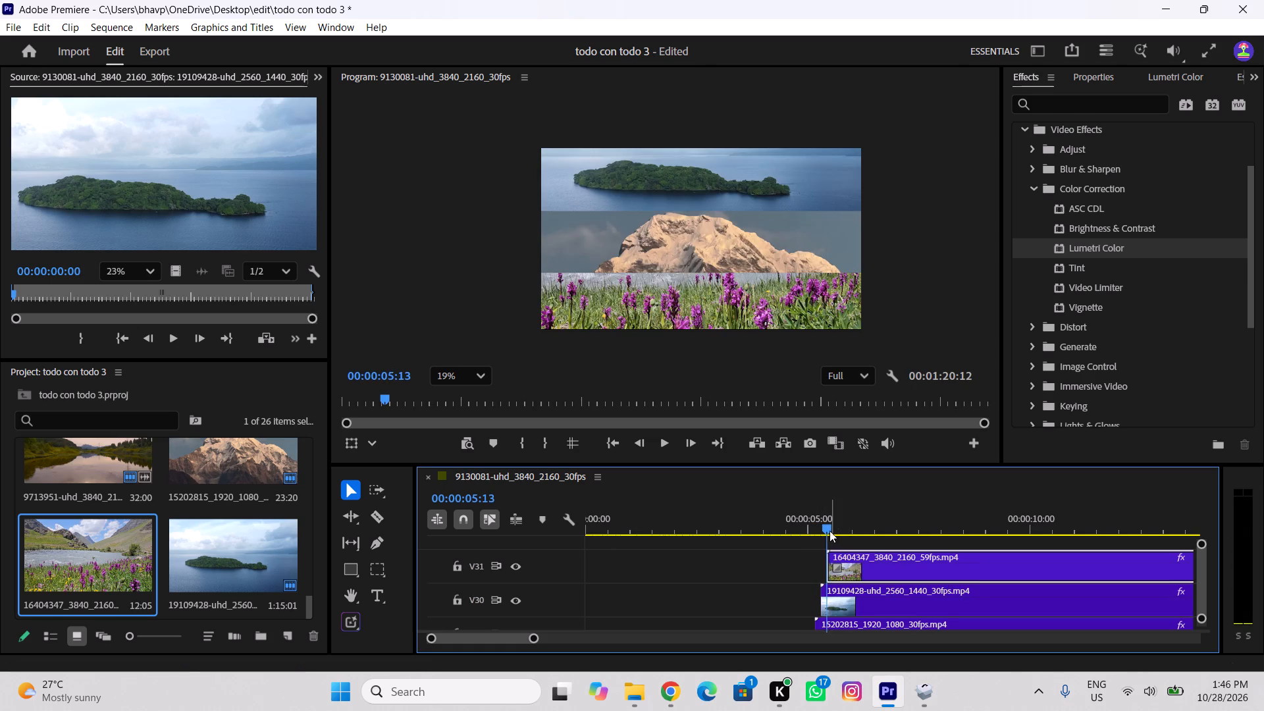
Play back the mountain, island and flower strip entrances in short bursts to examine their timing, stopping at 00:00:05:22.
drag(829, 531, 785, 546)
key(space)
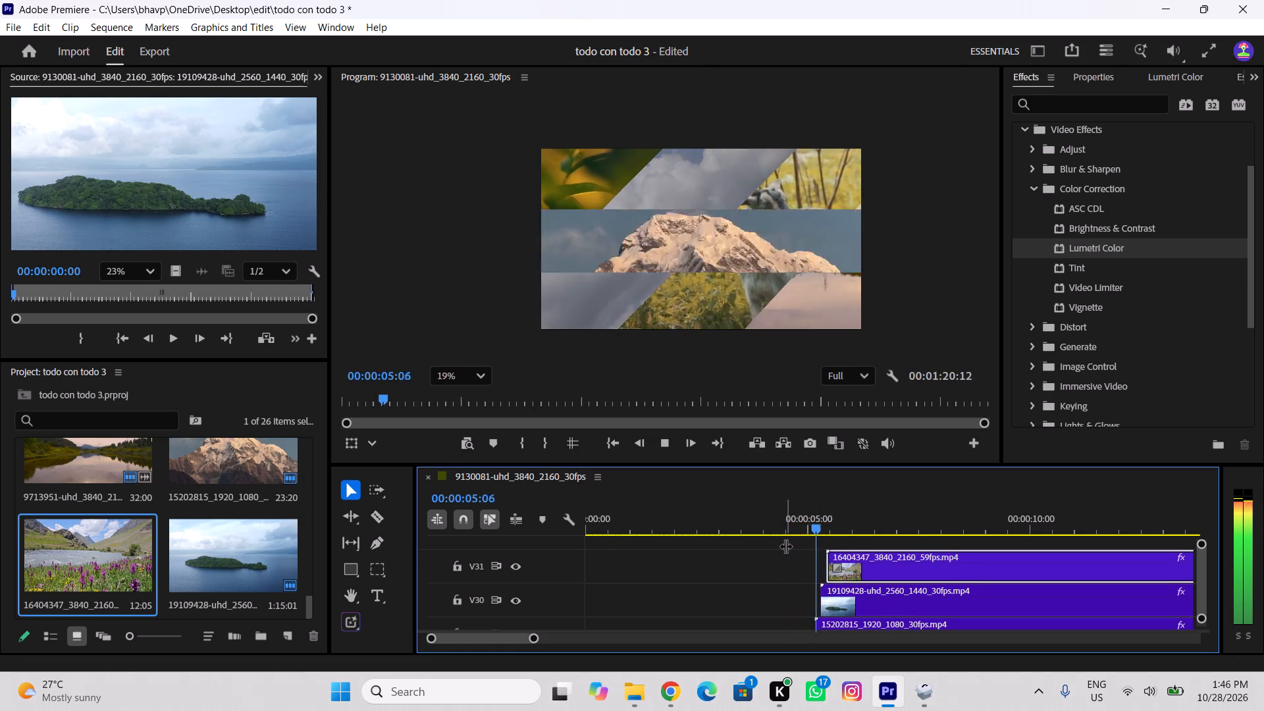
key(space)
drag(841, 531, 829, 548)
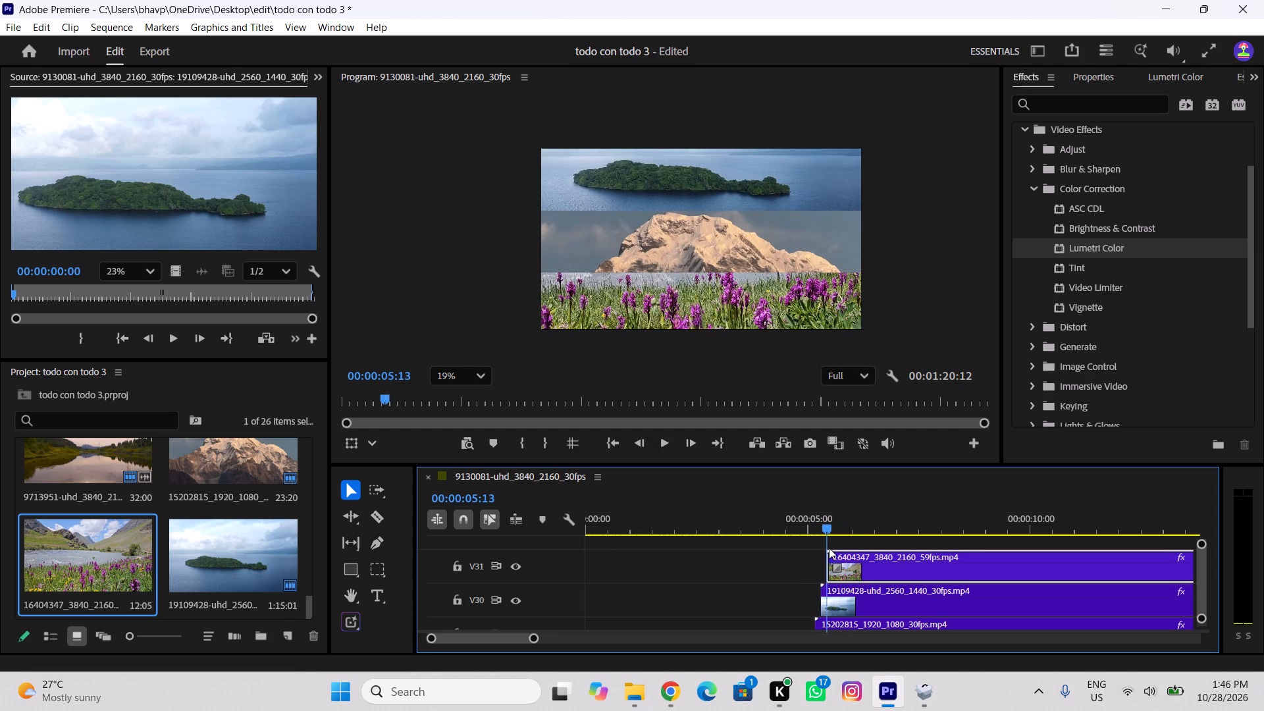
drag(829, 548, 798, 583)
key(space)
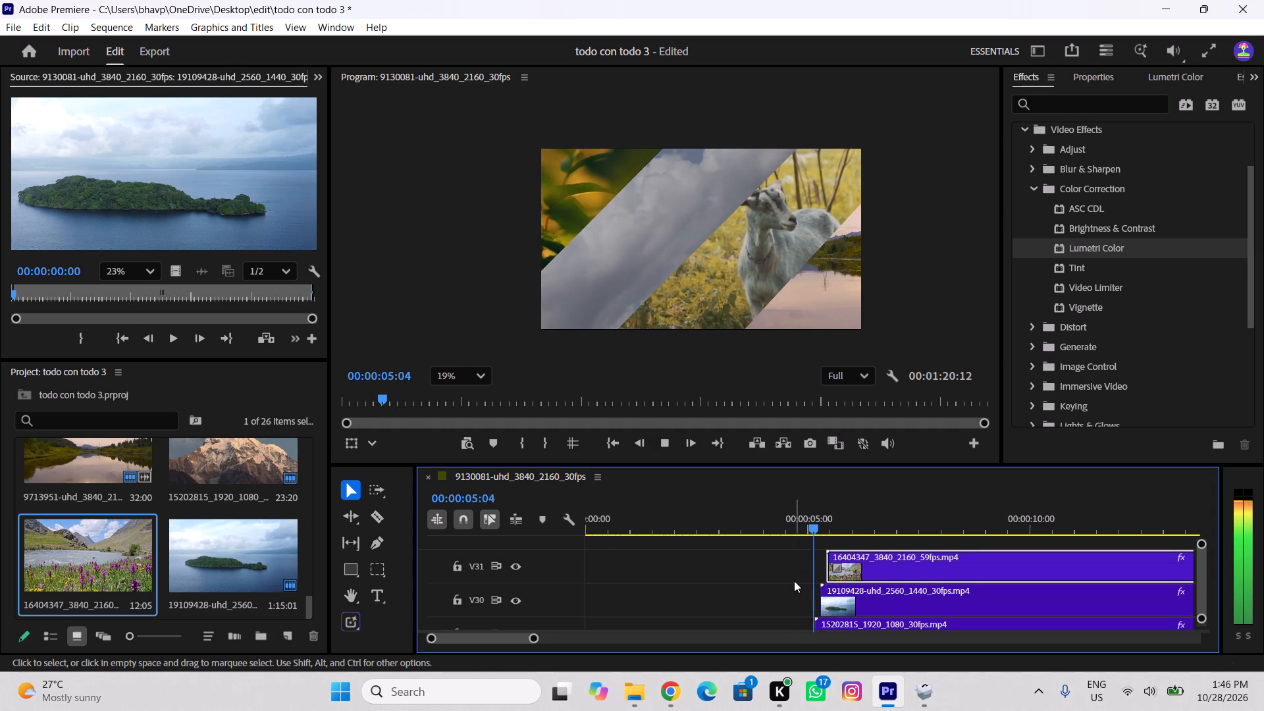
key(space)
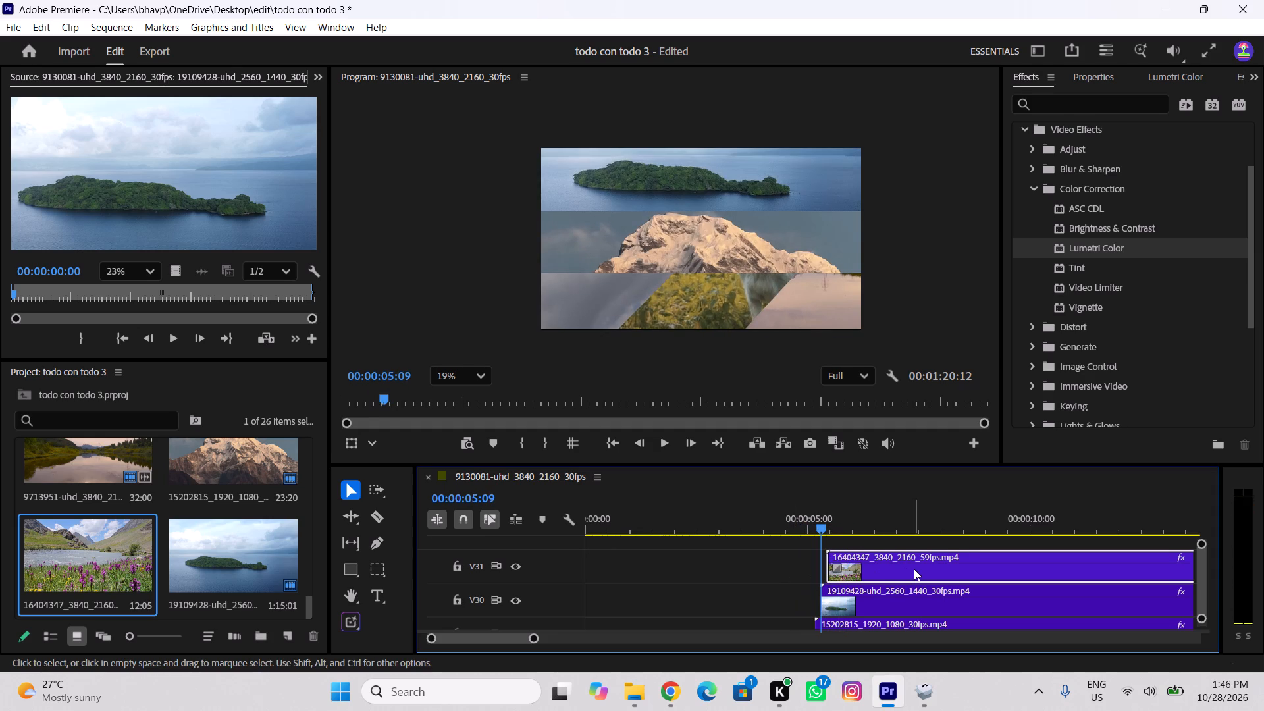
key(space)
key(space)
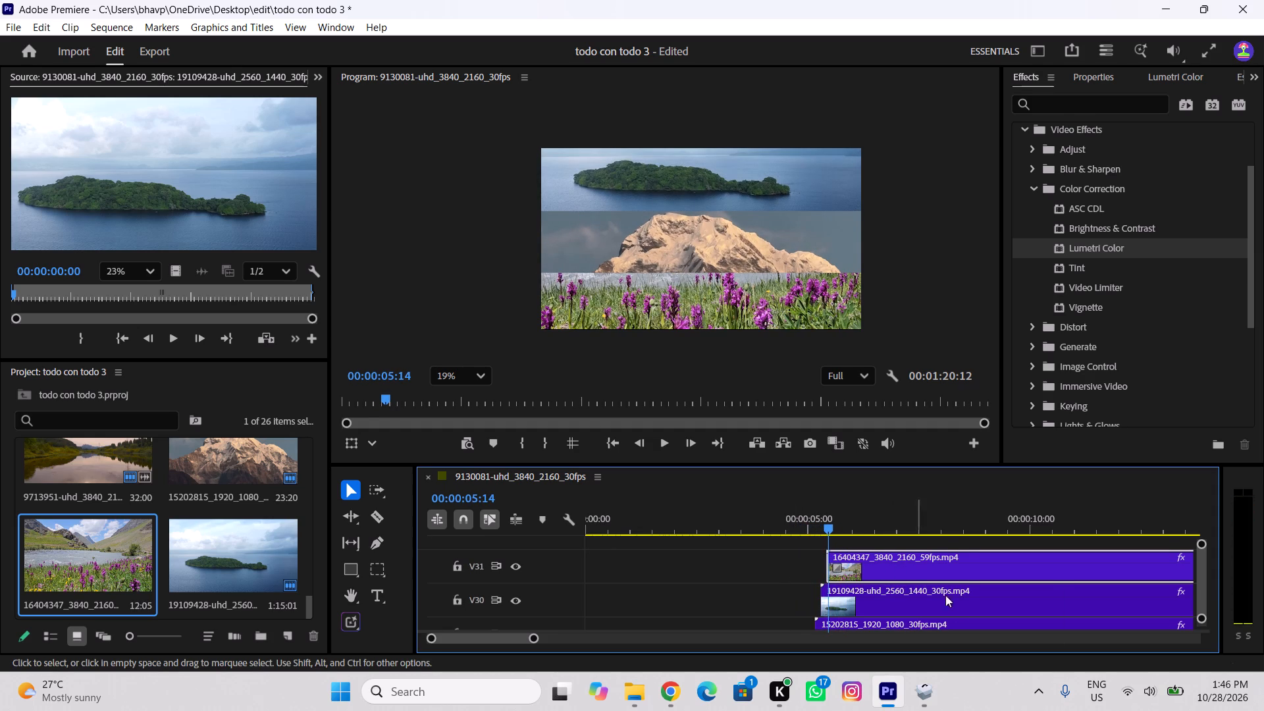
key(space)
key(space)
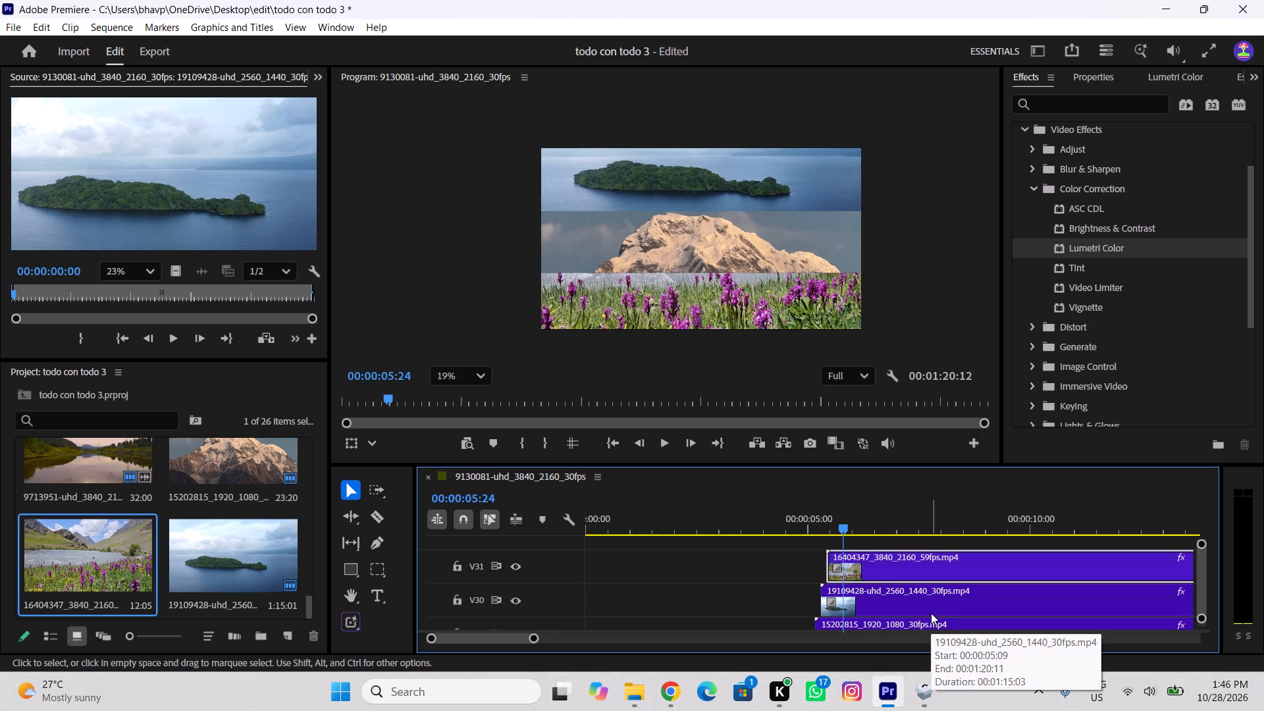
key(Left)
key(Left)
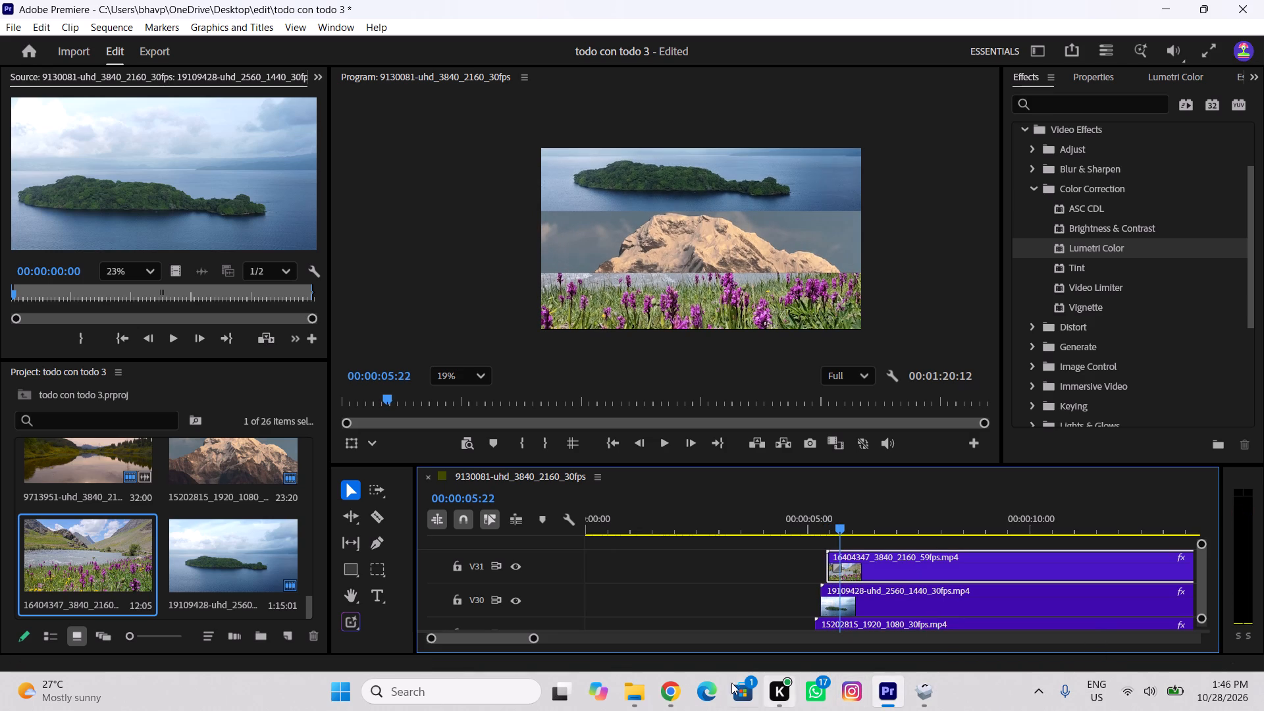
Open the reference video VID_20261027_034008_639.mp4 and examine its diagonal strip transition between 00:00:06:09 and 00:00:07:11.
scroll(181, 519, up, 10)
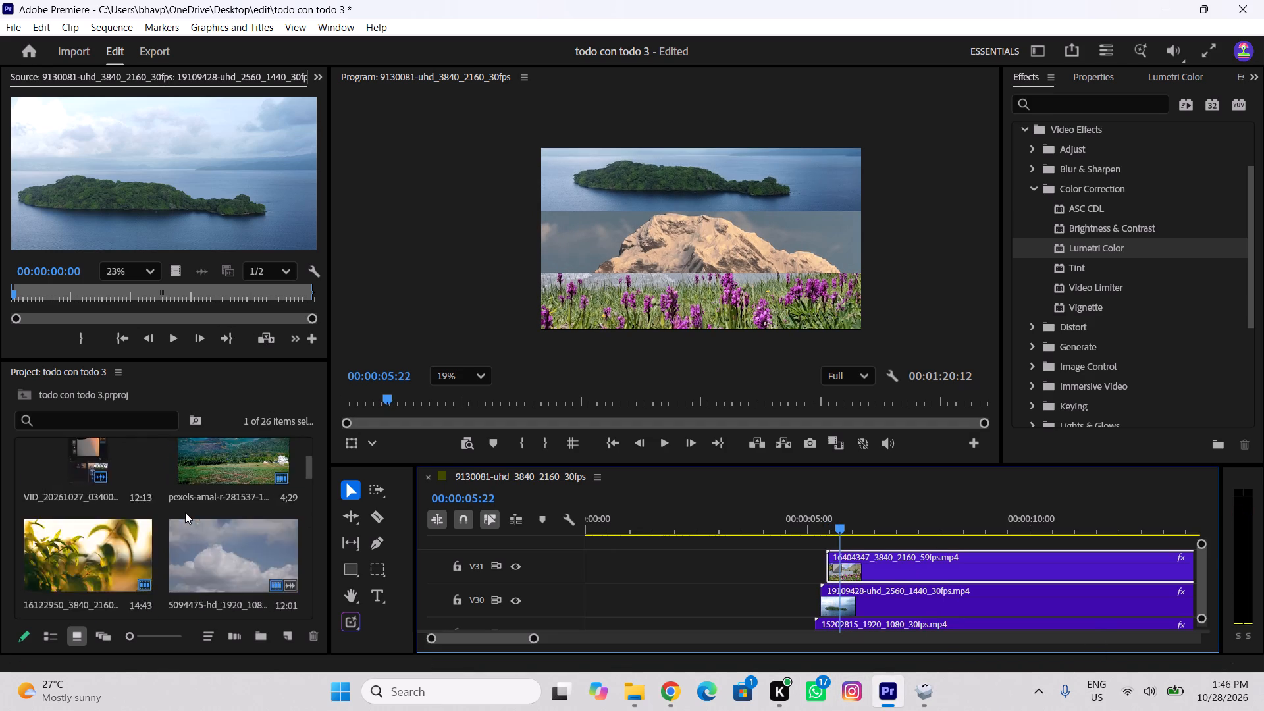
scroll(185, 512, up, 2)
double_click(127, 564)
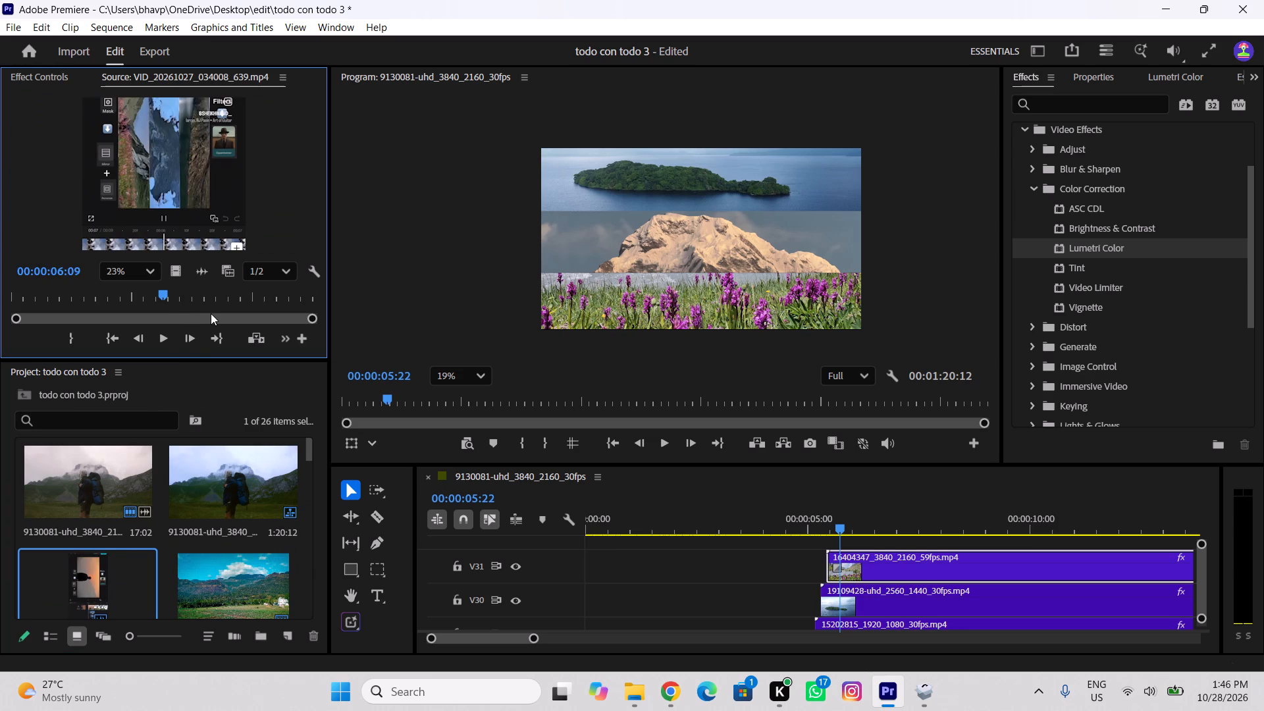
click(164, 296)
key(space)
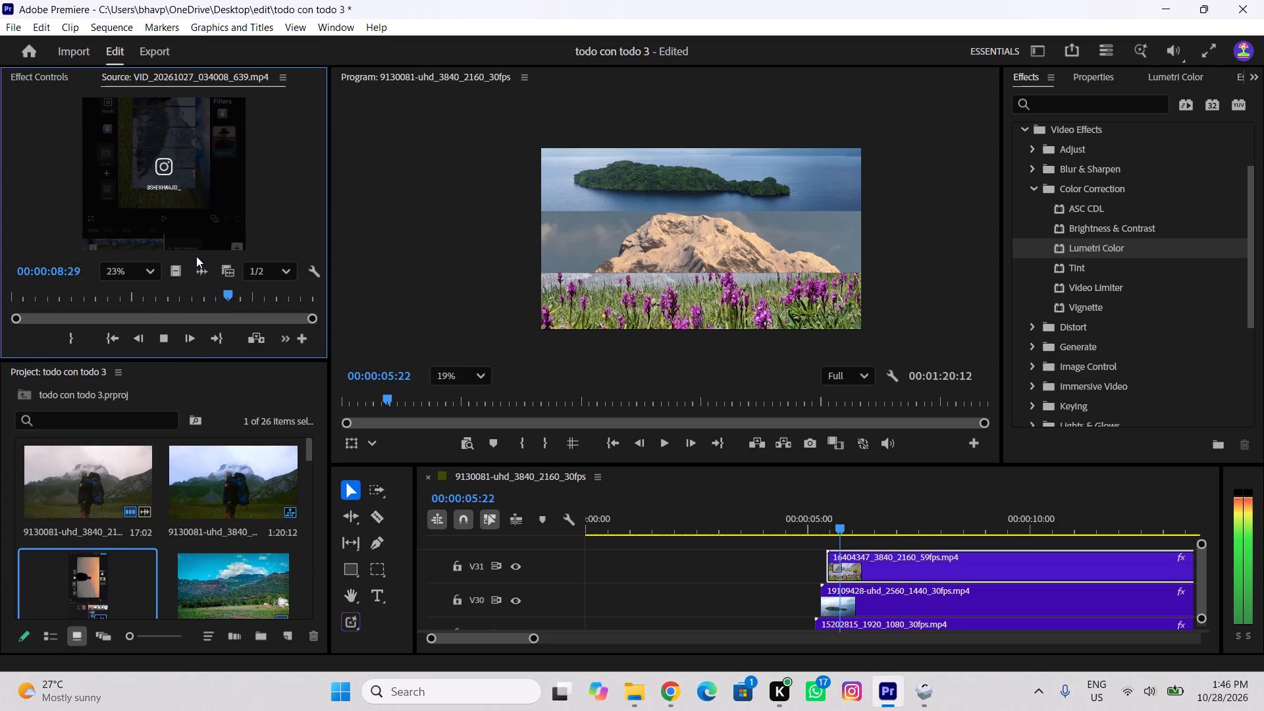
drag(226, 302, 143, 327)
key(space)
key(space)
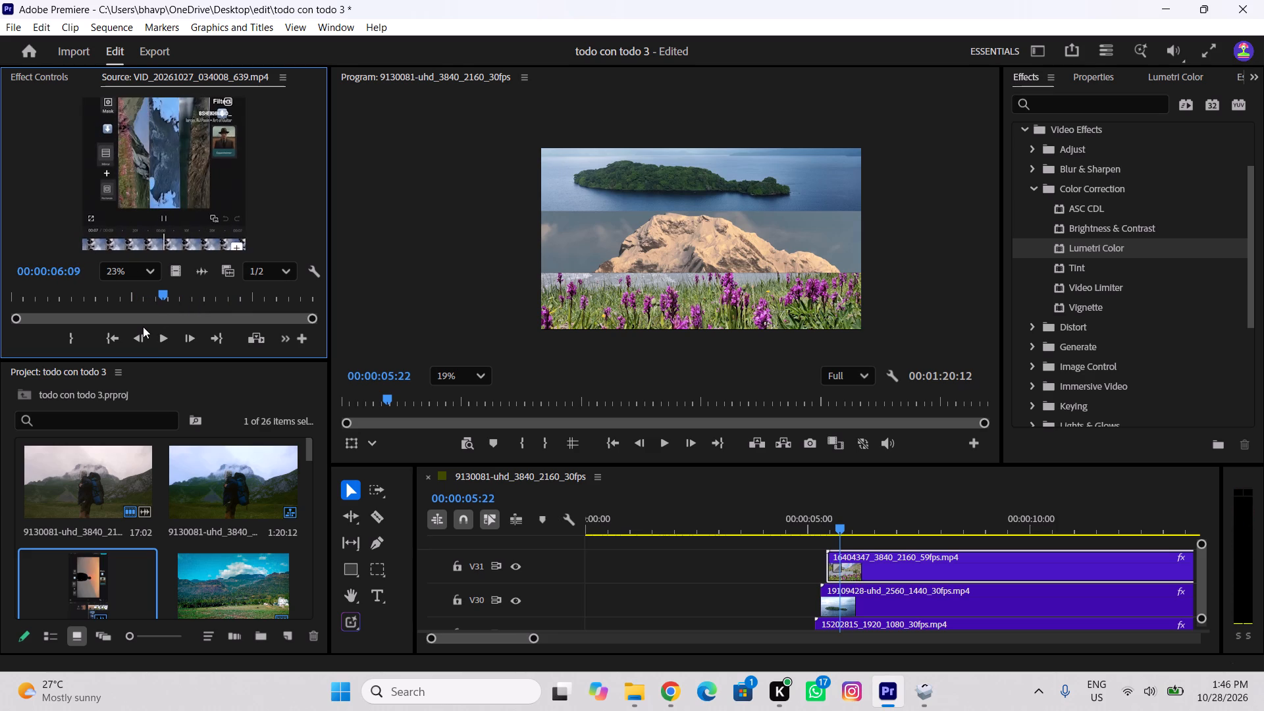
key(space)
key(space)
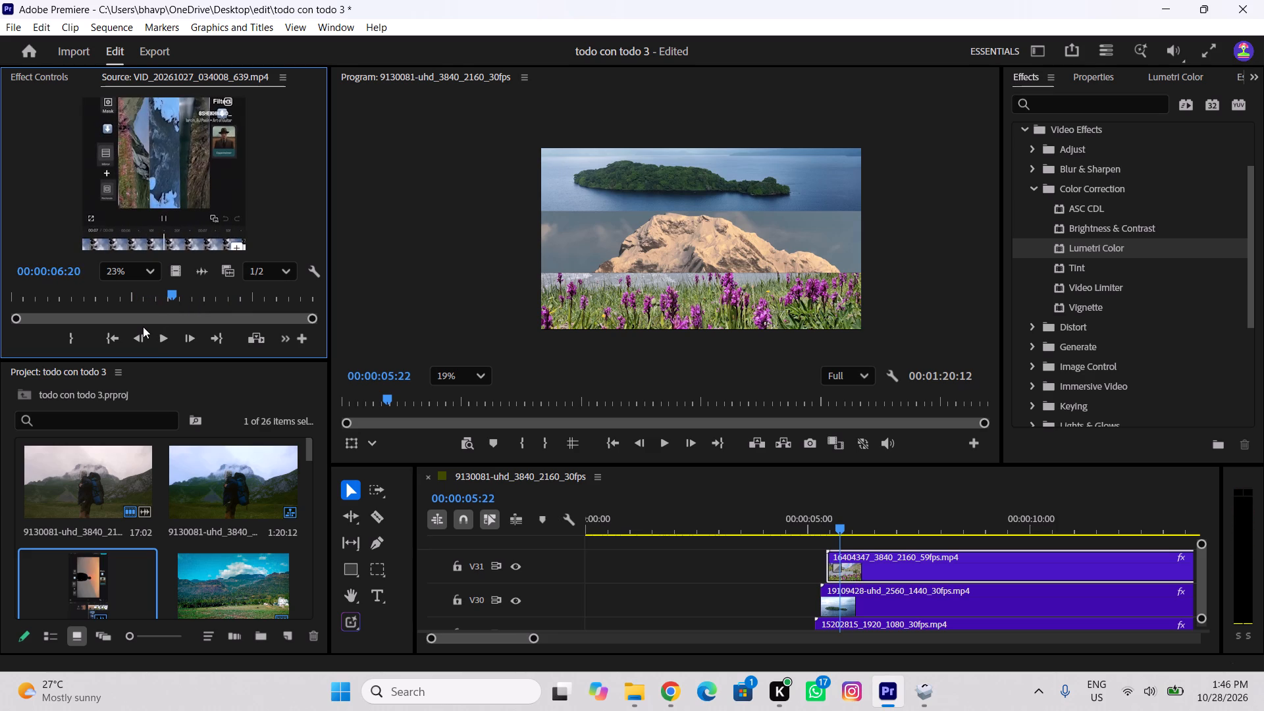
key(space)
key(space)
key(space)
key(space)
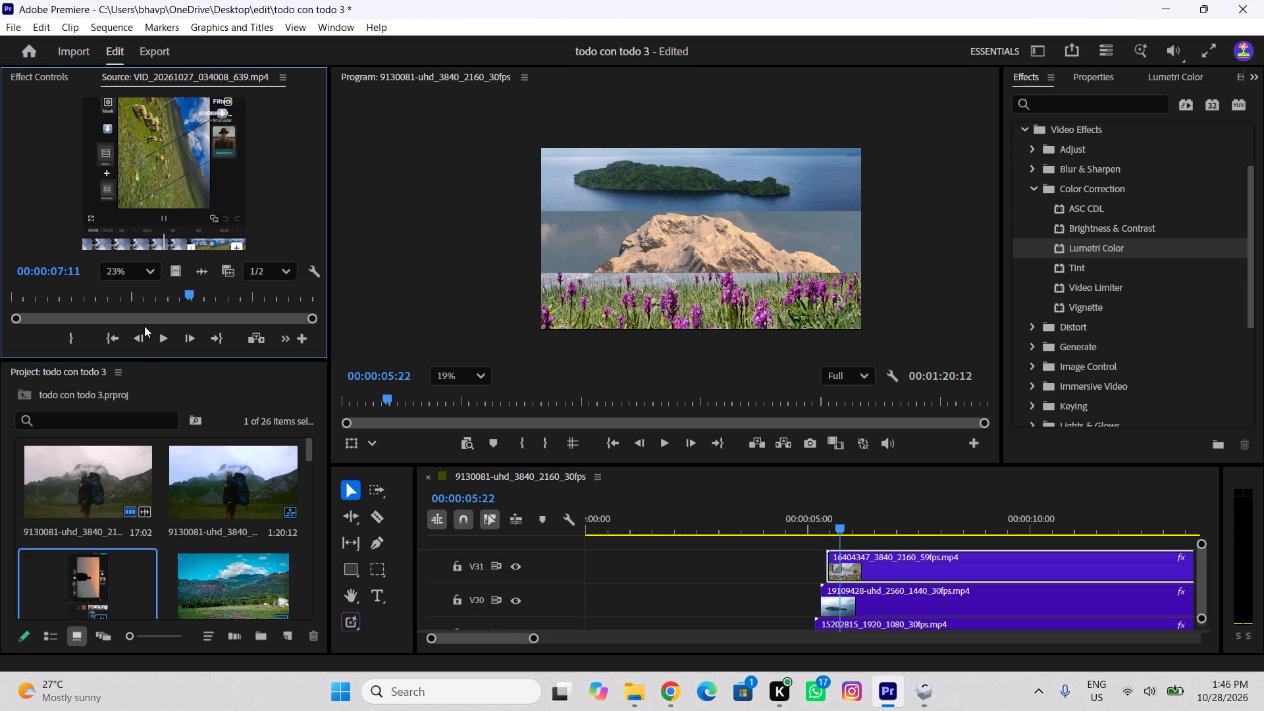
drag(186, 293, 186, 292)
drag(186, 292, 173, 300)
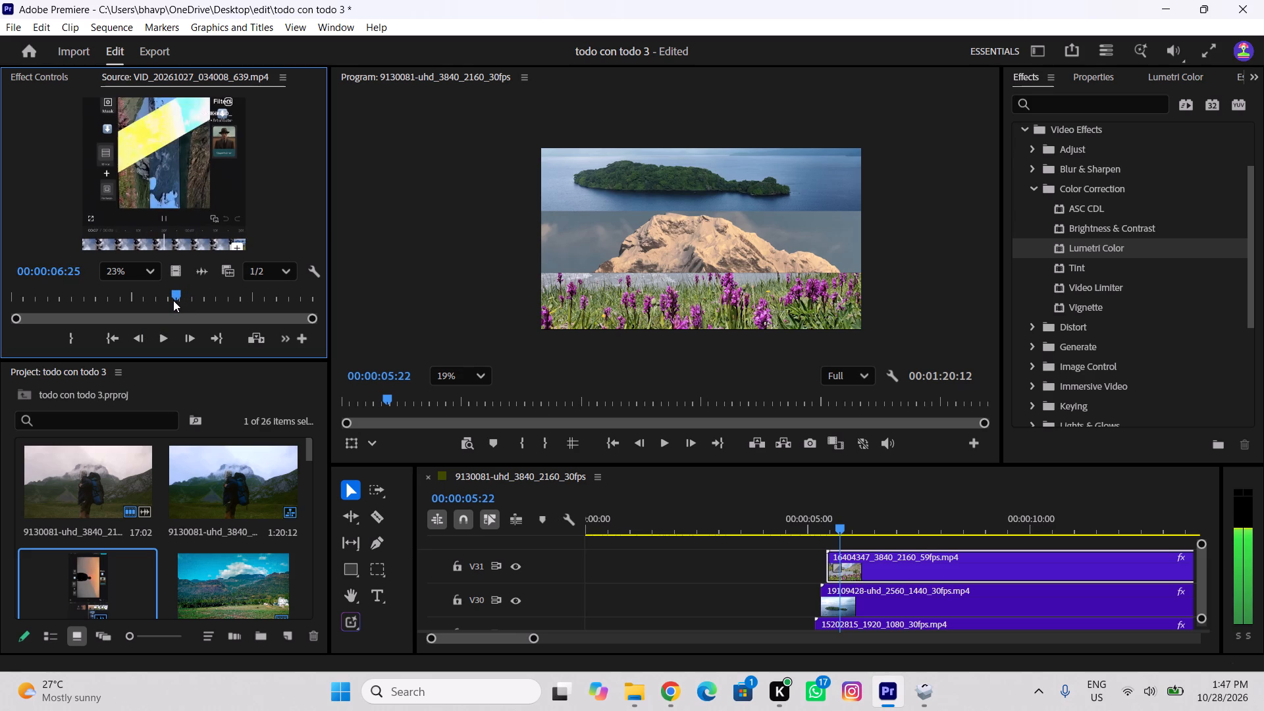
drag(173, 300, 182, 302)
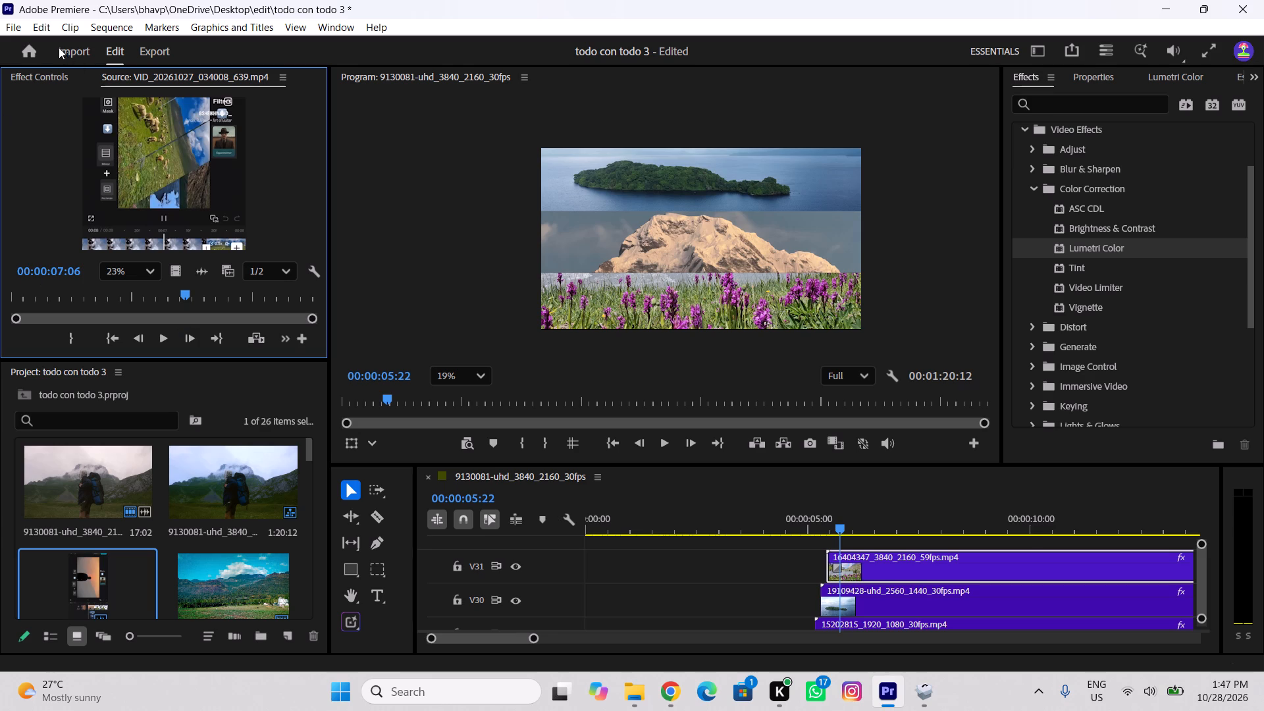
Save the project under the new name "todo con todo 4" in the edit folder.
click(14, 30)
click(96, 262)
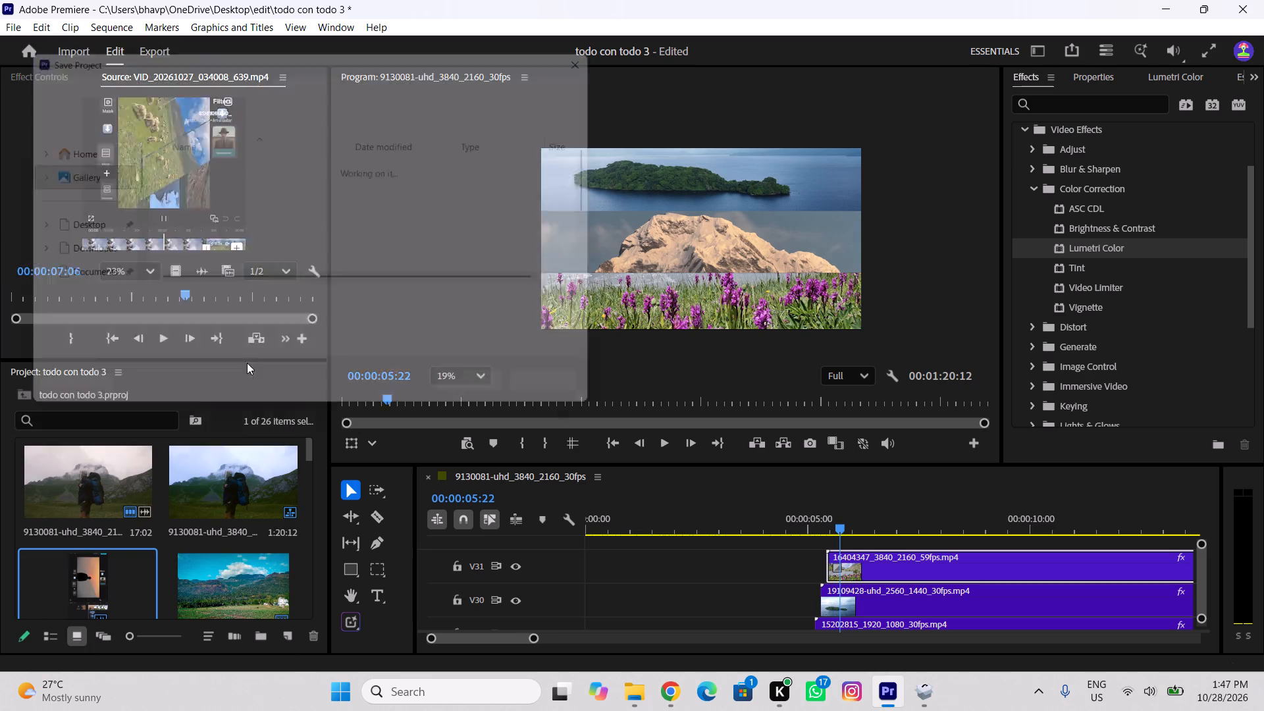
click(208, 310)
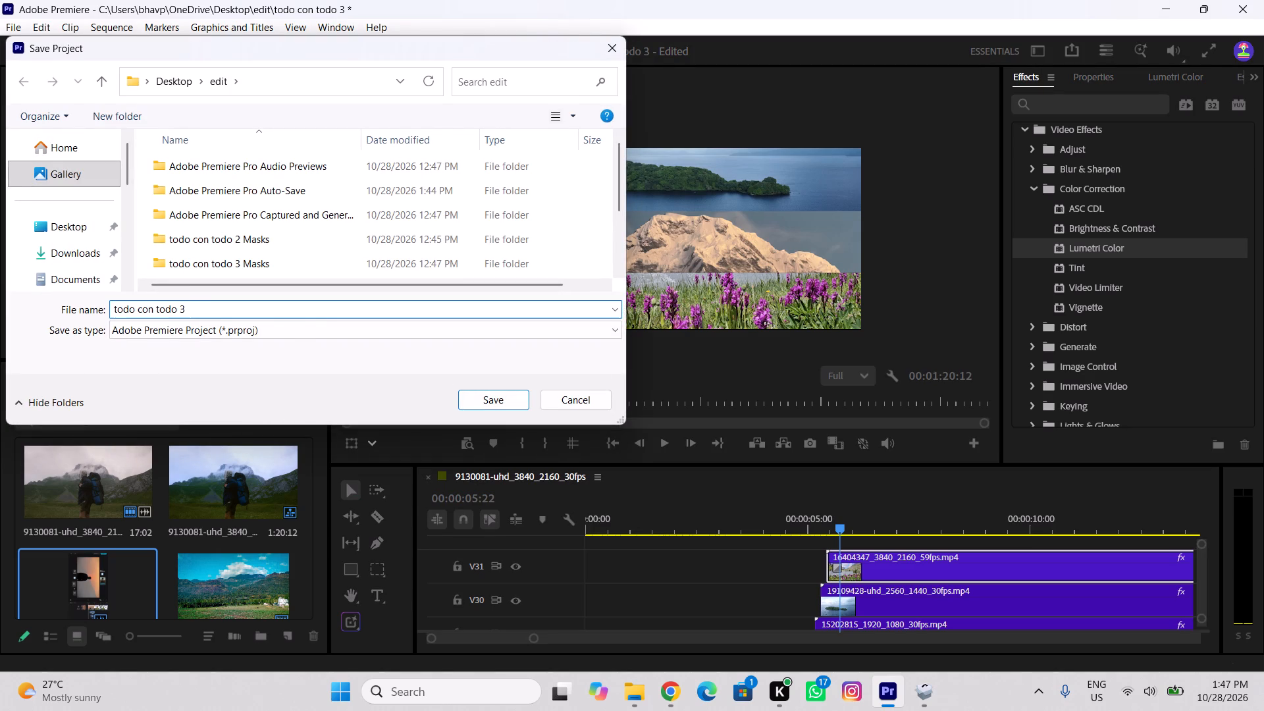
key(BackSpace)
key(4)
key(Return)
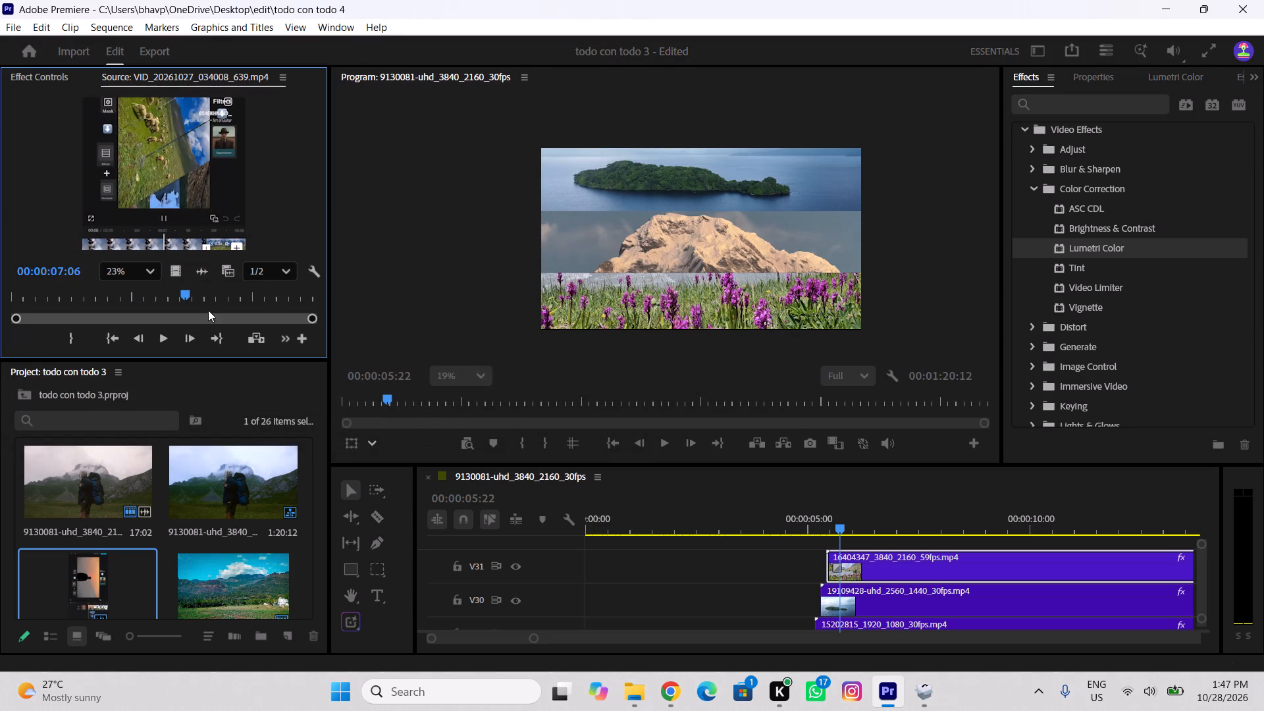
Scrub the sequence between 00:00:04:14 and 00:00:05:27 to examine how the diagonal strips give way to the horizontal island, mountain and flower strips.
drag(849, 525, 850, 523)
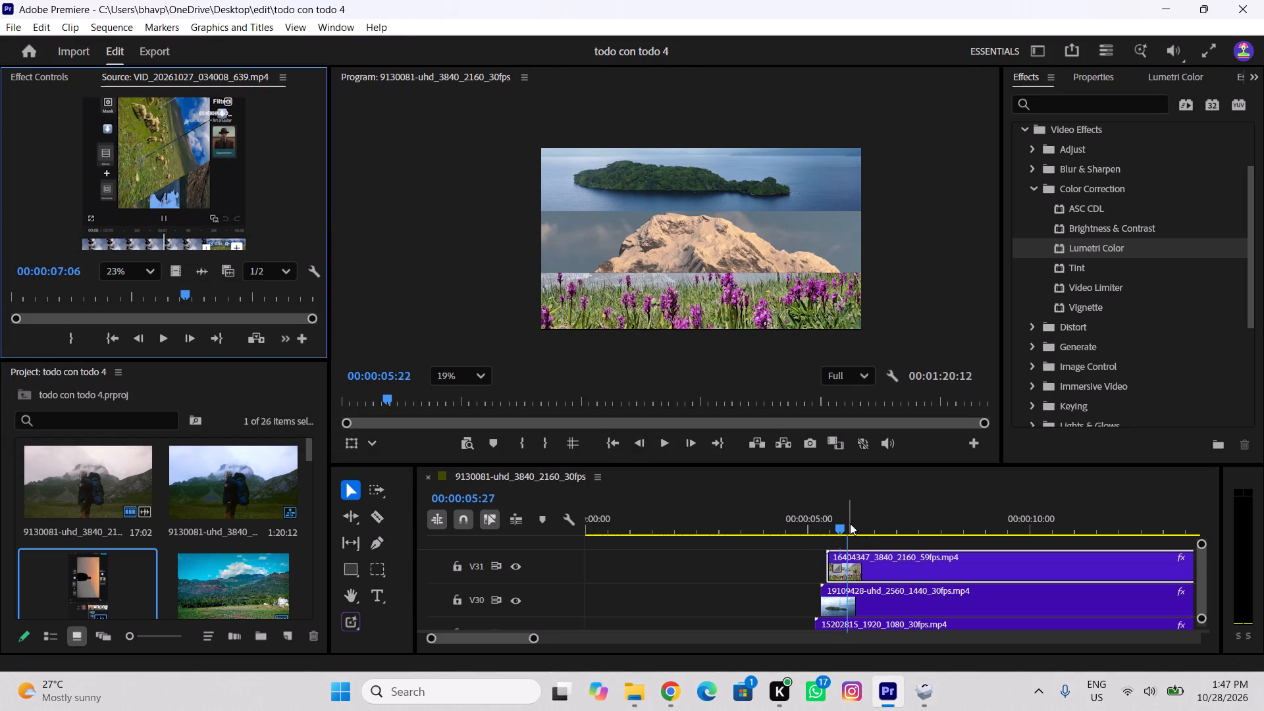
drag(850, 523, 833, 604)
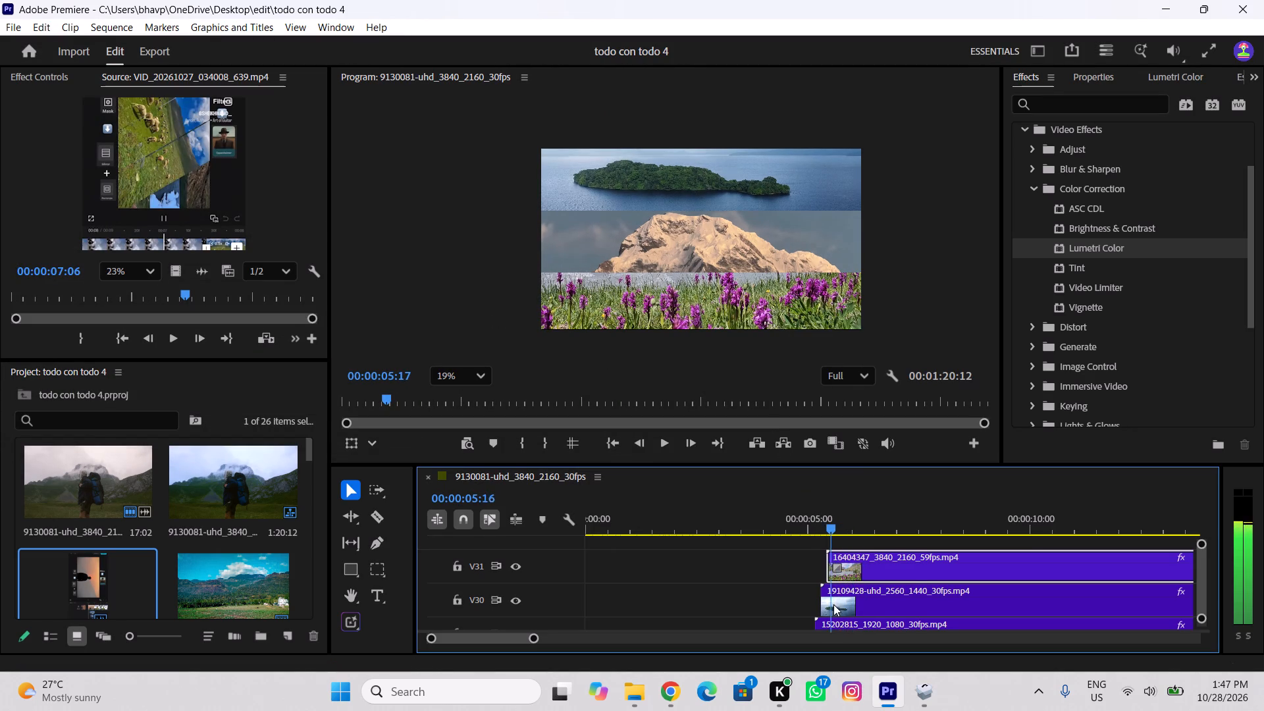
drag(833, 604, 846, 650)
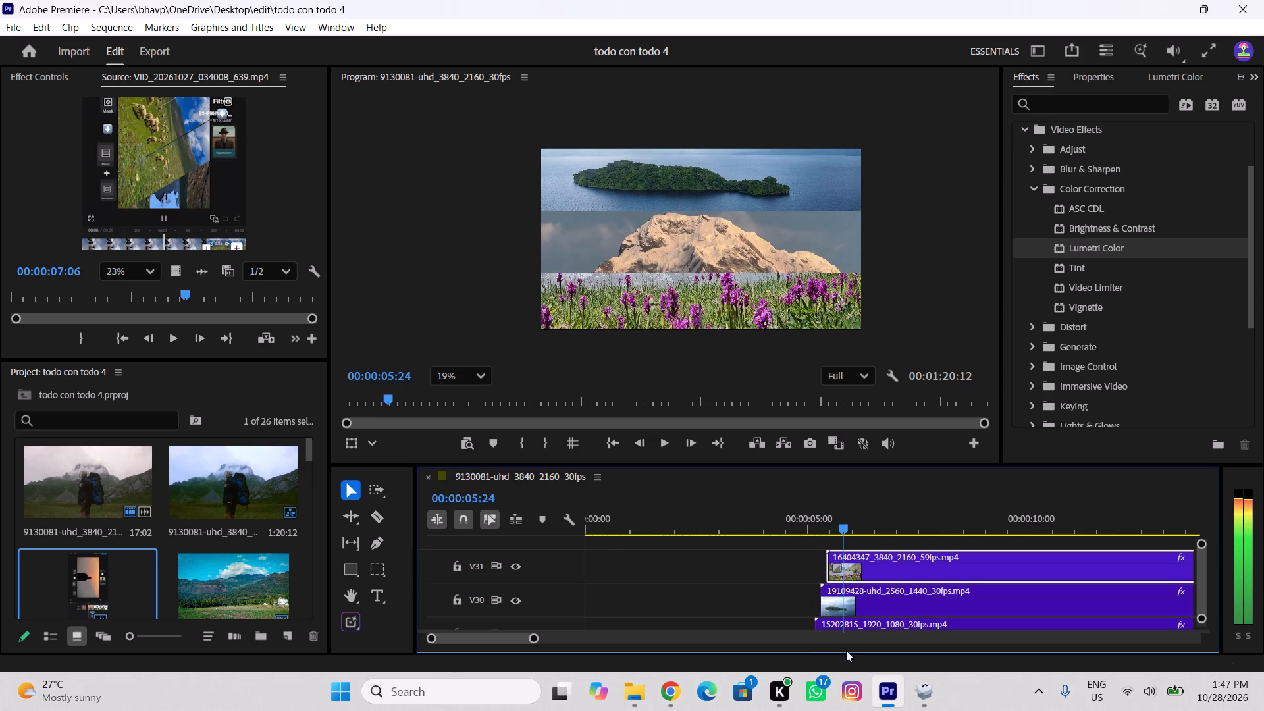
drag(846, 650, 840, 654)
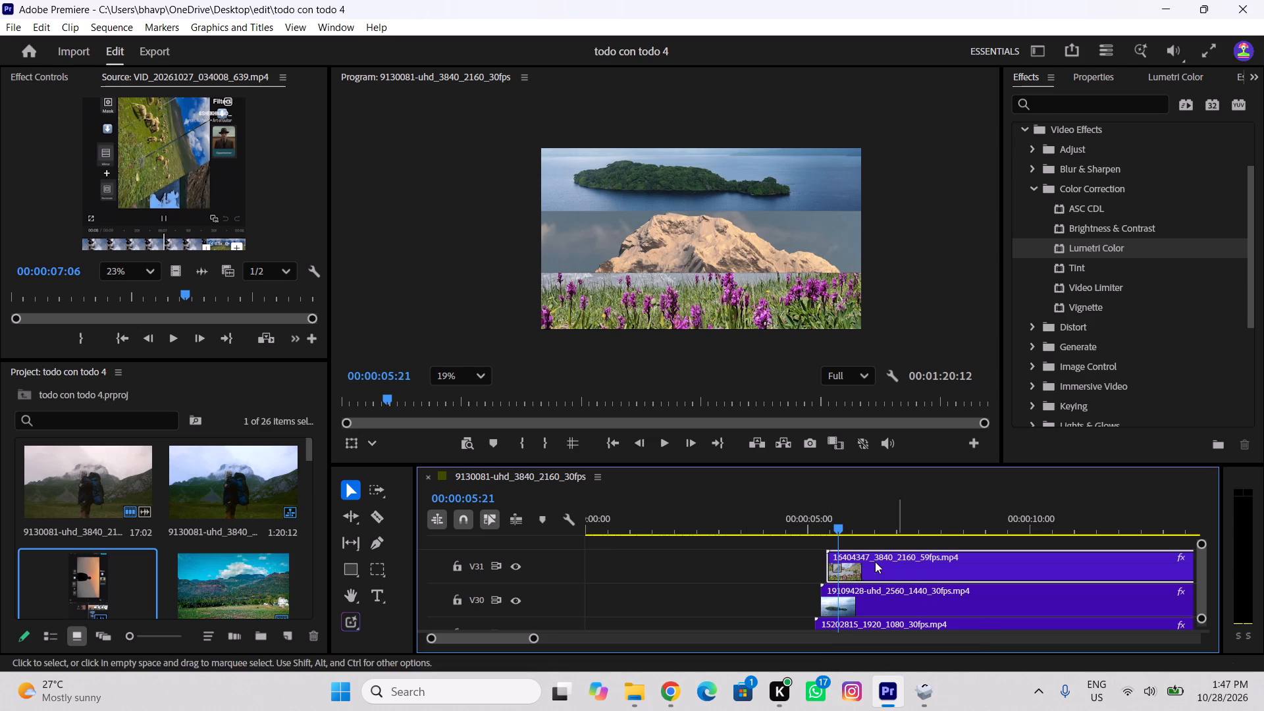
drag(844, 528, 787, 596)
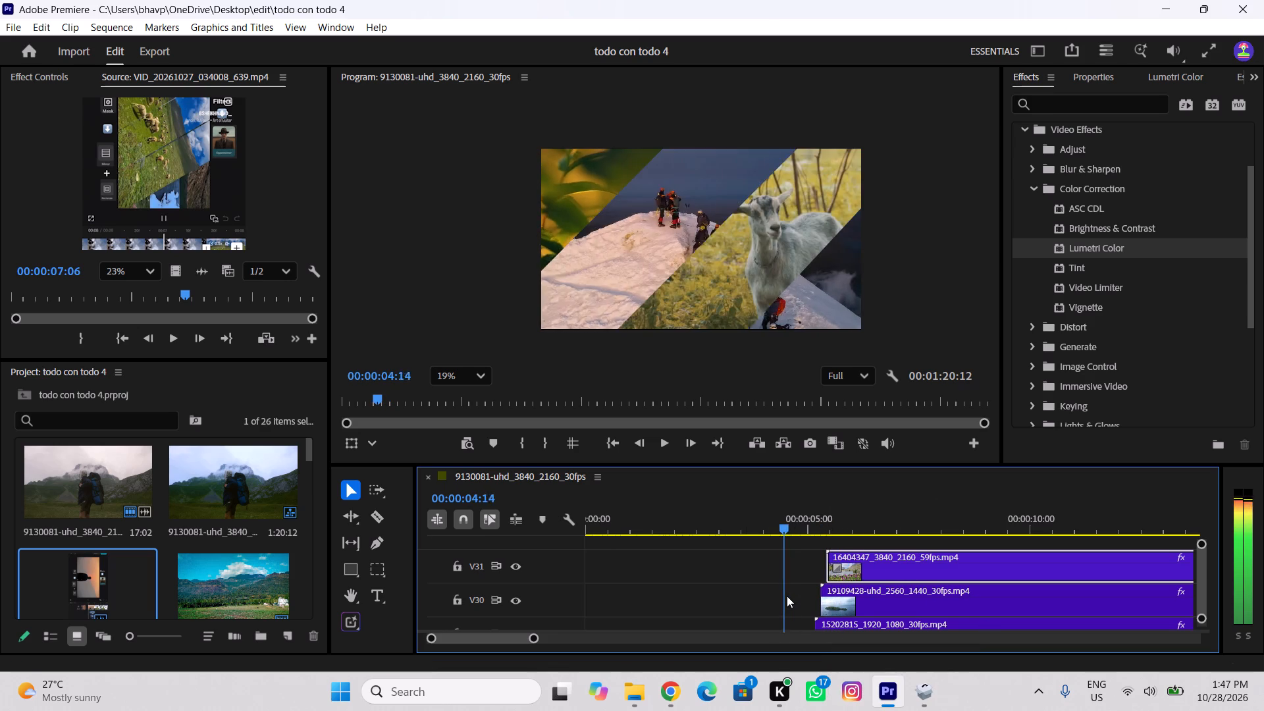
drag(787, 596, 831, 601)
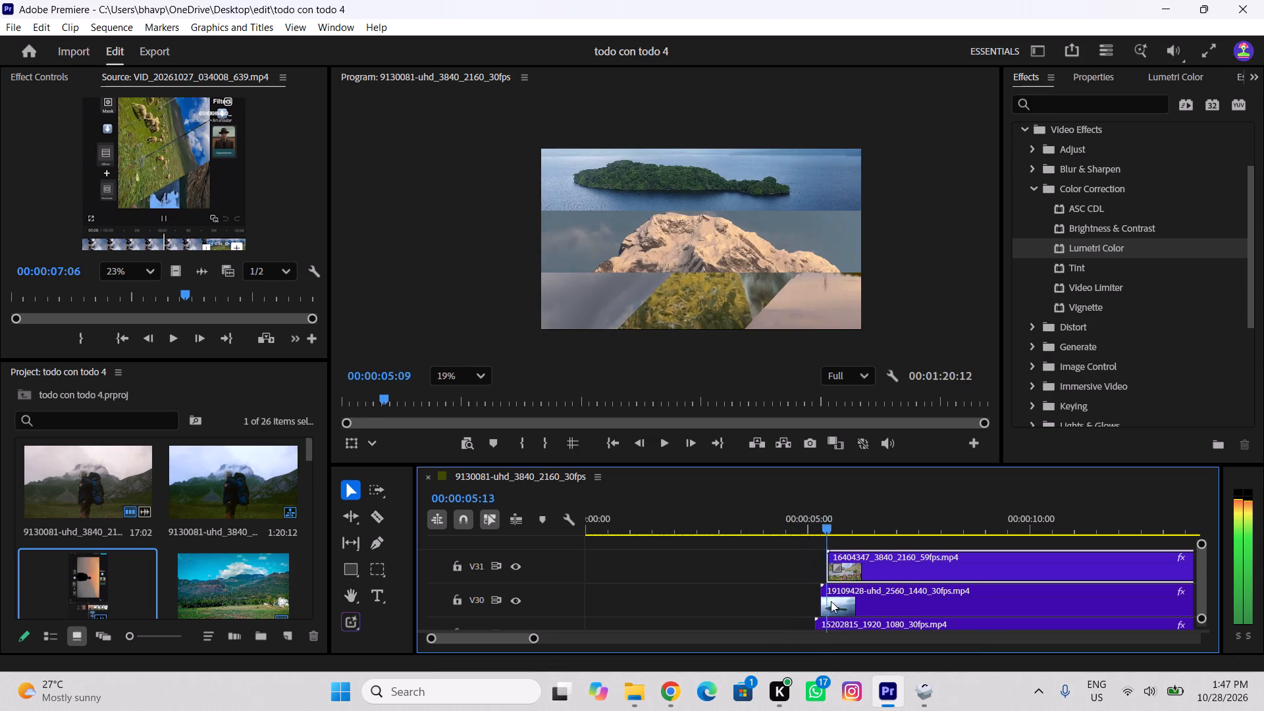
drag(831, 601, 843, 607)
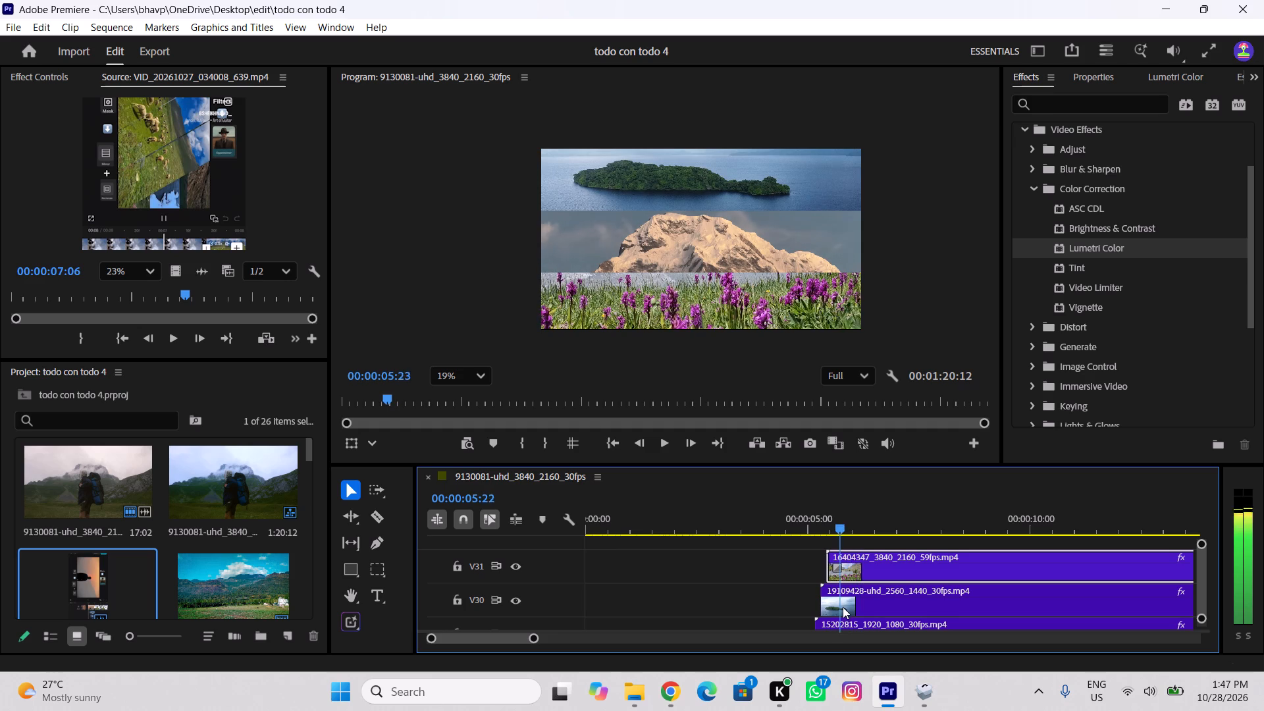
drag(843, 607, 838, 622)
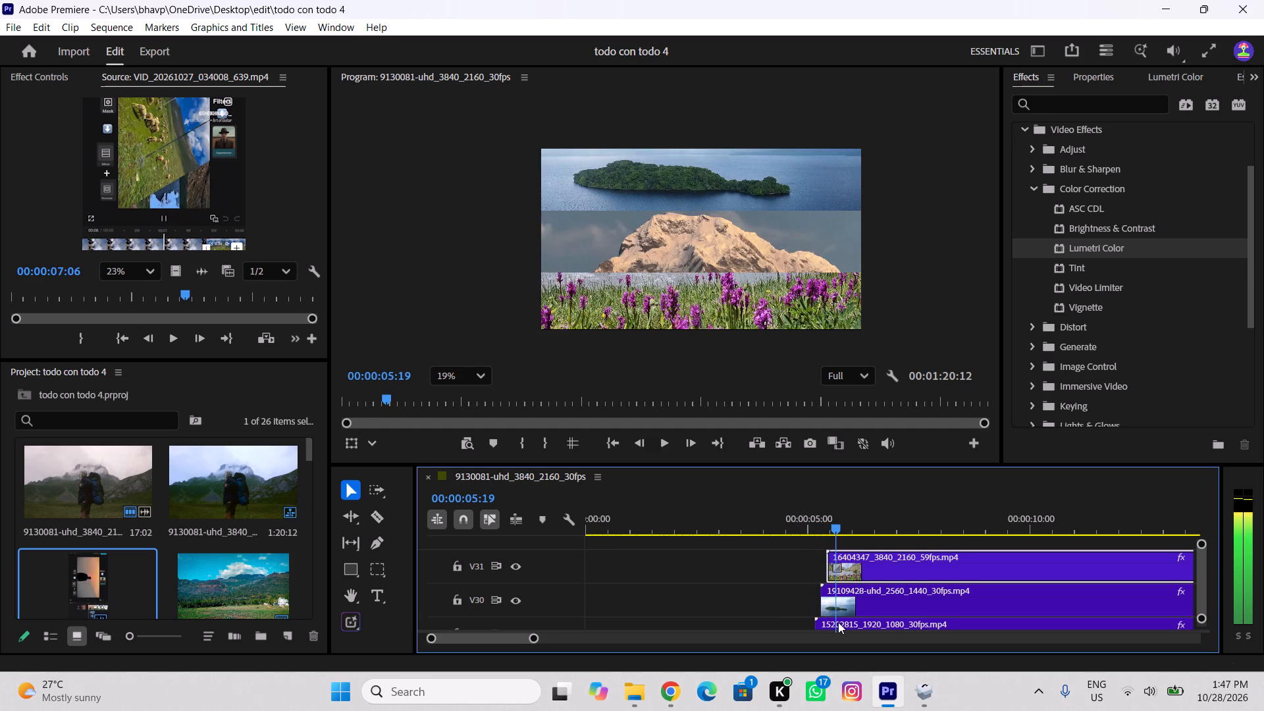
Play the horizontal strip entrances in short bursts from around 00:00:05:13 to examine the flower strip's timing, stopping at 00:00:05:22.
drag(838, 622, 812, 627)
key(space)
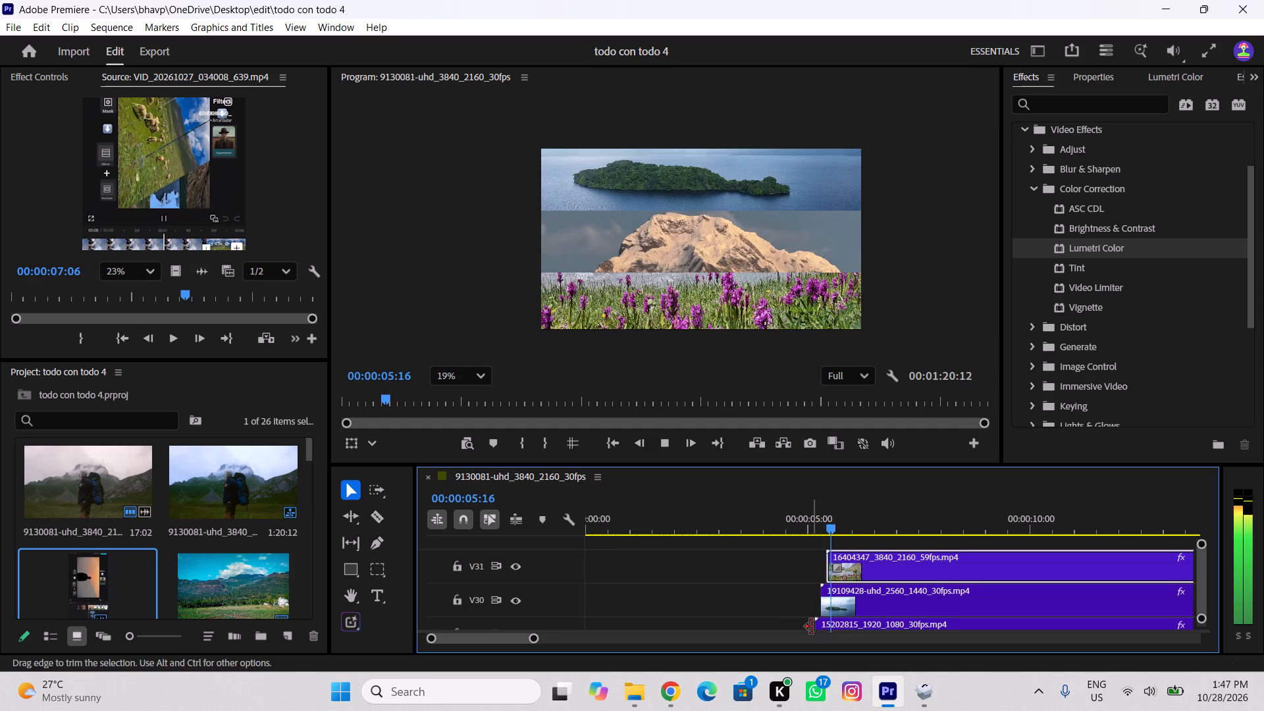
key(space)
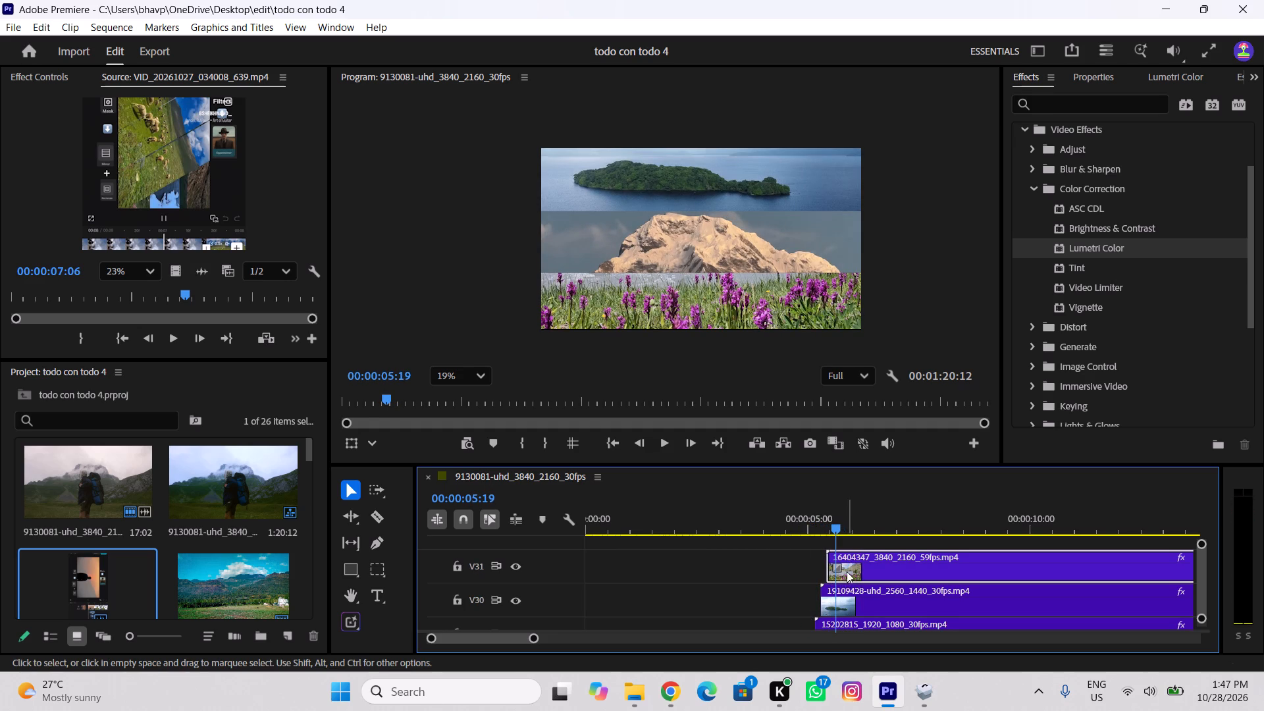
drag(839, 525, 821, 537)
key(space)
key(space)
key(space)
key(space)
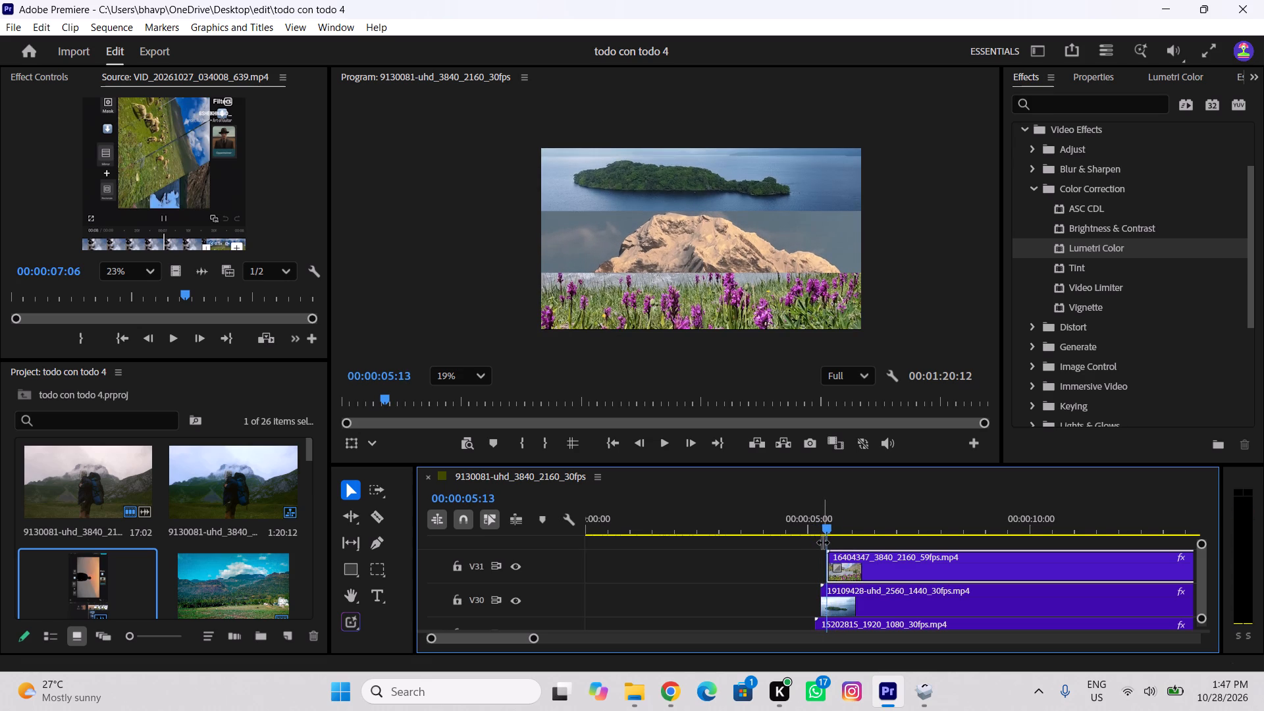
key(space)
key(space)
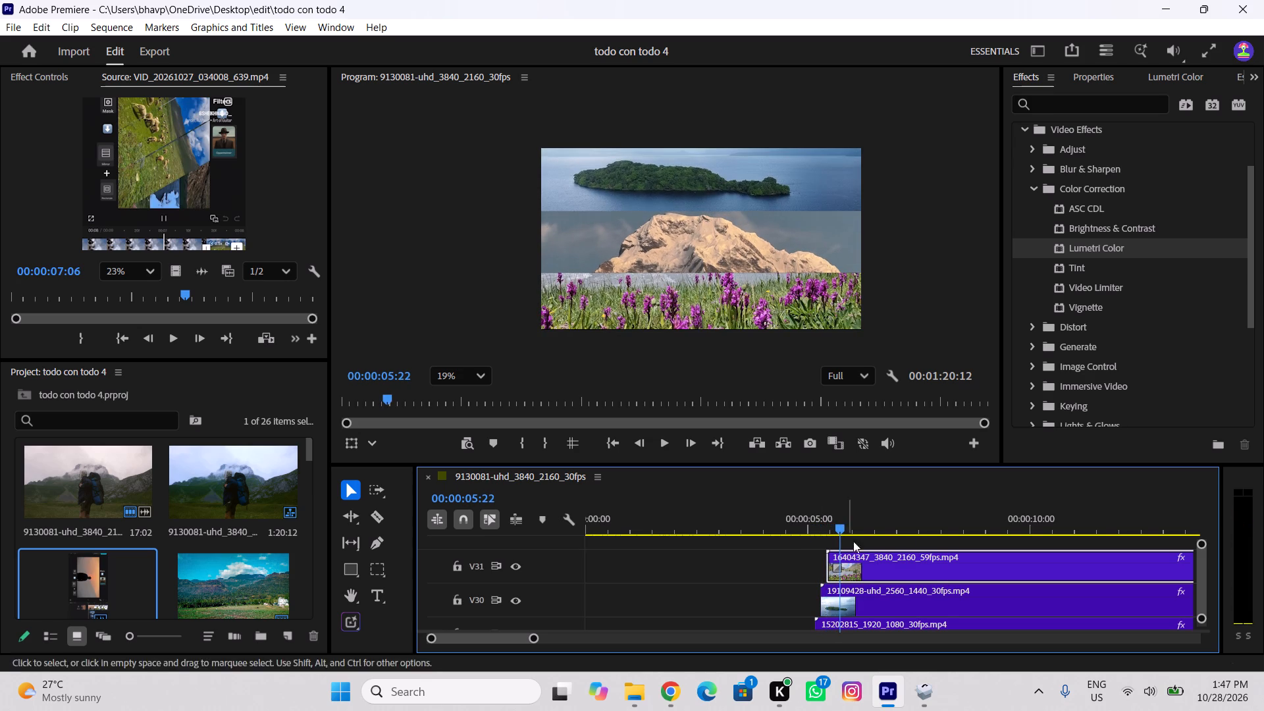
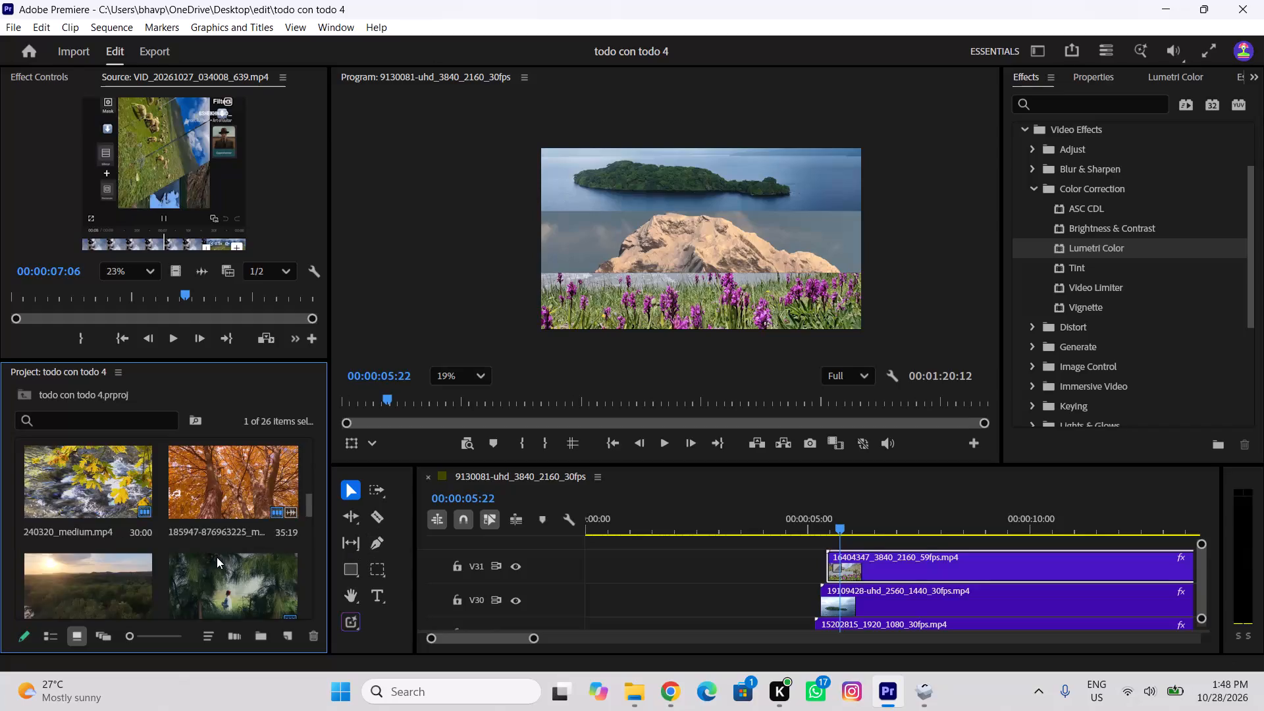
Switch to Pexels in Chrome and search its videos for "valley animals grazing".
scroll(217, 554, down, 6)
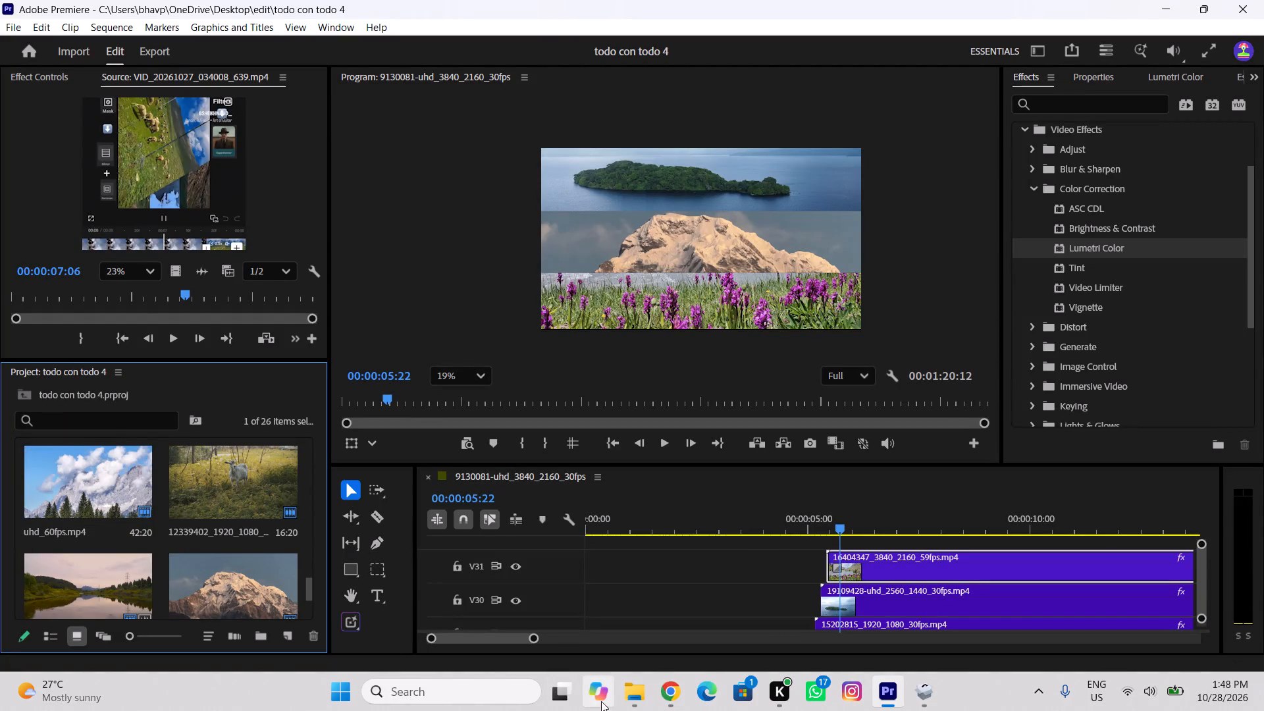
click(668, 695)
scroll(377, 350, down, 6)
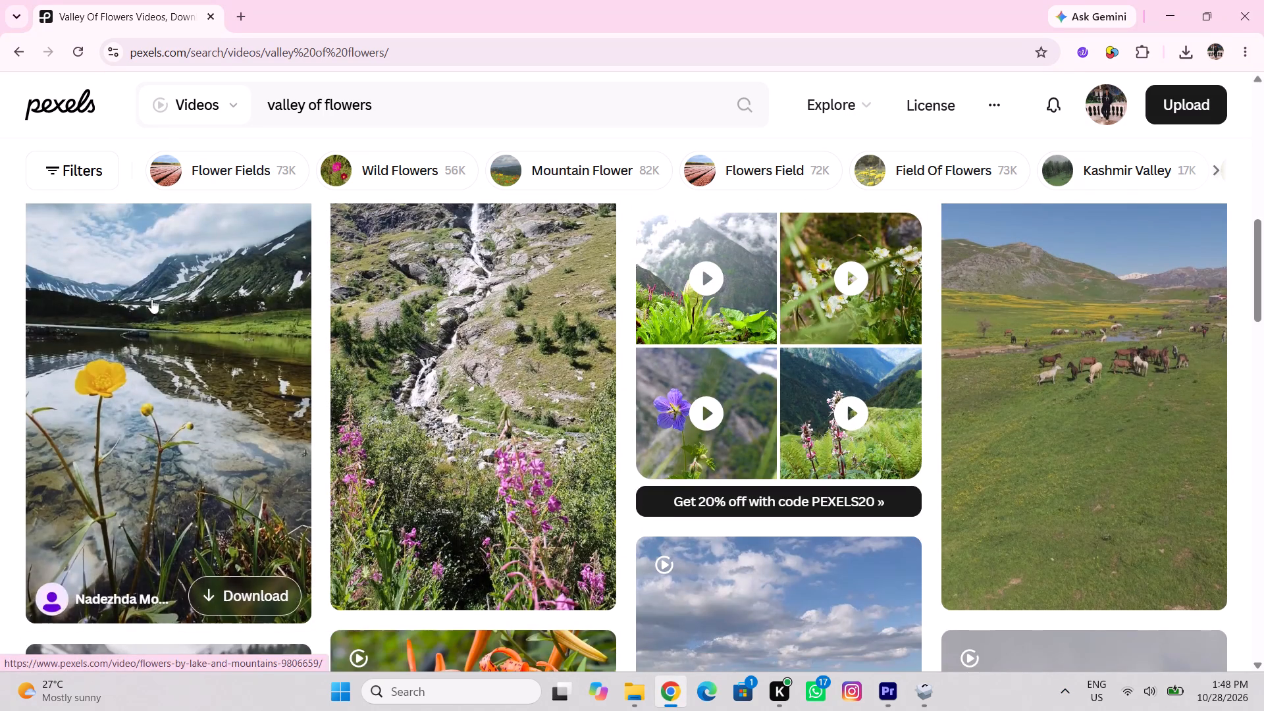
drag(382, 104, 141, 112)
text(valley animals)
key(space)
text(grap)
key(BackSpace)
key(z)
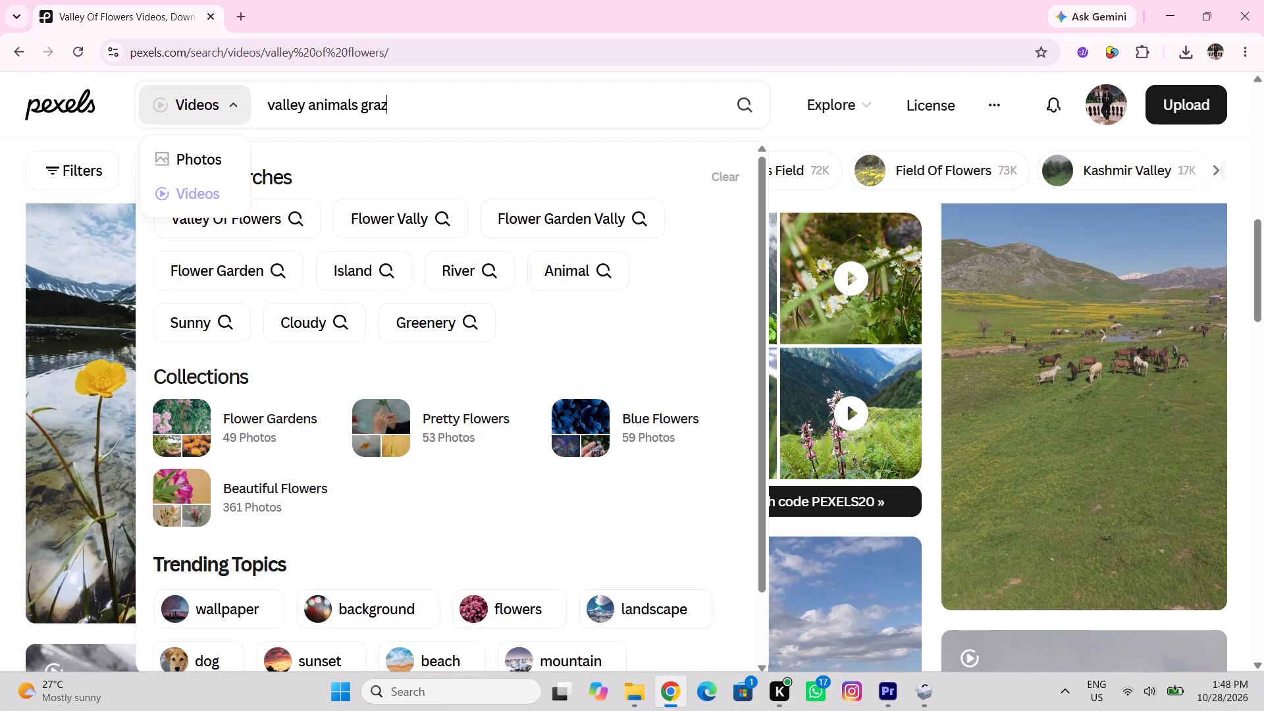
text(ing)
key(shift+Return)
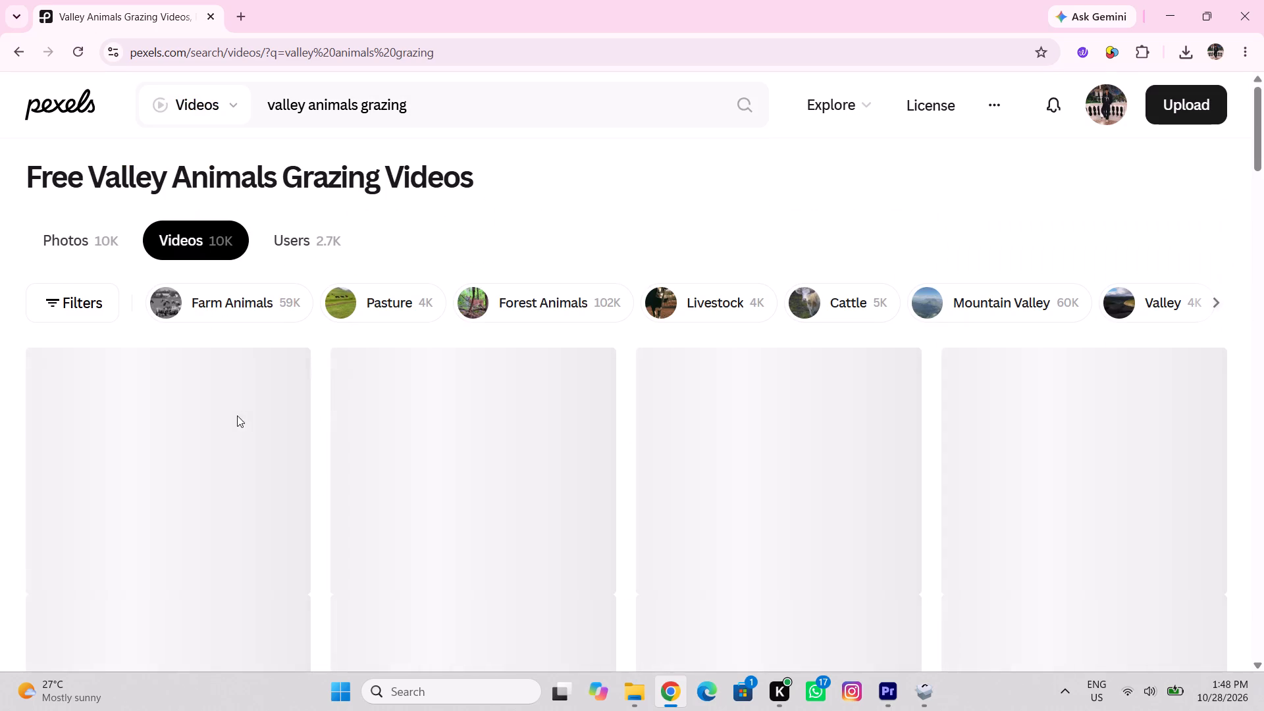
Browse the Pexels video results for landscape-format footage of animals grazing in a green valley.
scroll(224, 419, down, 1)
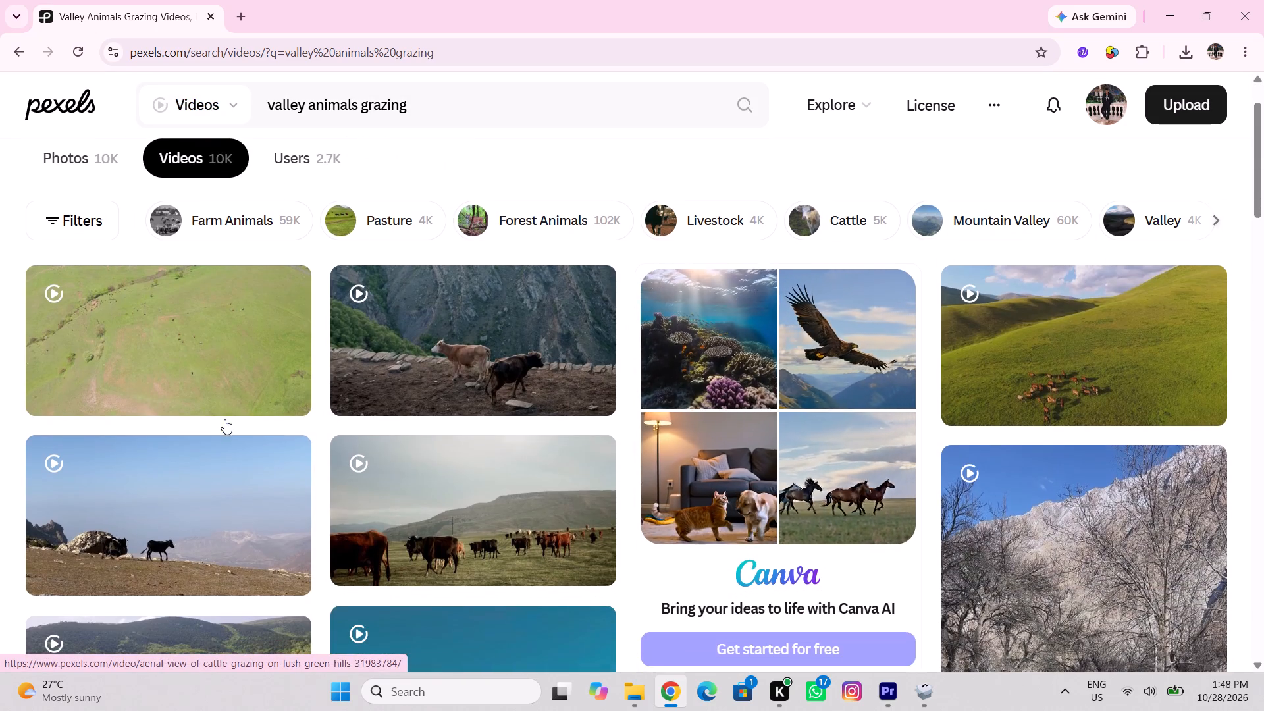
scroll(224, 419, down, 4)
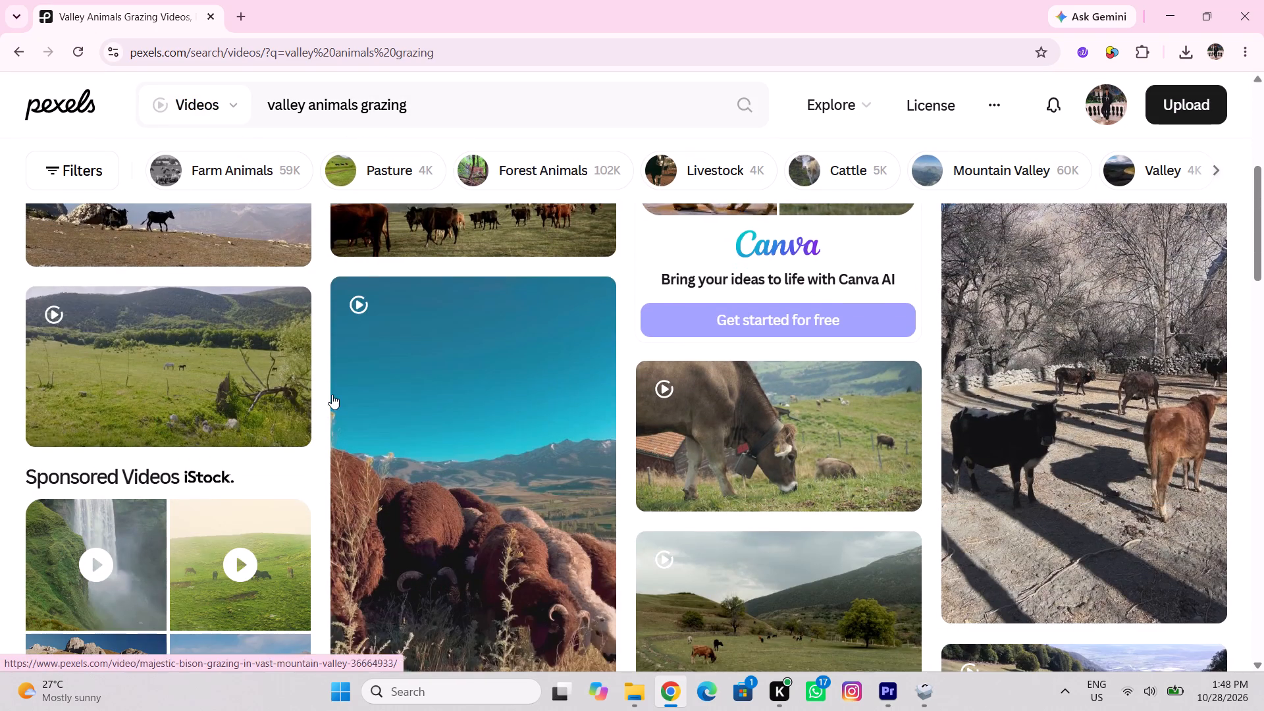
scroll(332, 394, down, 2)
scroll(744, 473, down, 5)
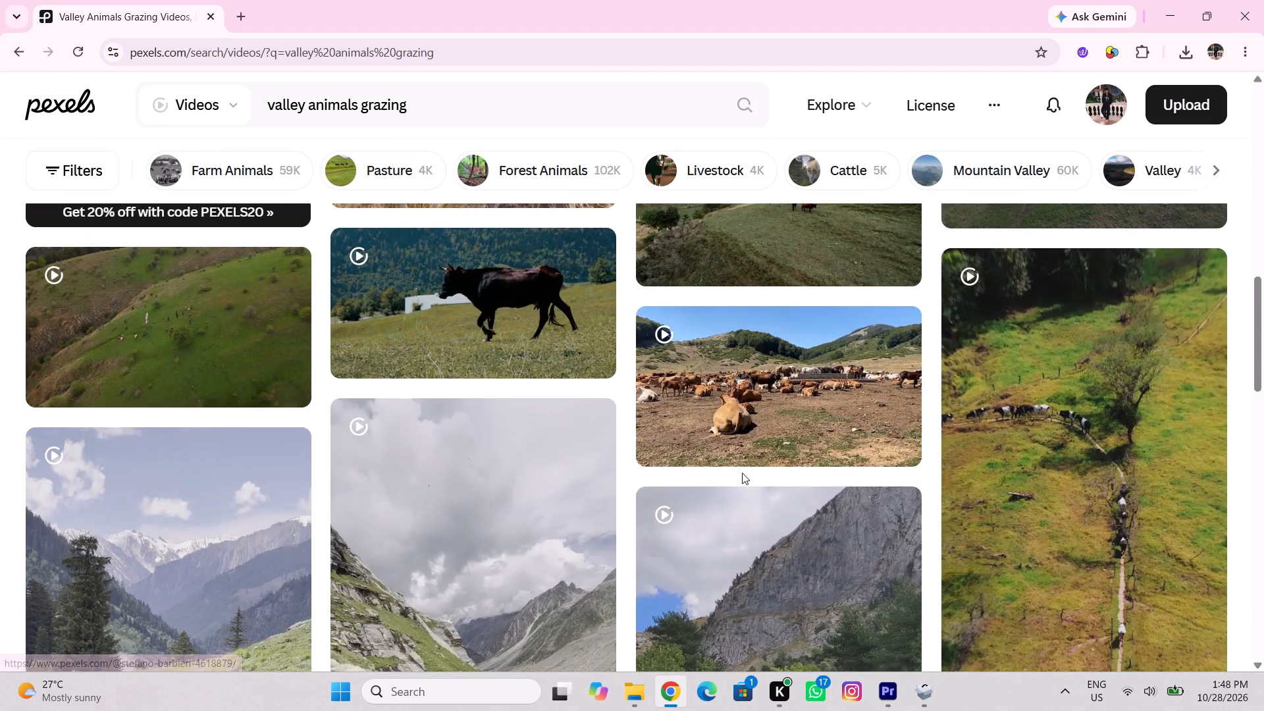
scroll(501, 399, down, 9)
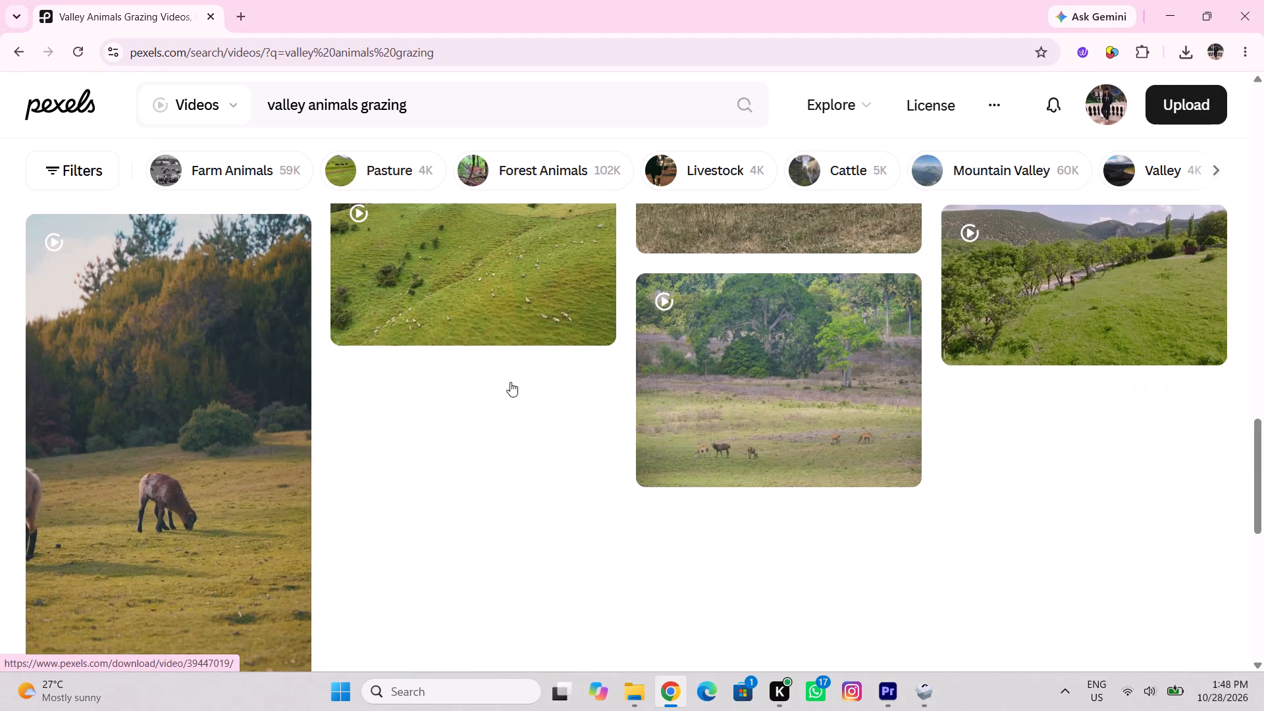
scroll(467, 400, up, 3)
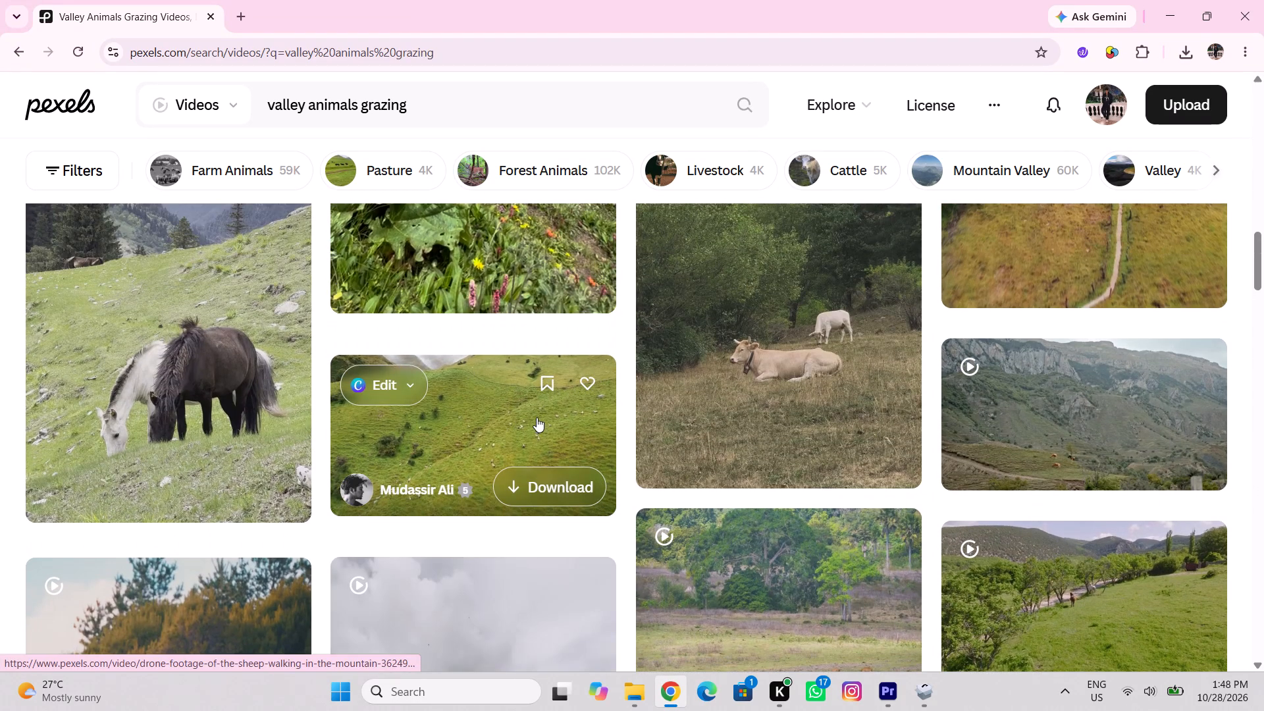
scroll(537, 417, down, 6)
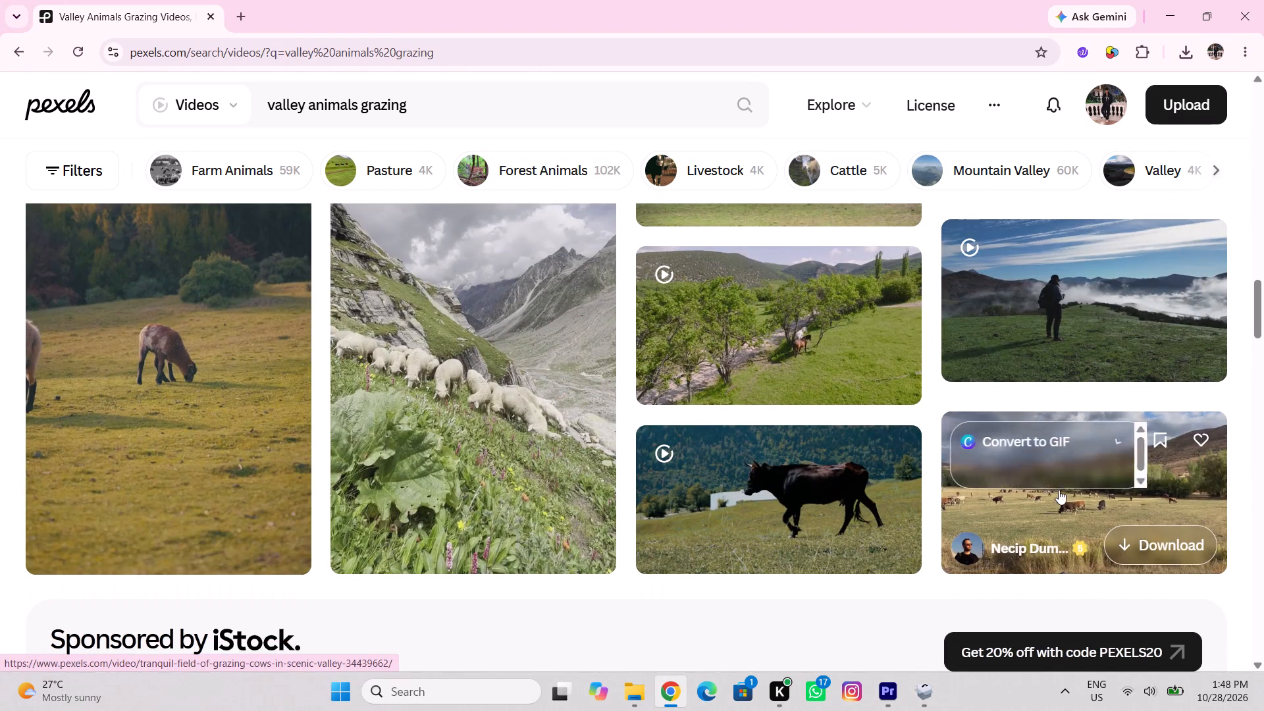
scroll(143, 370, down, 5)
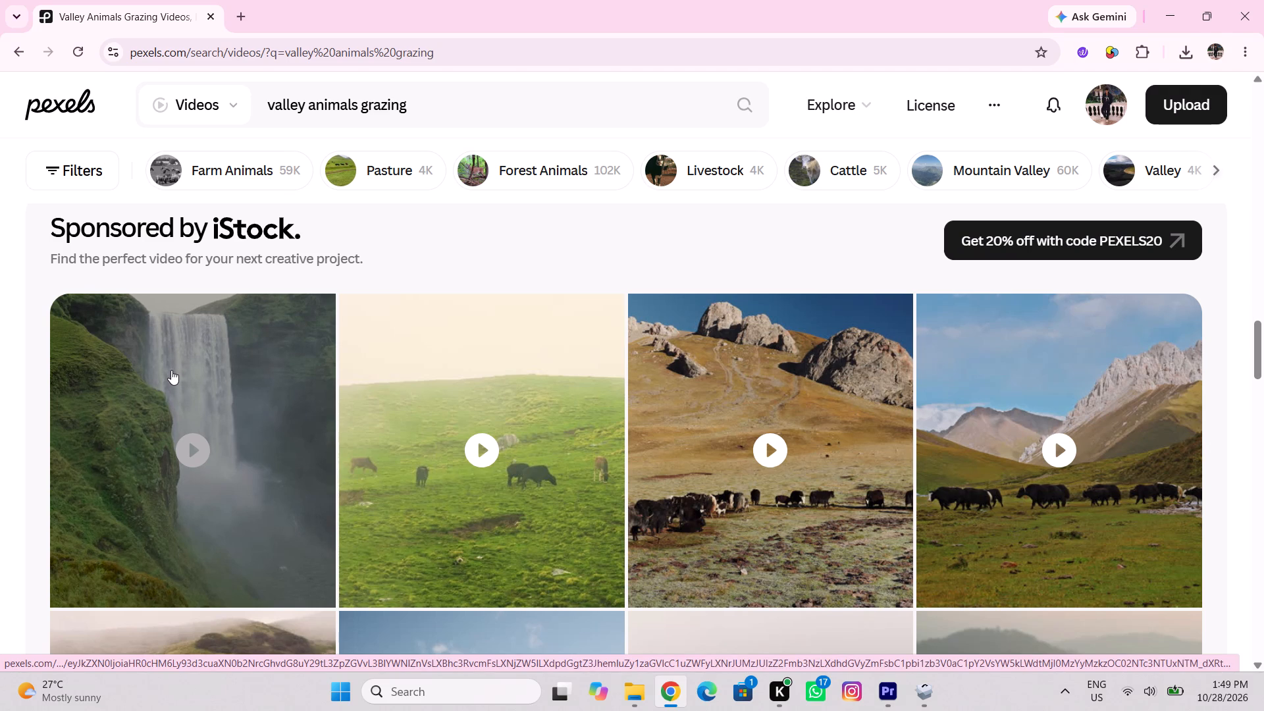
scroll(174, 371, down, 2)
scroll(333, 346, down, 5)
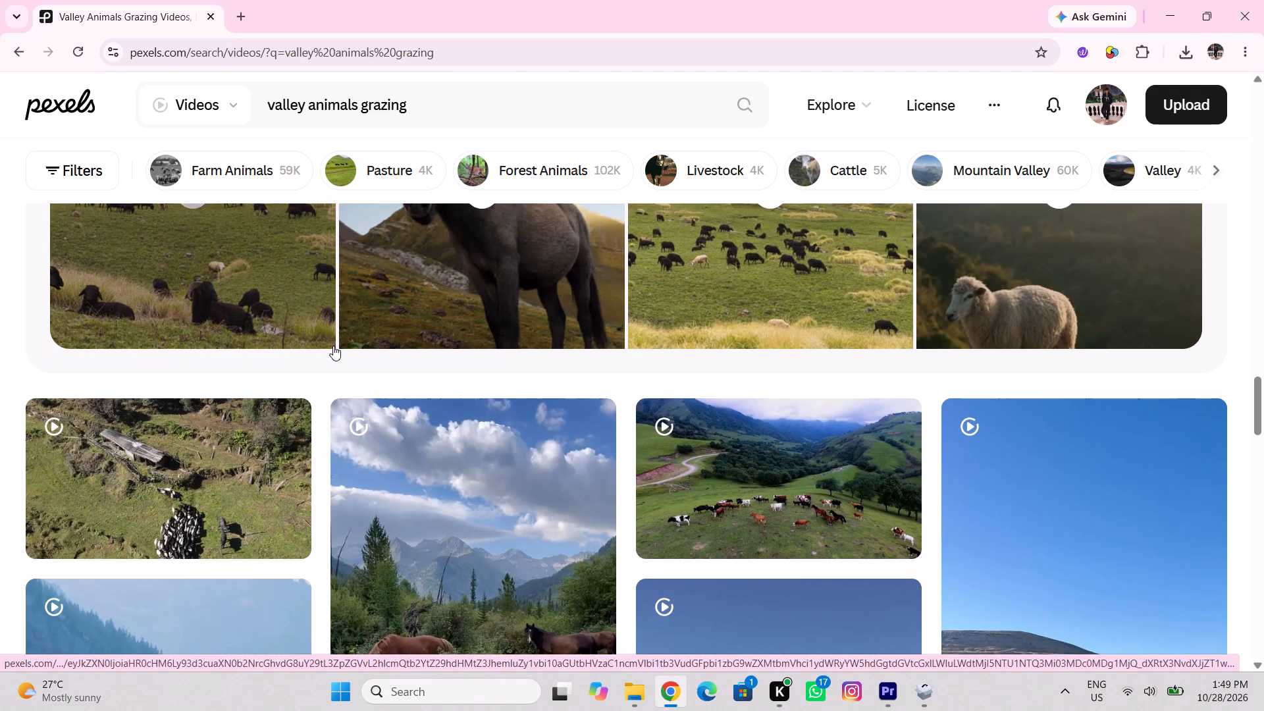
scroll(333, 346, up, 2)
scroll(626, 390, down, 4)
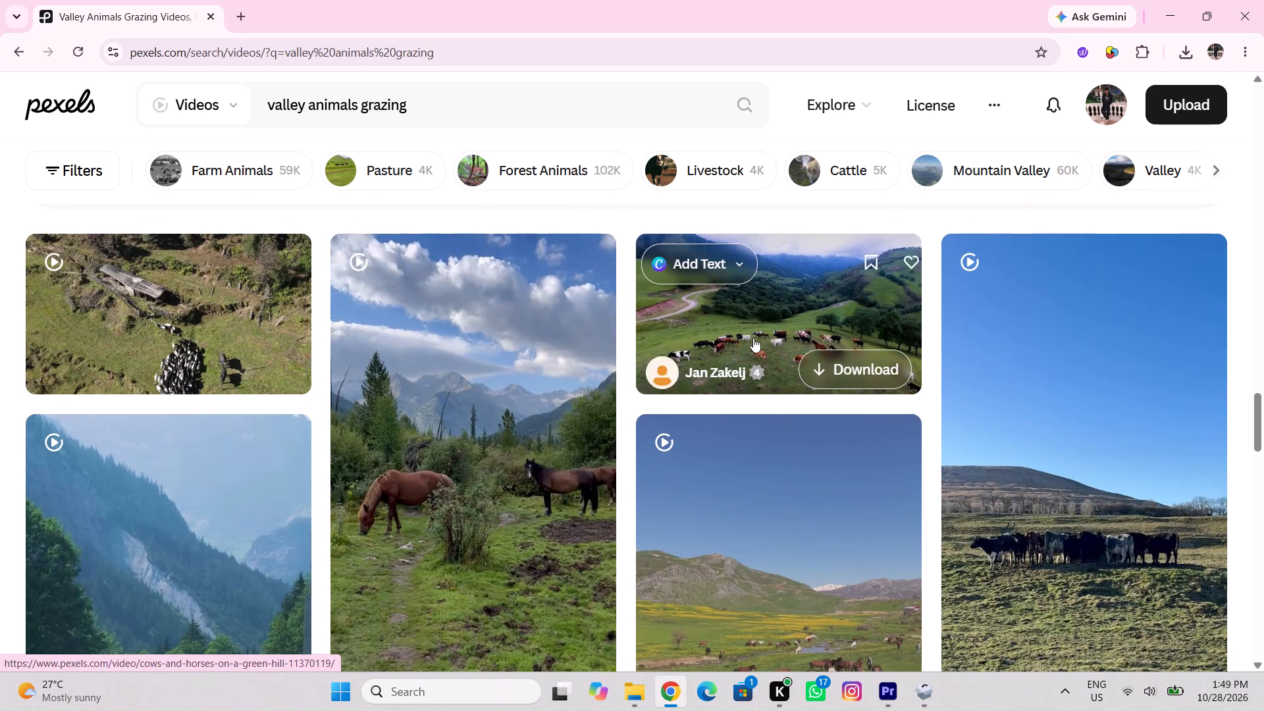
scroll(724, 339, down, 2)
scroll(820, 421, down, 4)
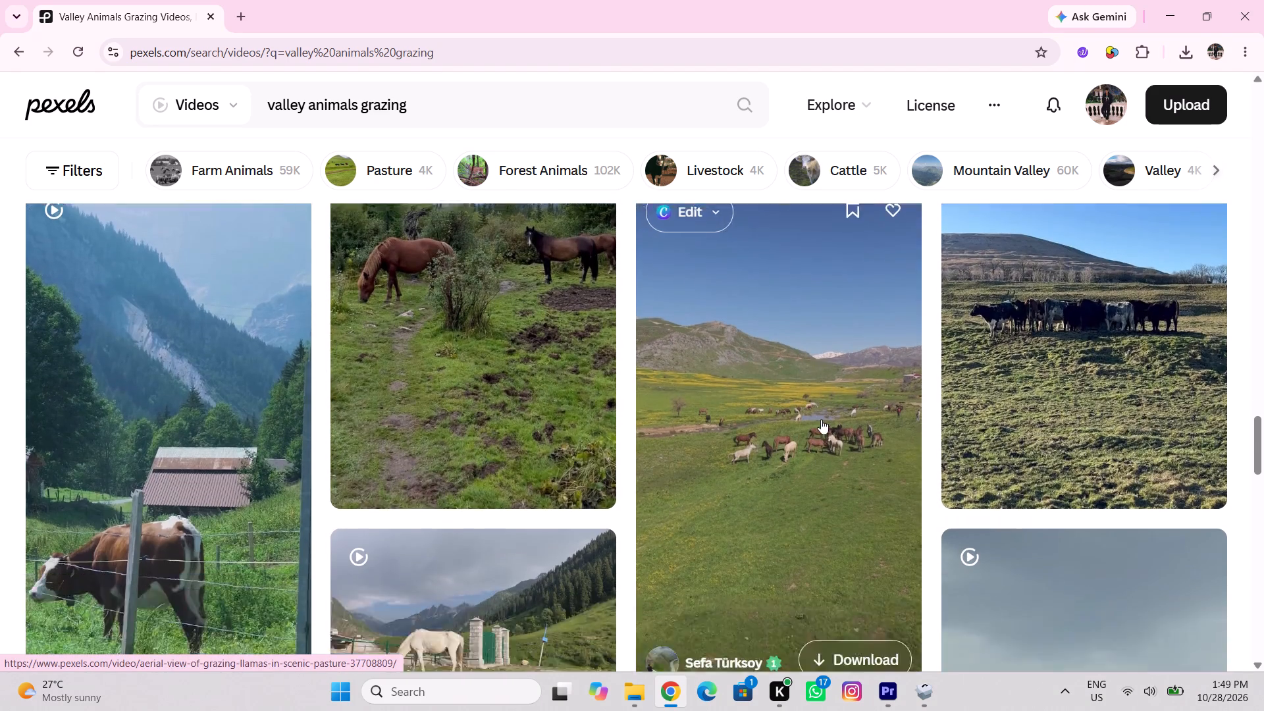
scroll(527, 351, down, 6)
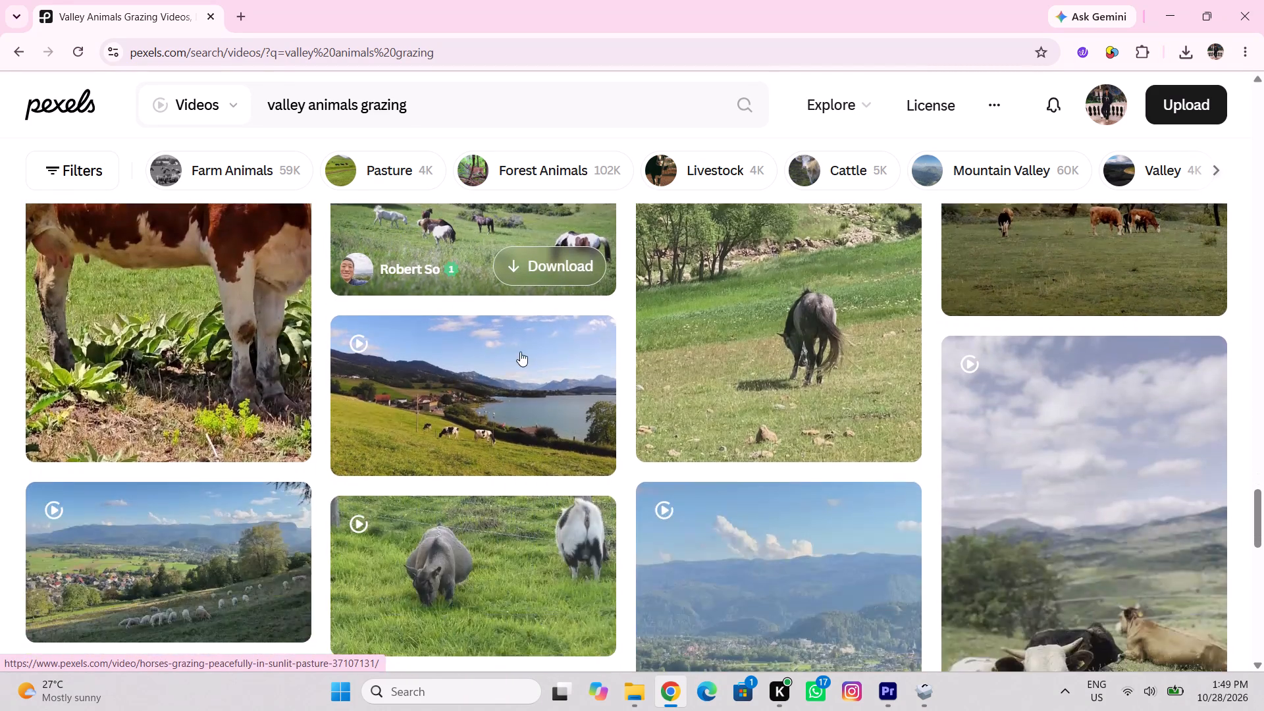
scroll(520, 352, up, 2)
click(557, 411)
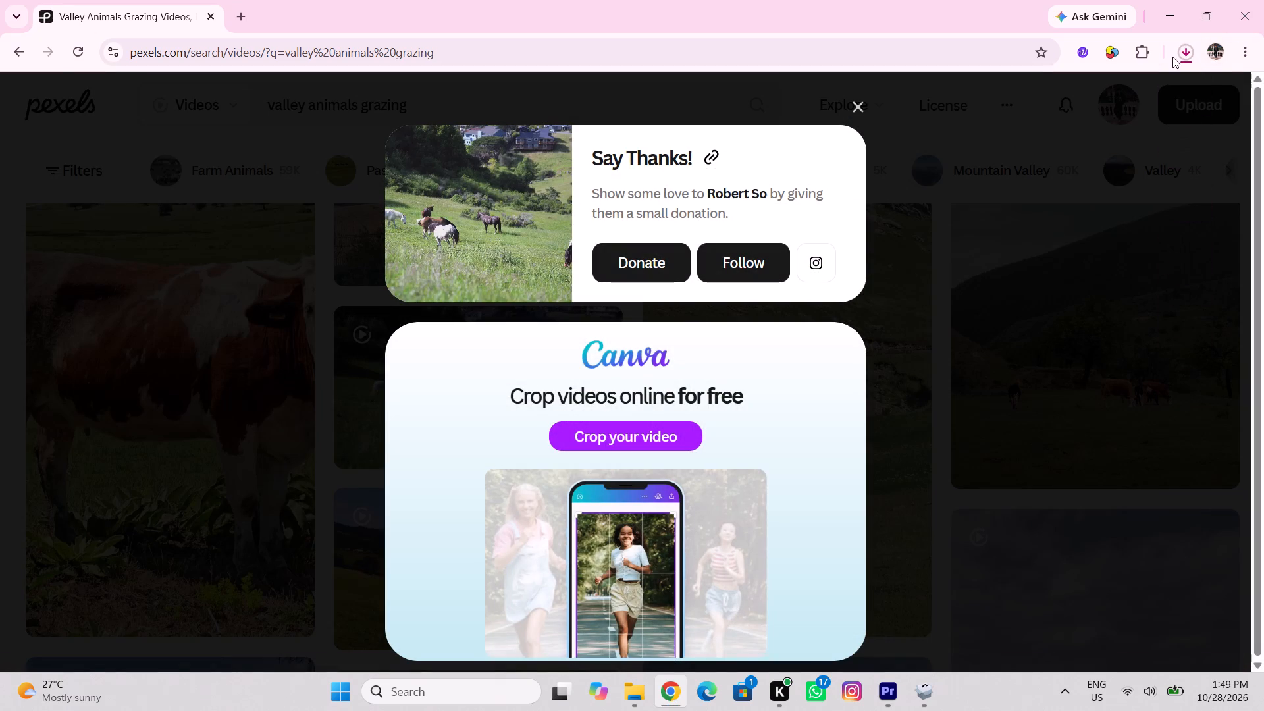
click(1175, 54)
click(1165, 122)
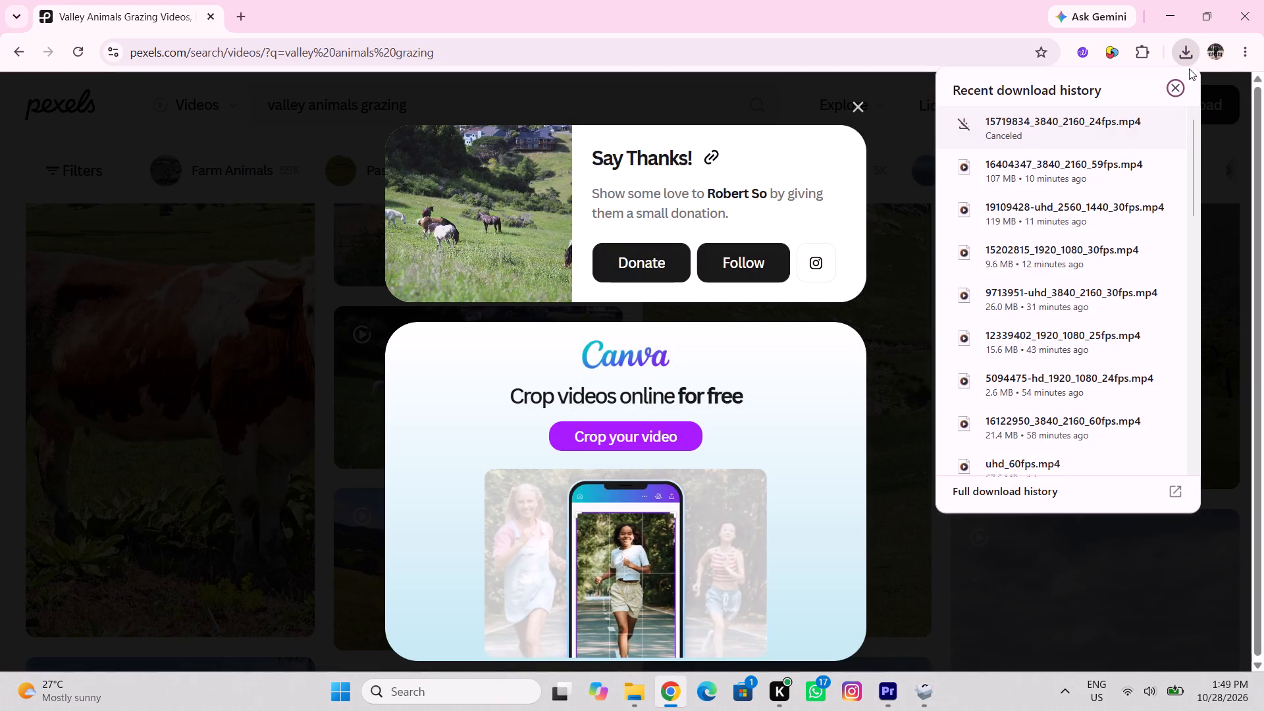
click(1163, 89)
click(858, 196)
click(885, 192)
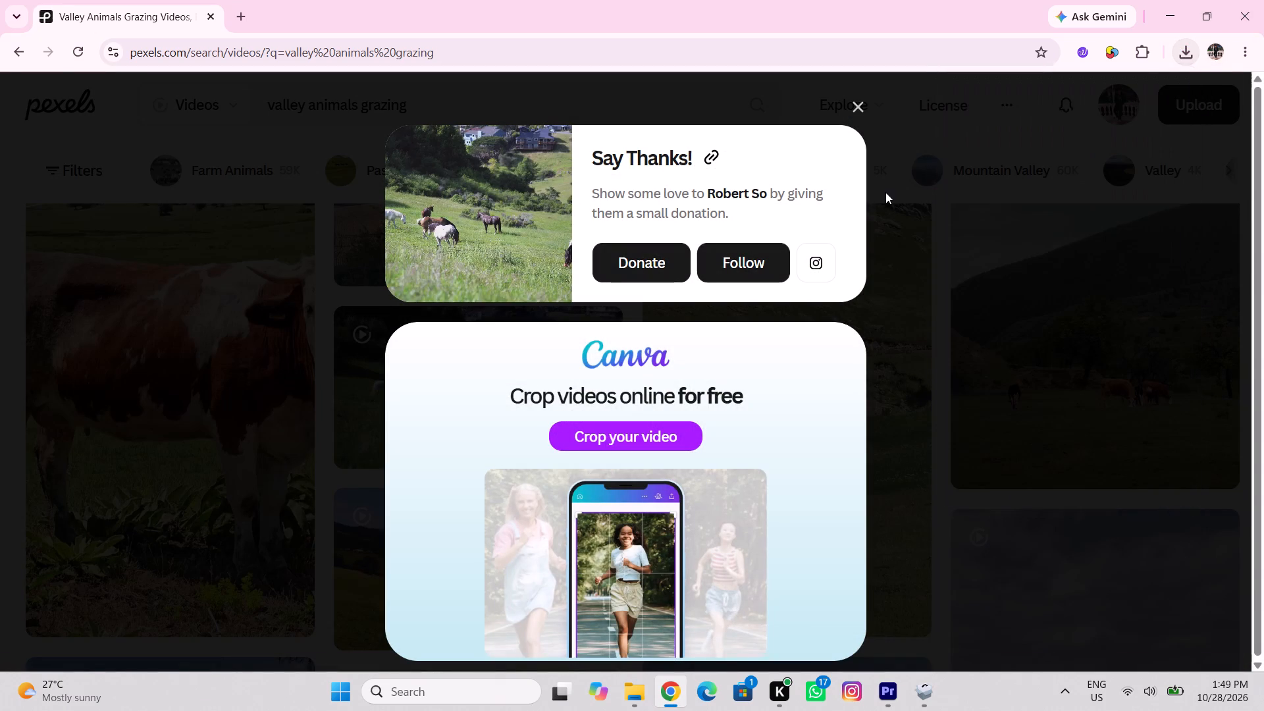
Download the video of cows grazing on a green hillside beside a lake, 5197931-uhd_3840_2160_30fps.mp4.
click(549, 602)
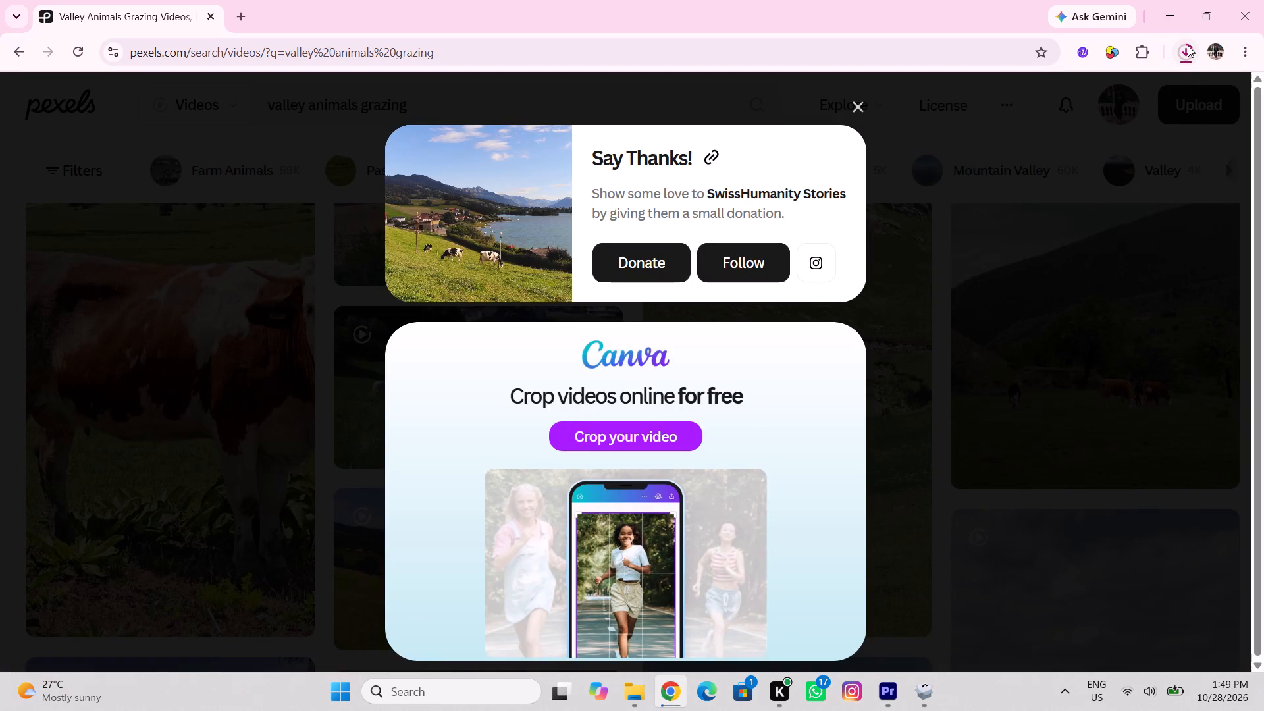
click(1188, 45)
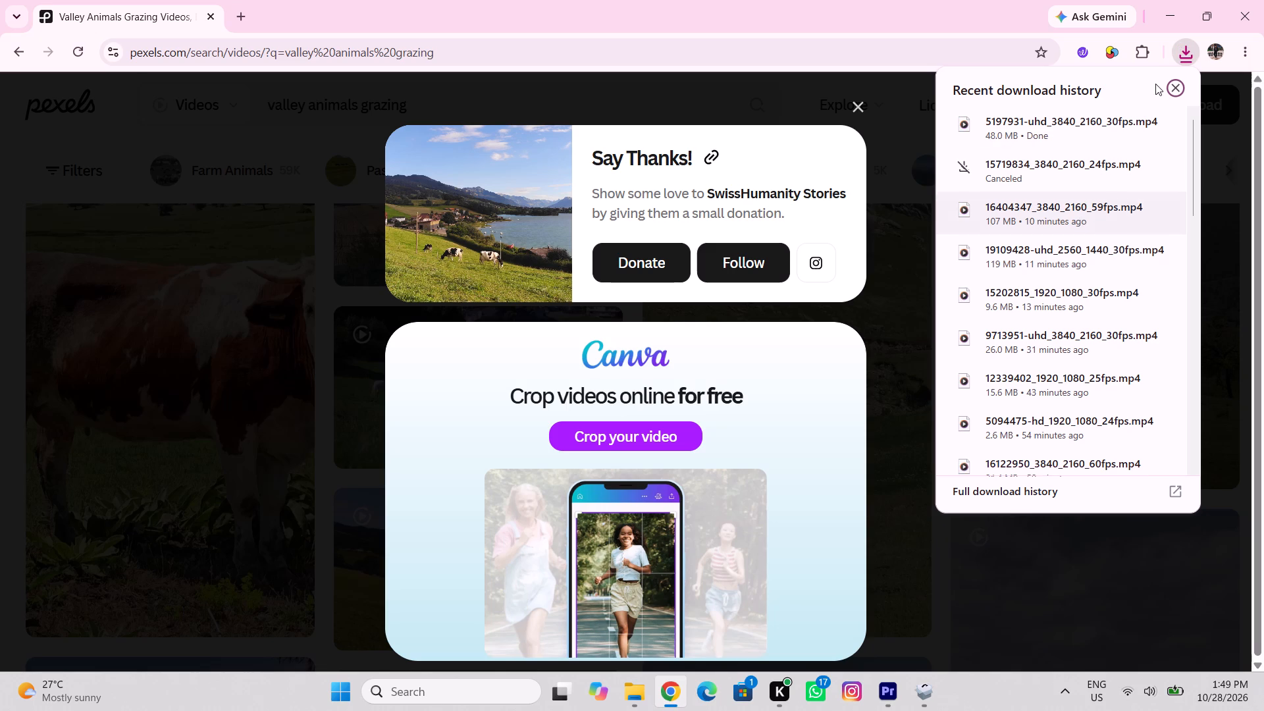
Bring the downloaded cow clip into the Premiere sequence on a new track V32, starting at the playhead at 00:00:05:22.
drag(1090, 136, 899, 685)
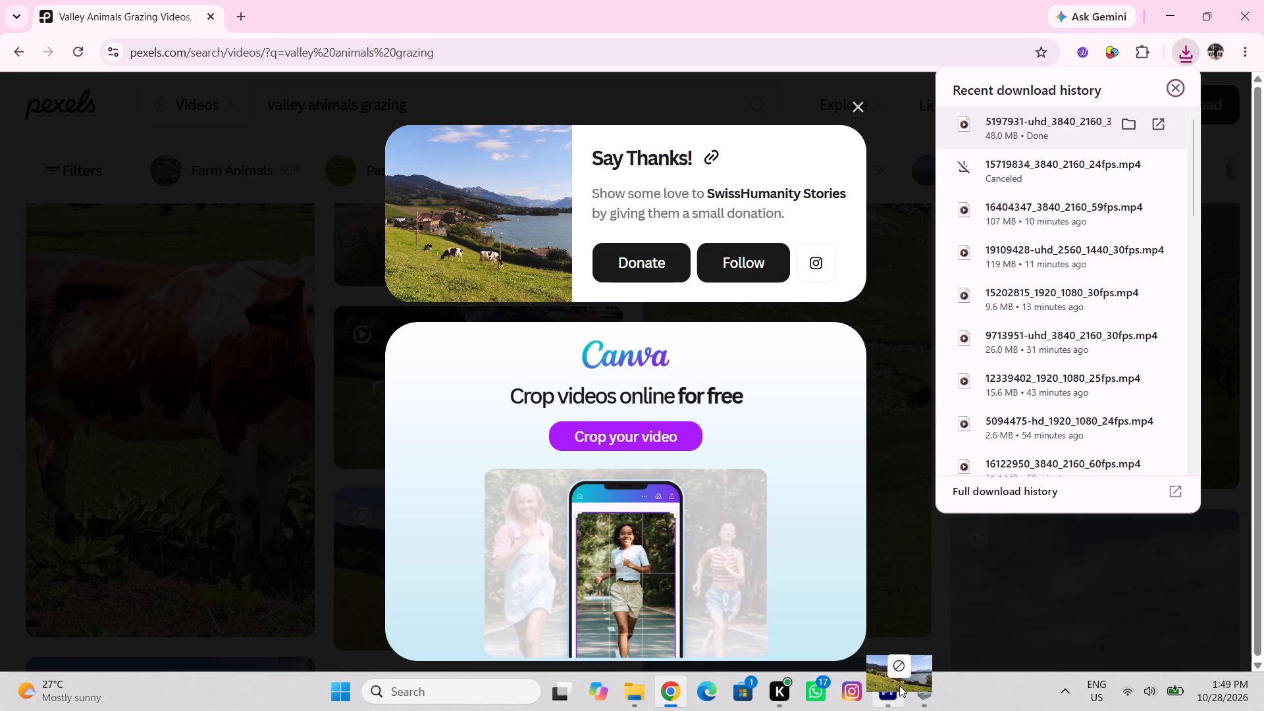
drag(899, 685, 887, 542)
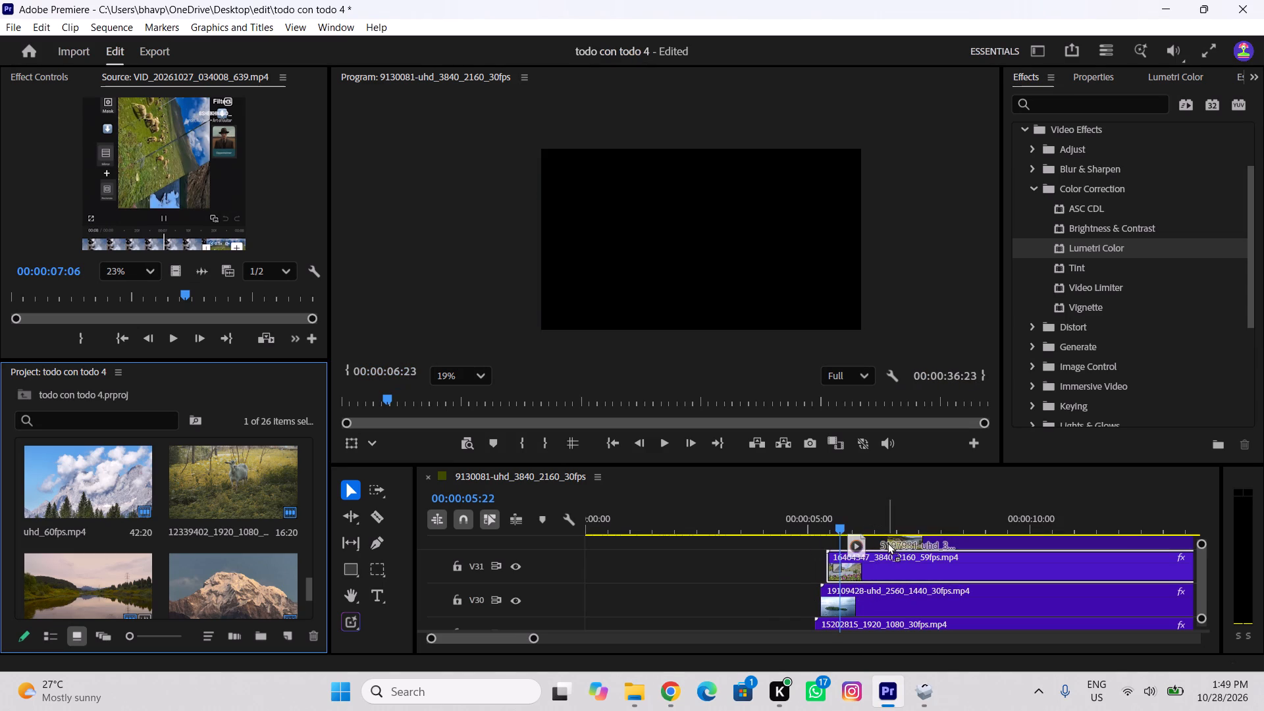
drag(887, 542, 837, 541)
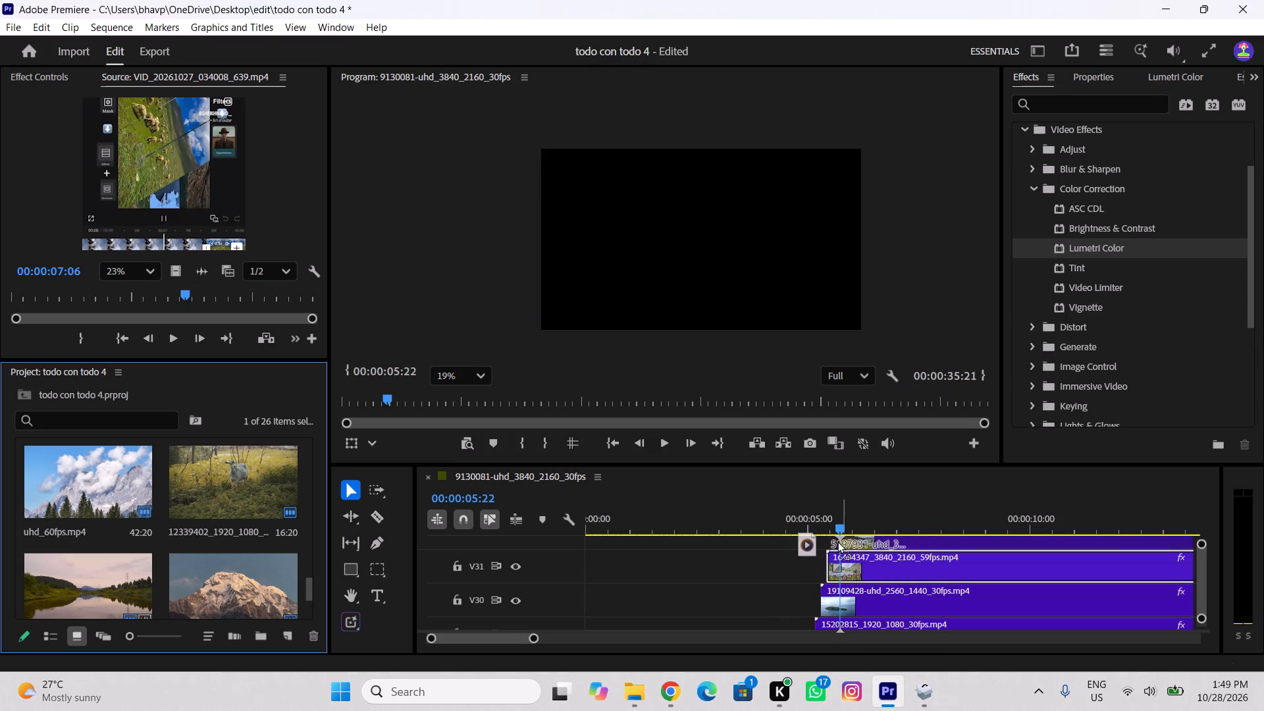
drag(837, 541, 848, 542)
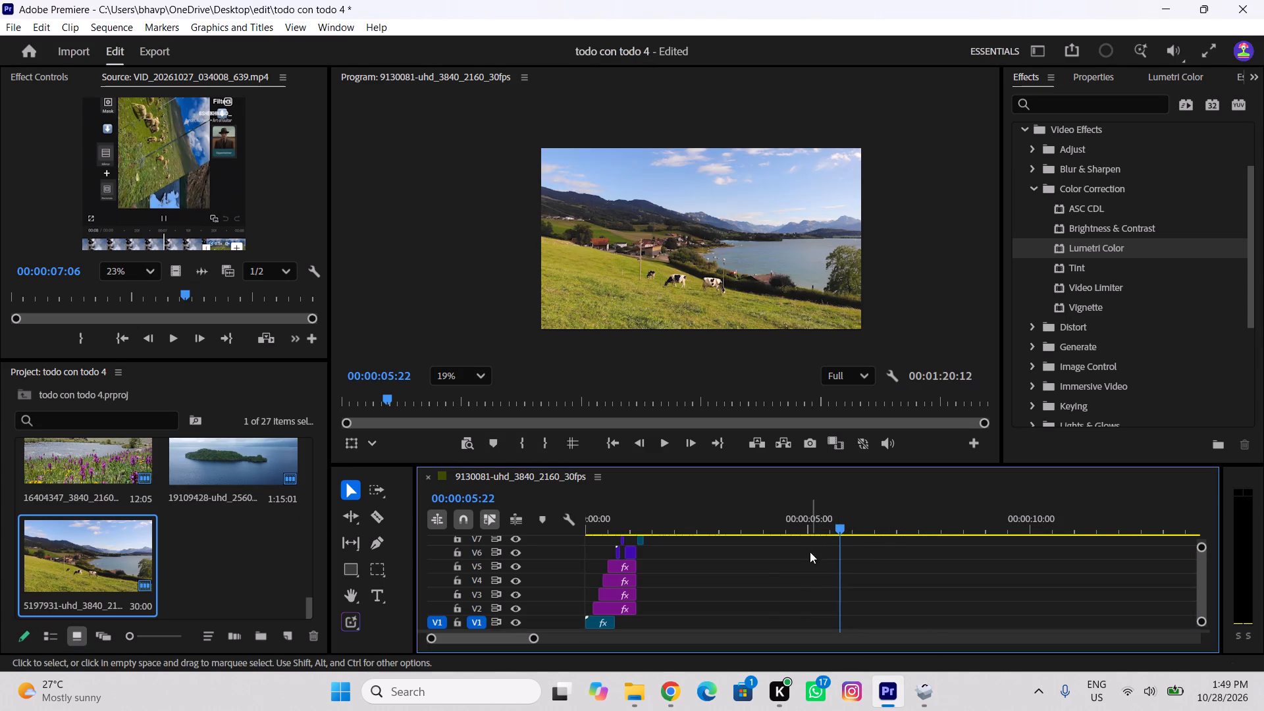
Add two empty video tracks, V33 and V34, above the cow clip's track V32.
ctrl+scroll(814, 576, up, 20)
ctrl+scroll(814, 576, up, 10)
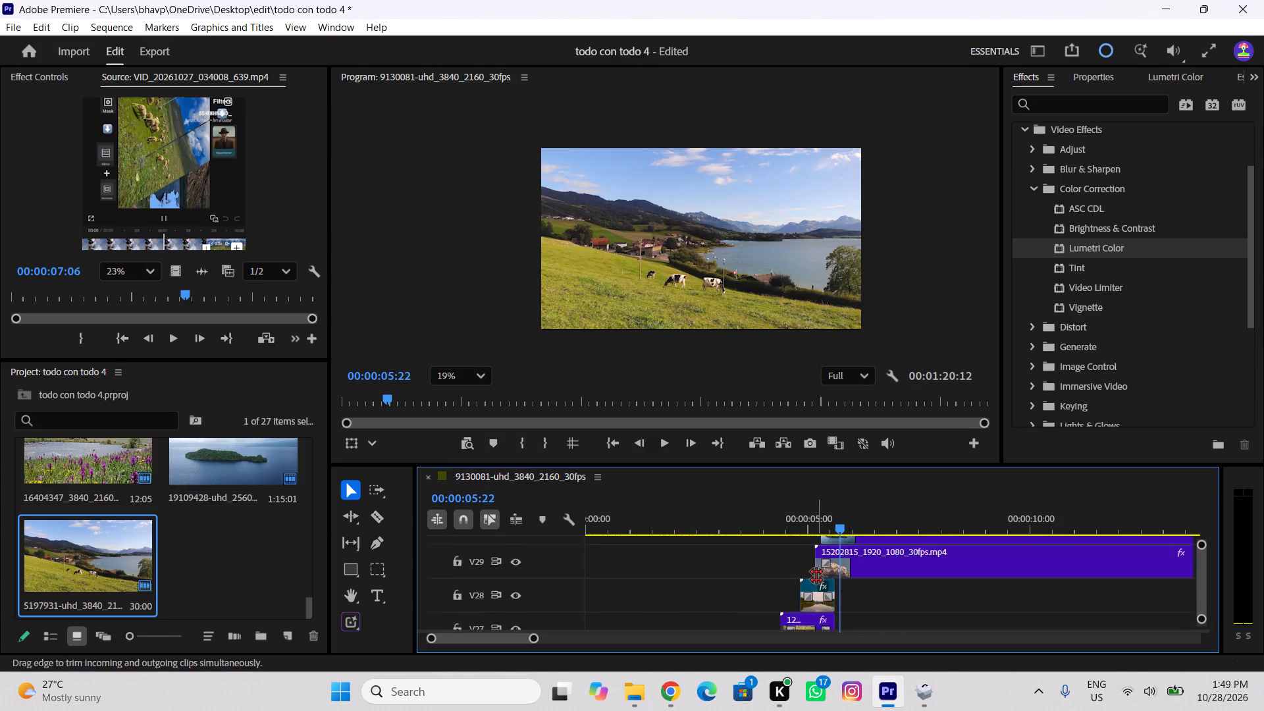
ctrl+scroll(816, 575, up, 7)
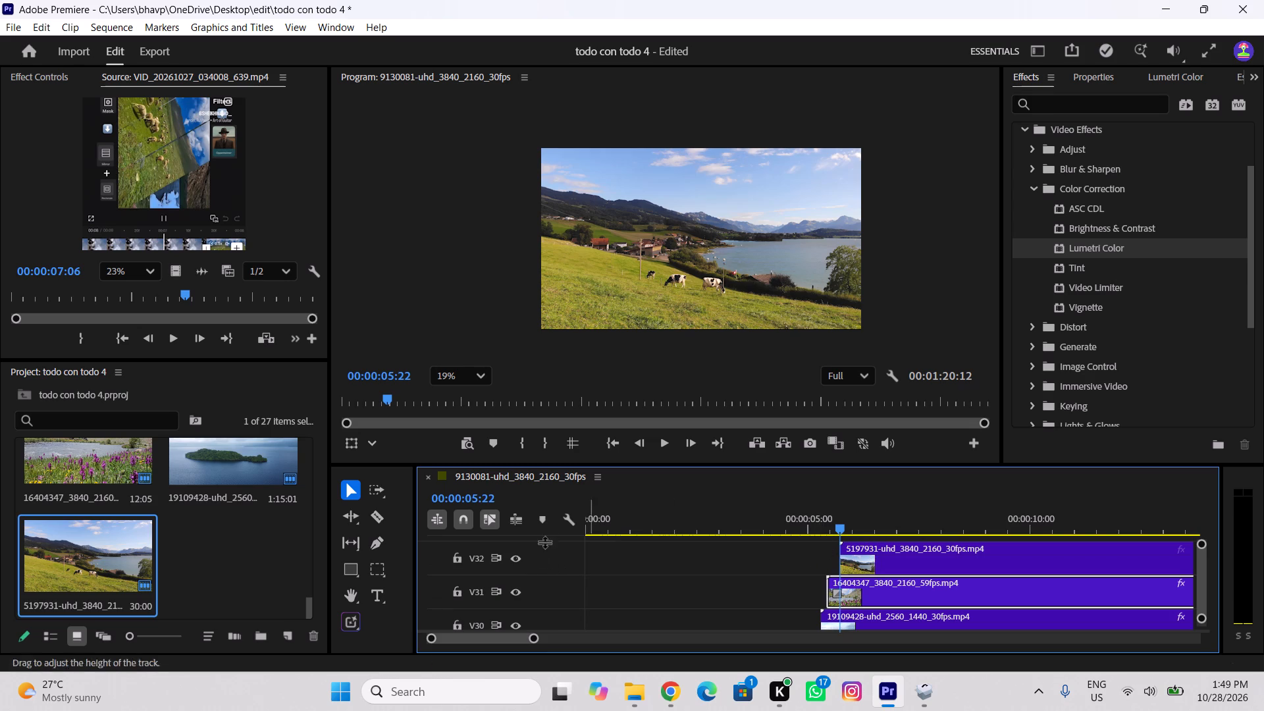
scroll(550, 558, up, 1)
right_click(550, 558)
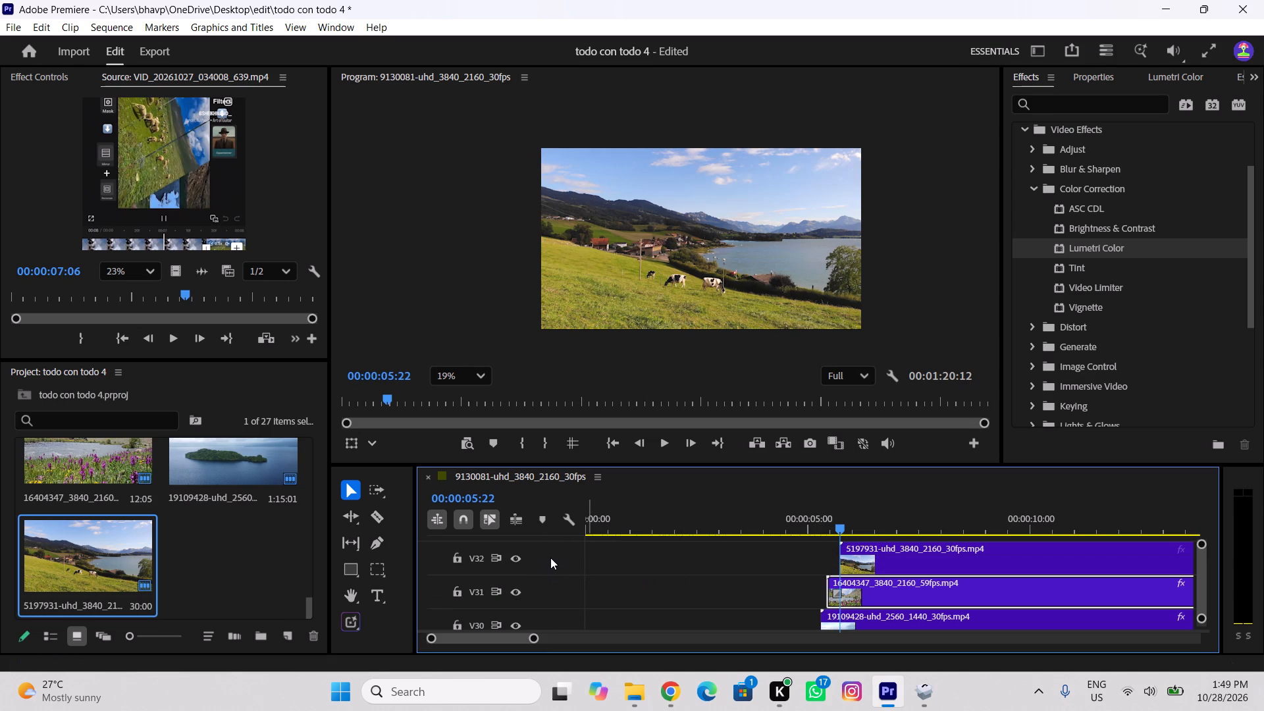
right_click(564, 545)
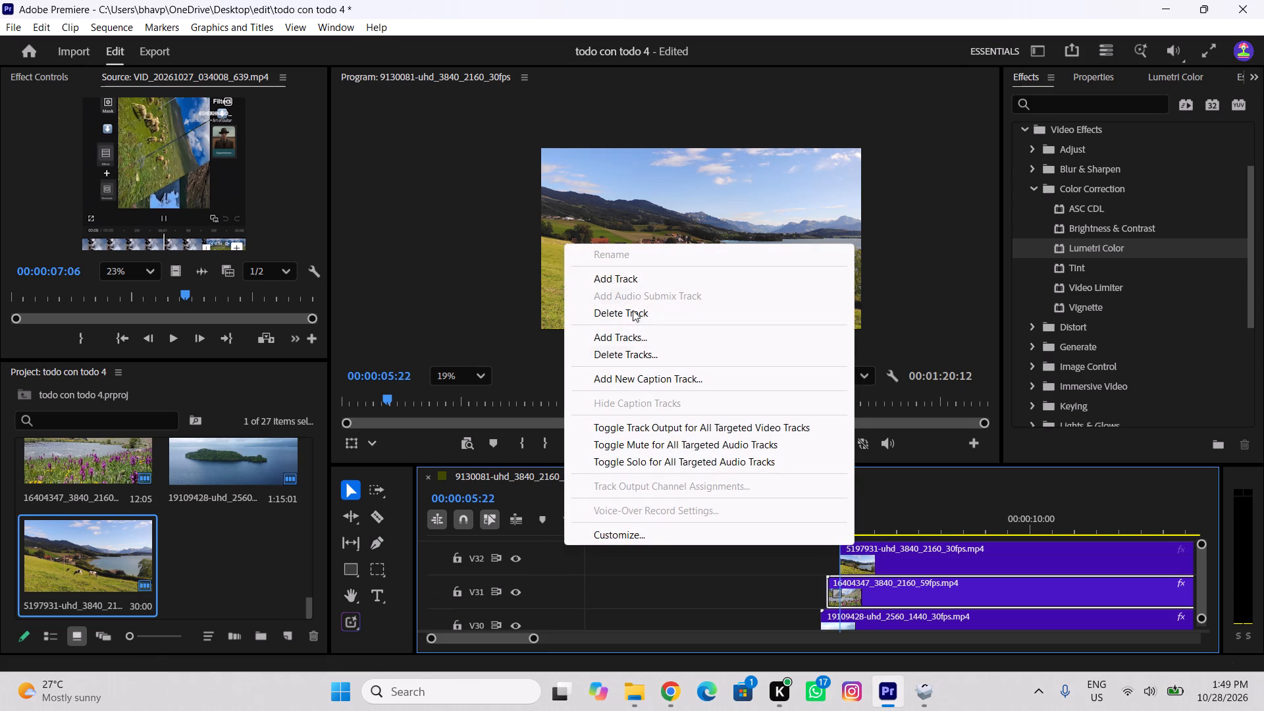
click(631, 286)
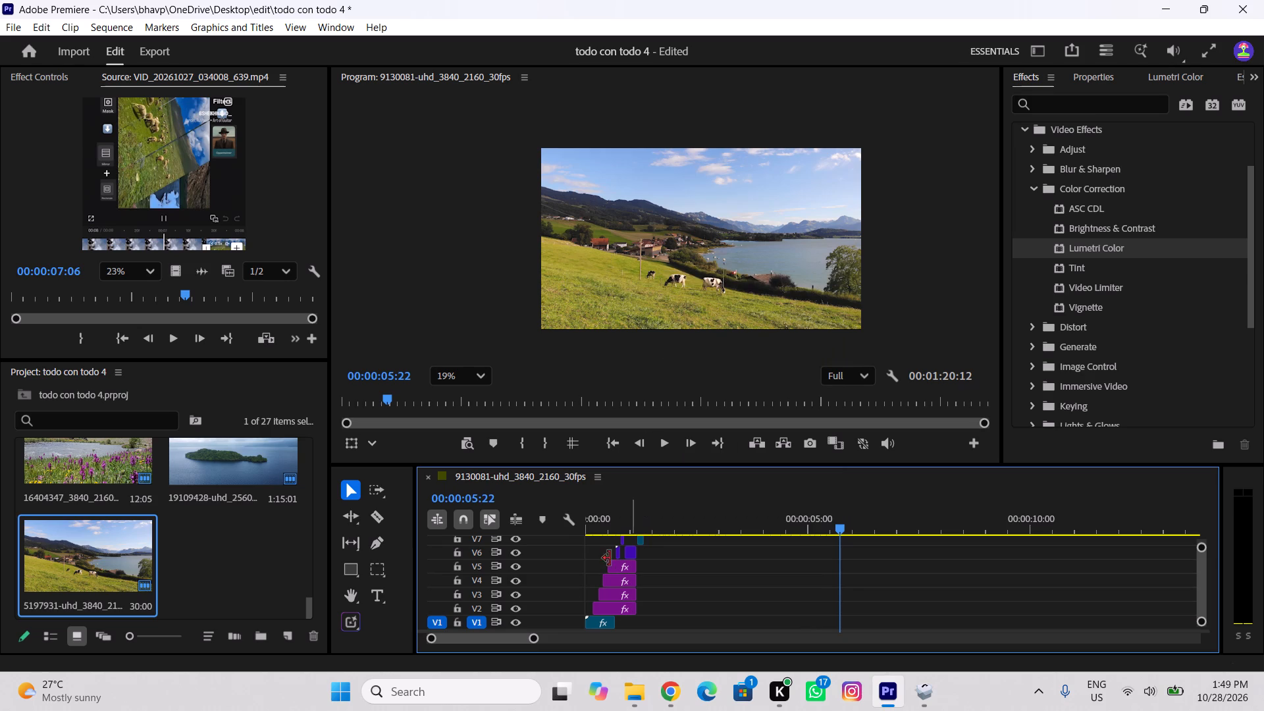
ctrl+scroll(567, 598, up, 7)
ctrl+scroll(567, 598, up, 15)
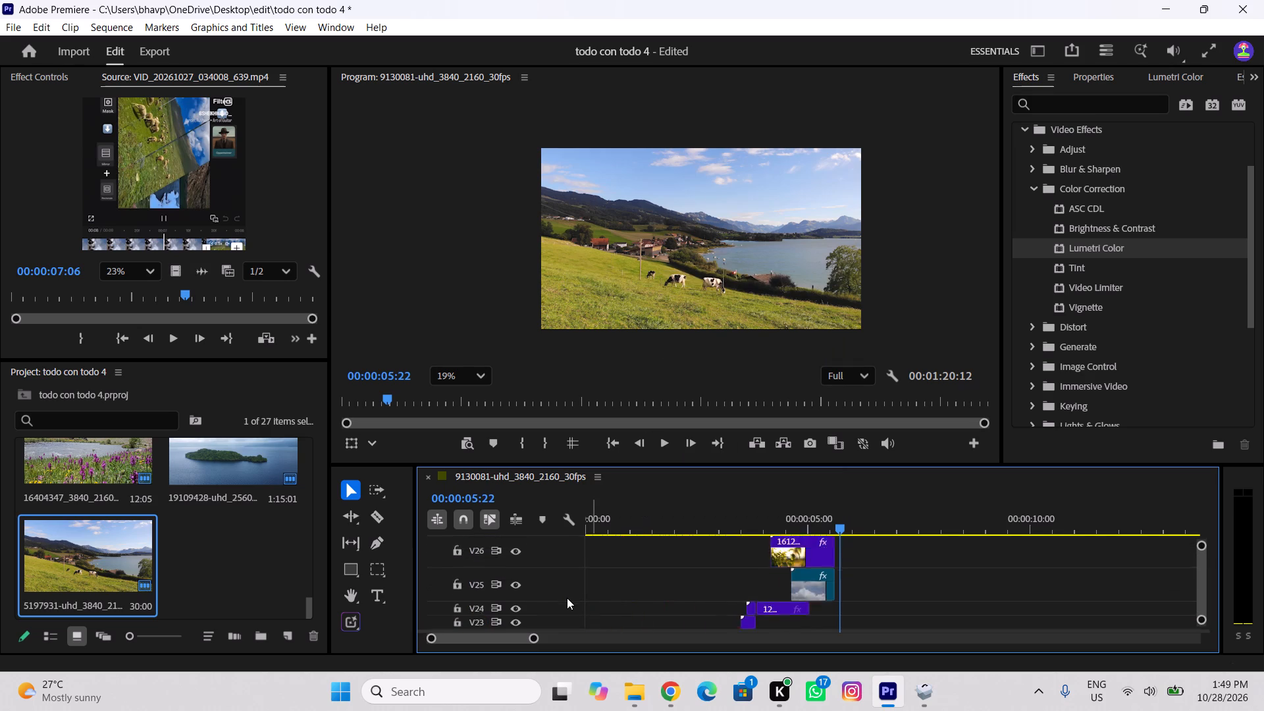
ctrl+scroll(567, 598, up, 20)
ctrl+scroll(567, 598, up, 5)
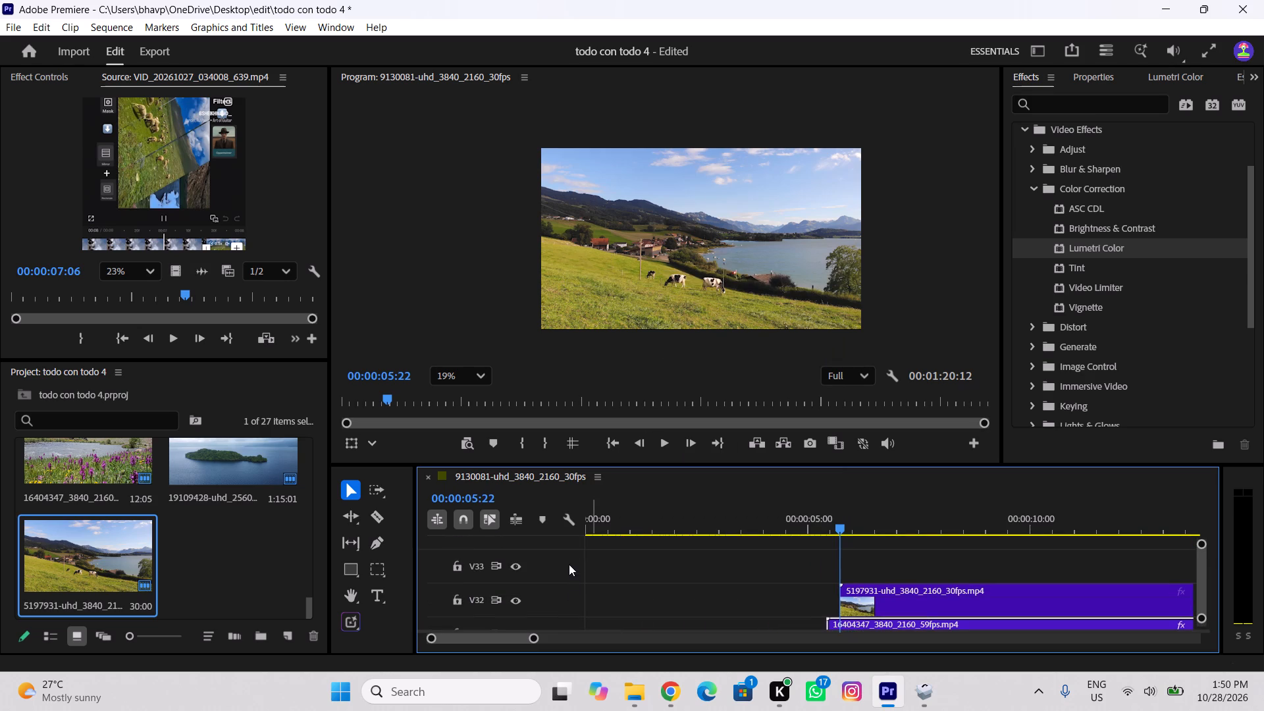
right_click(569, 564)
click(675, 300)
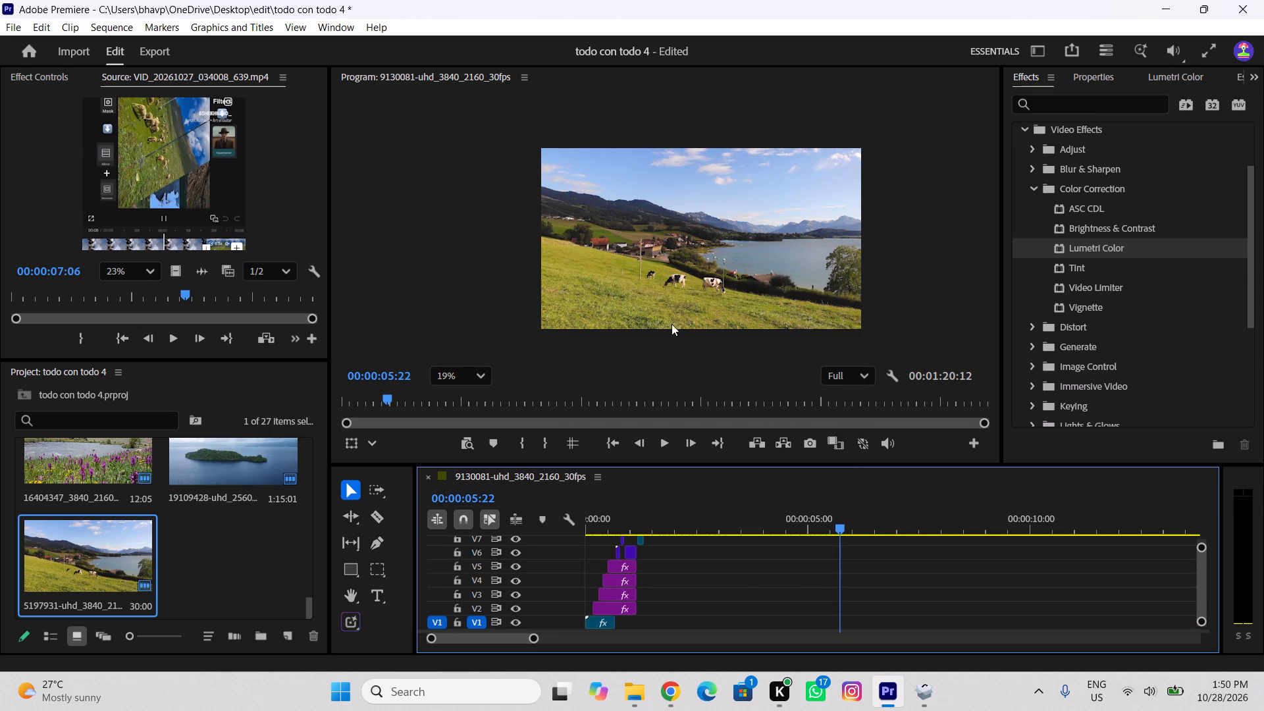
Add 10 more video tracks after Video 34 in the sequence.
ctrl+scroll(553, 554, up, 20)
ctrl+scroll(553, 554, up, 6)
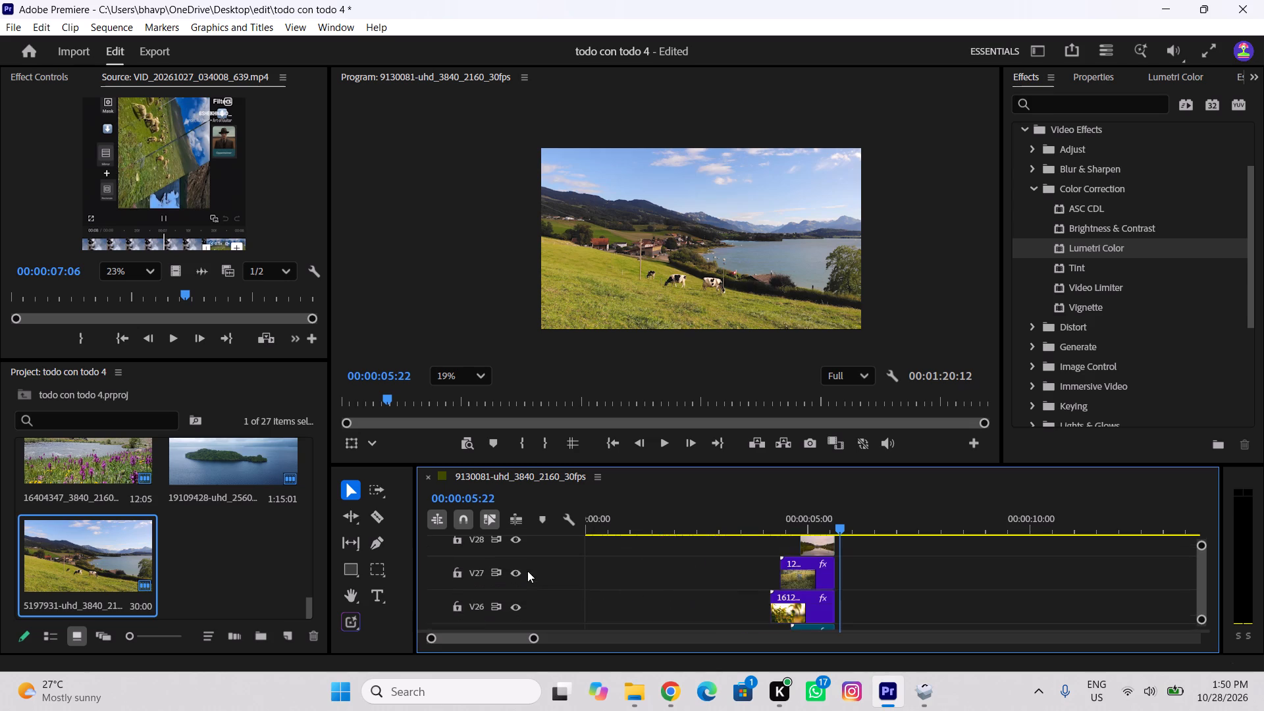
ctrl+scroll(527, 571, up, 20)
ctrl+scroll(527, 571, up, 6)
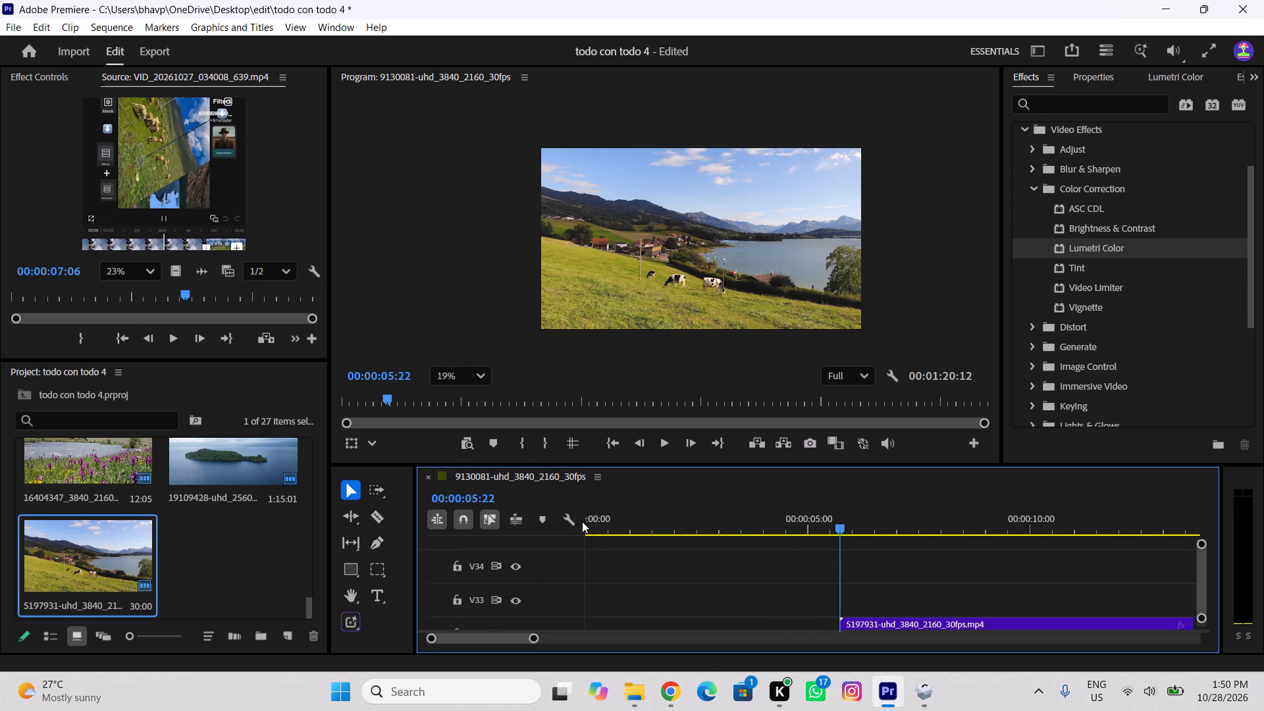
right_click(564, 540)
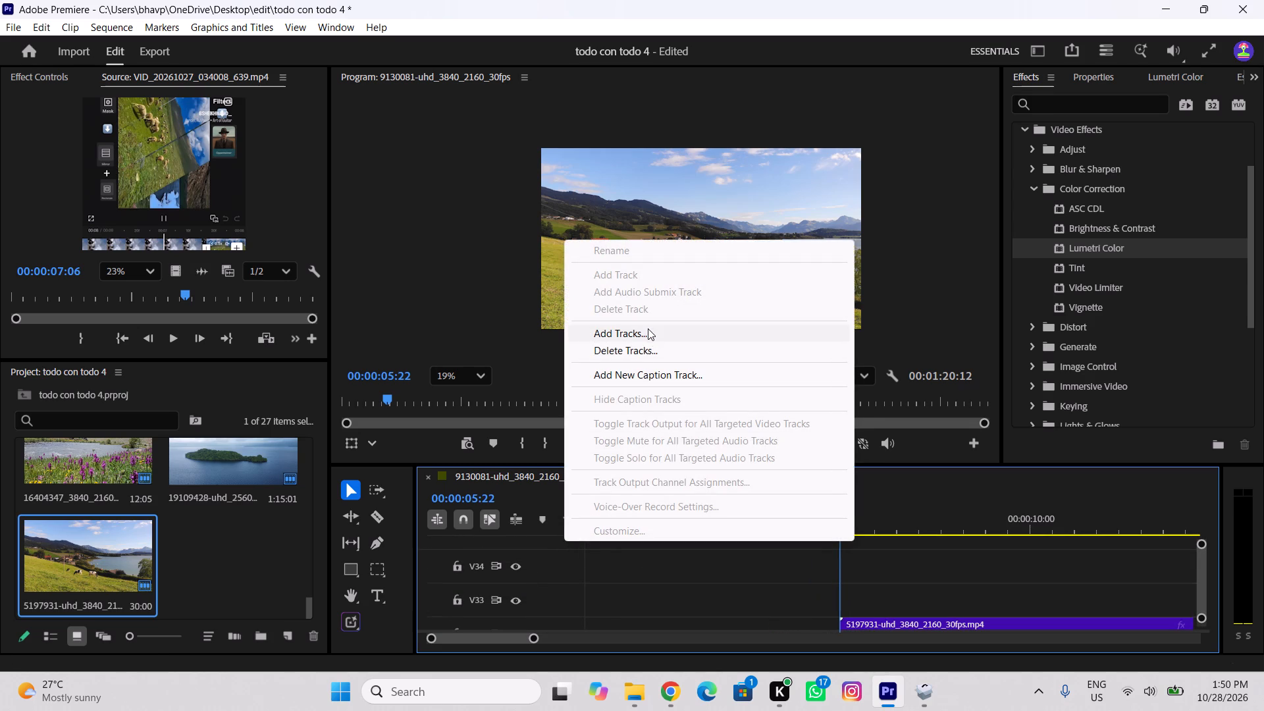
click(648, 329)
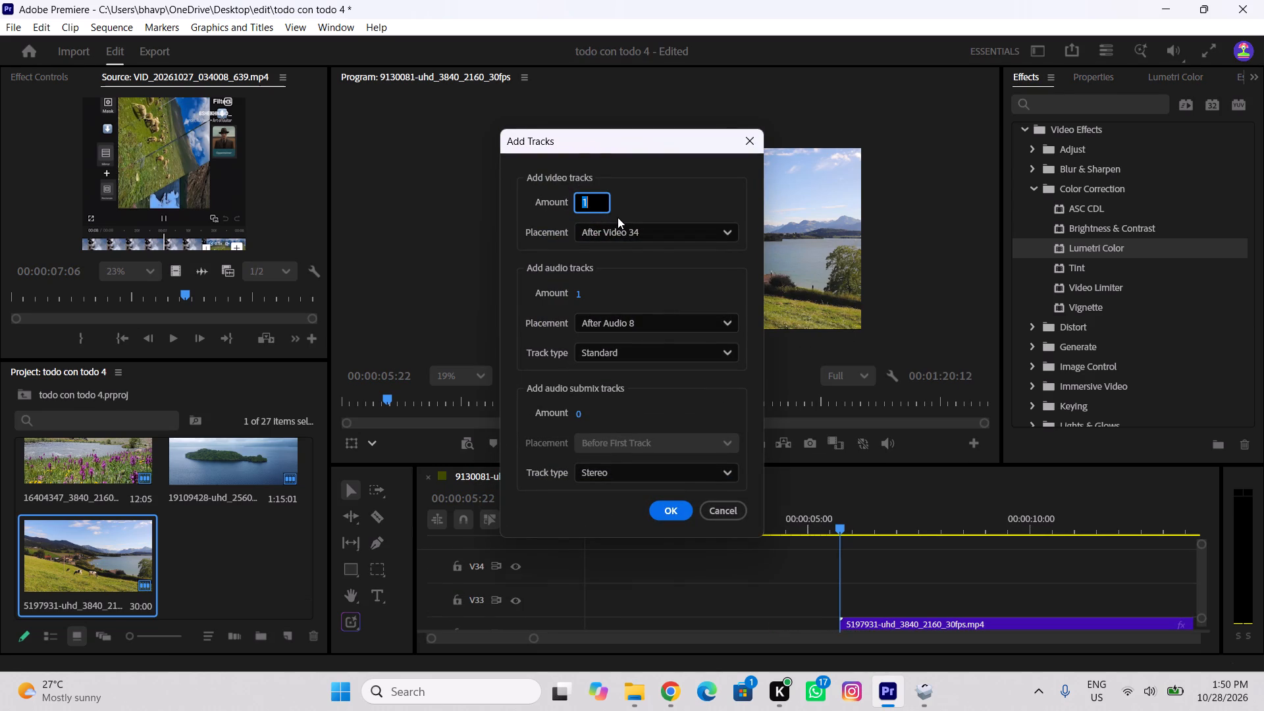
text(10)
key(Return)
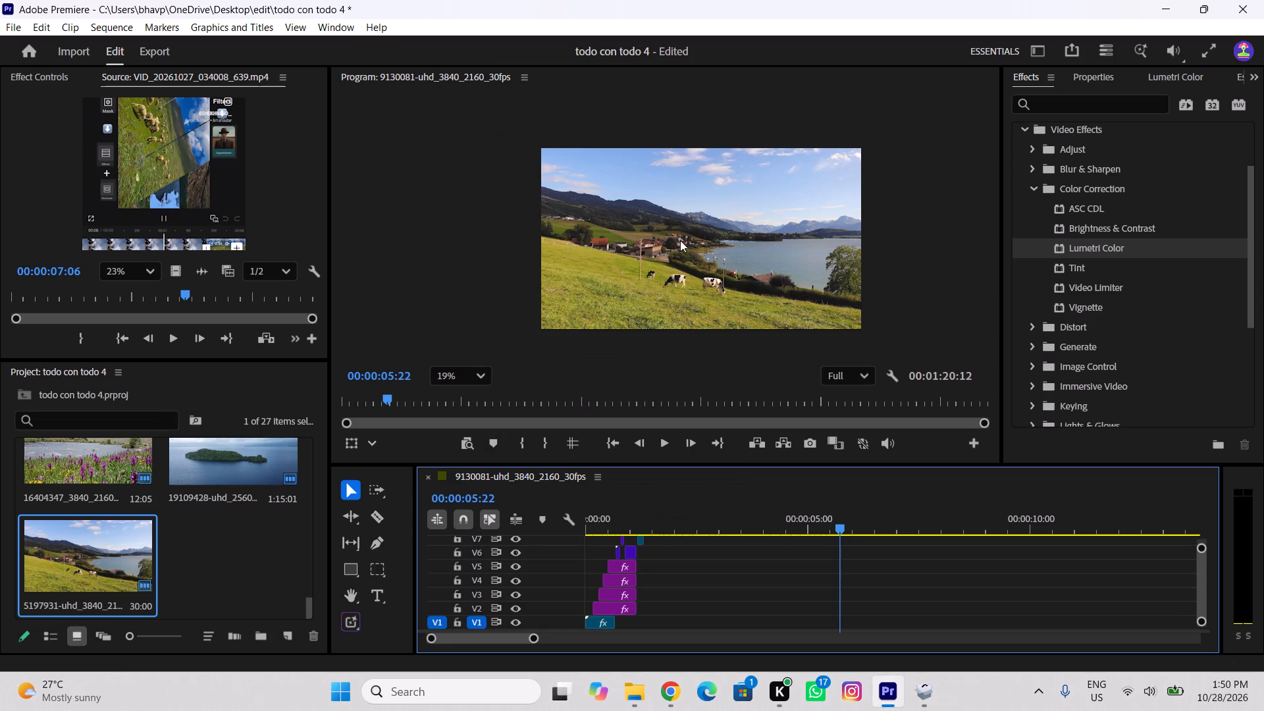
Duplicate the cow clip 5197931-uhd_3840_2160_30fps.mp4 from V32 onto V33, V34 and V35, each copy starting at 00:00:05:22.
click(1199, 543)
drag(1200, 551, 1201, 506)
drag(1202, 543, 1203, 519)
drag(1203, 519, 1204, 510)
drag(870, 463, 897, 355)
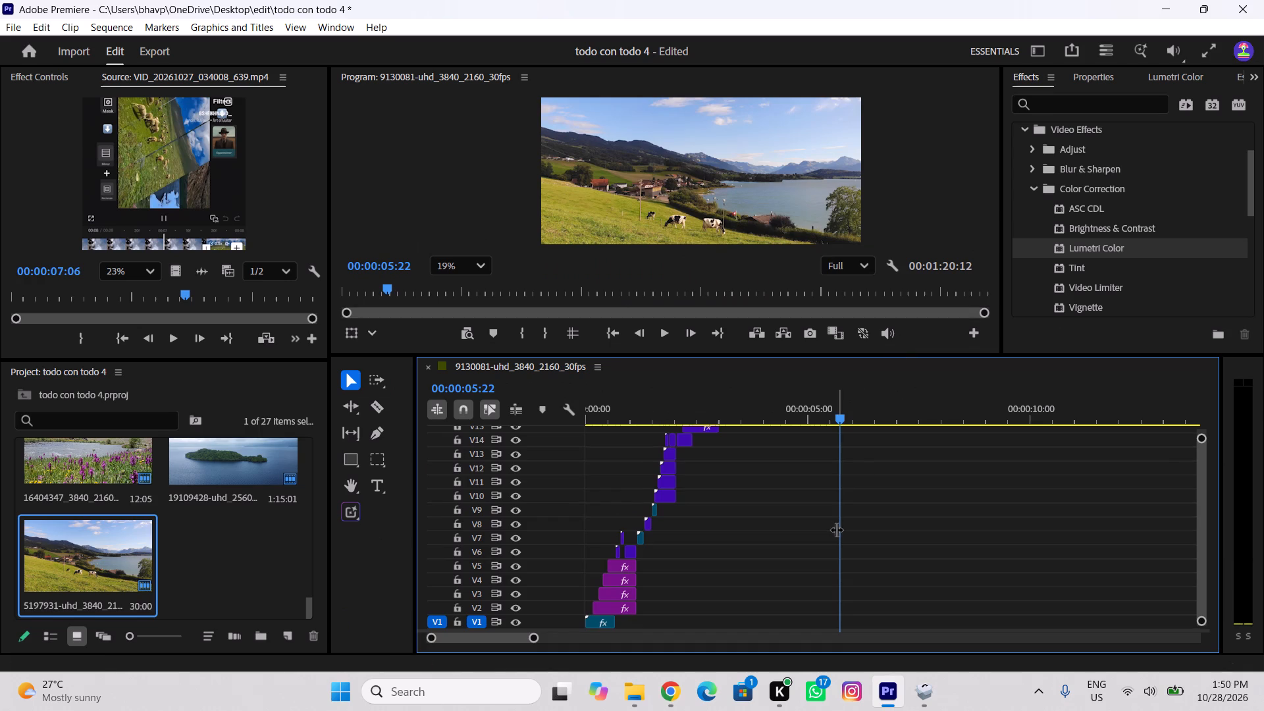
ctrl+scroll(835, 529, up, 20)
ctrl+scroll(835, 529, up, 6)
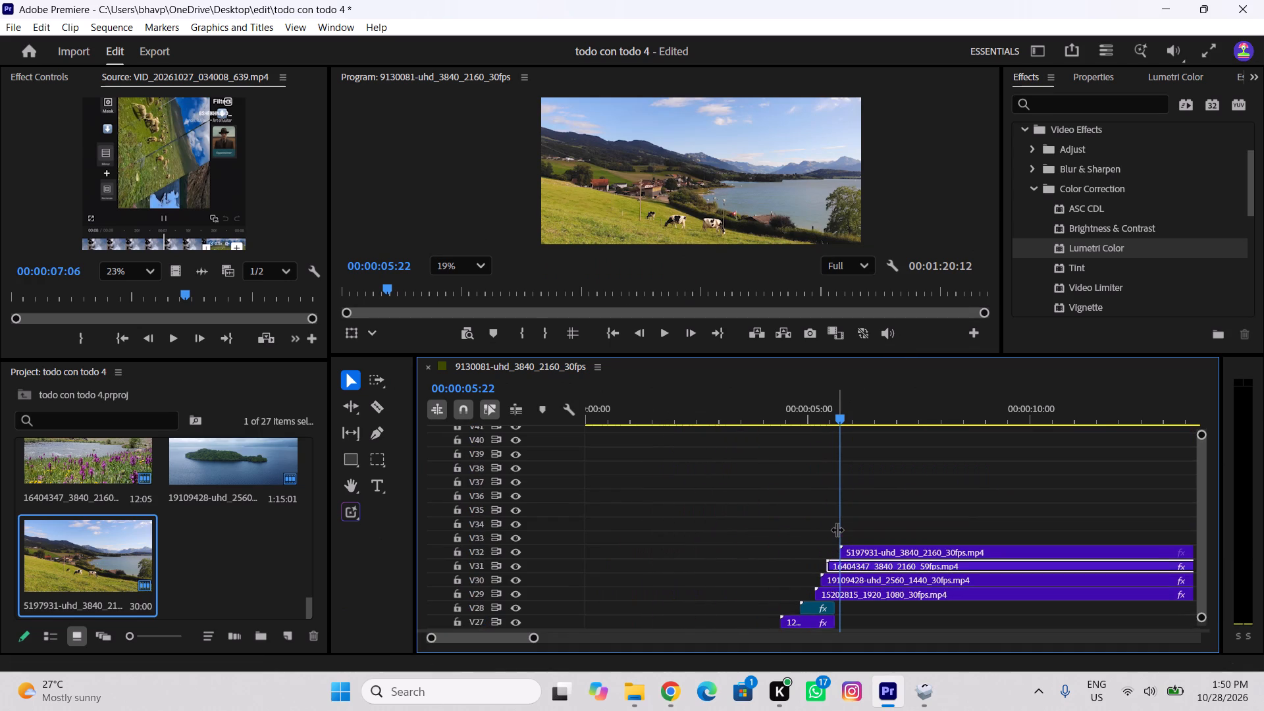
ctrl+scroll(837, 529, down, 2)
drag(838, 419, 835, 421)
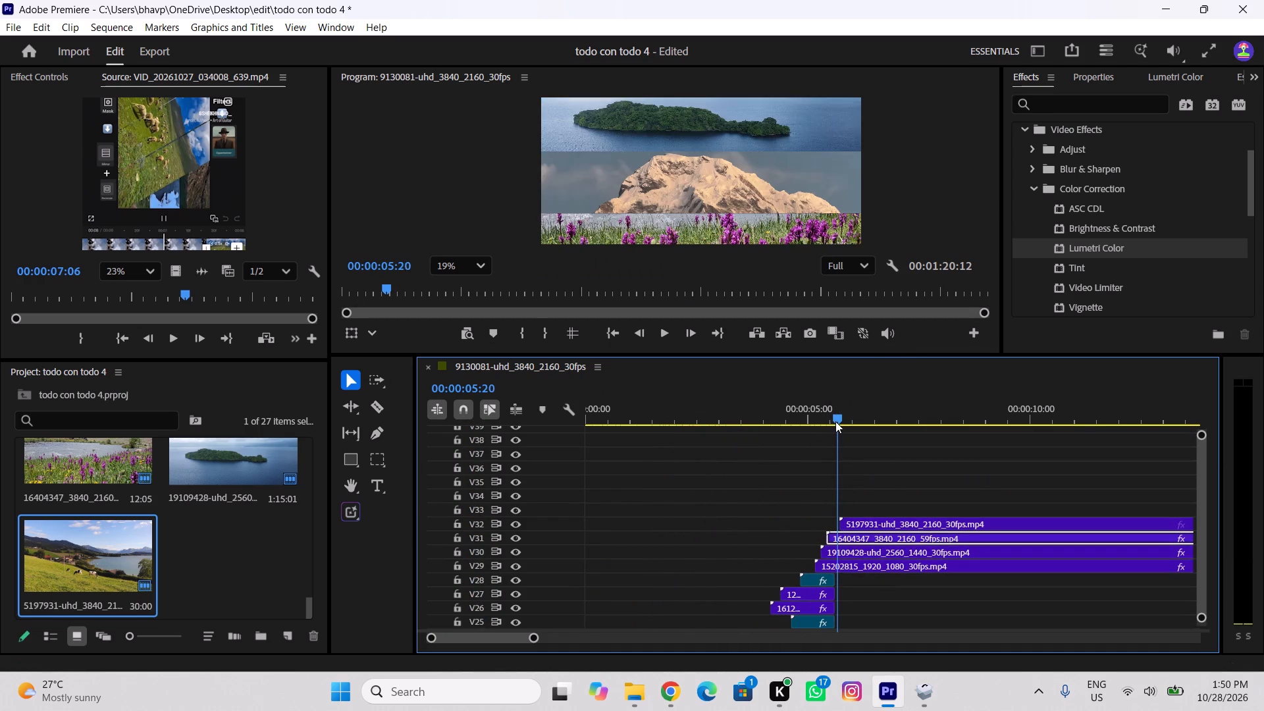
drag(835, 421, 838, 448)
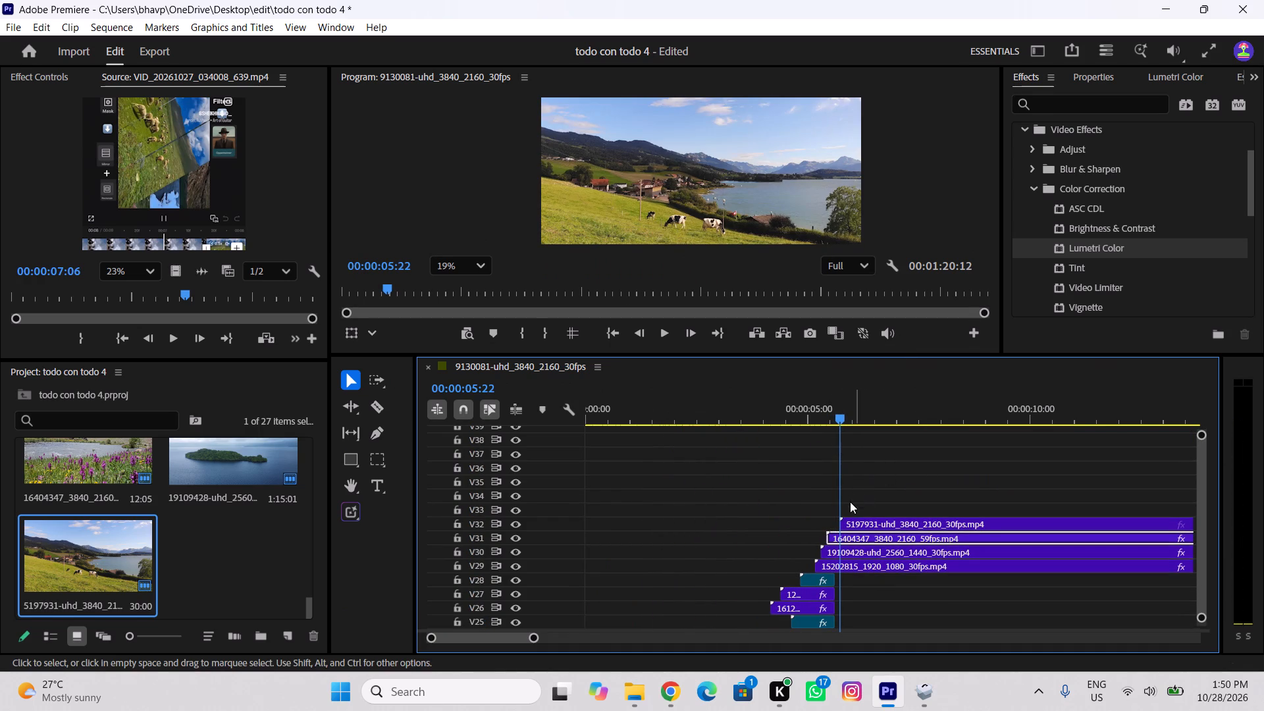
click(902, 521)
alt+drag(902, 521, 902, 506)
alt+click(905, 512)
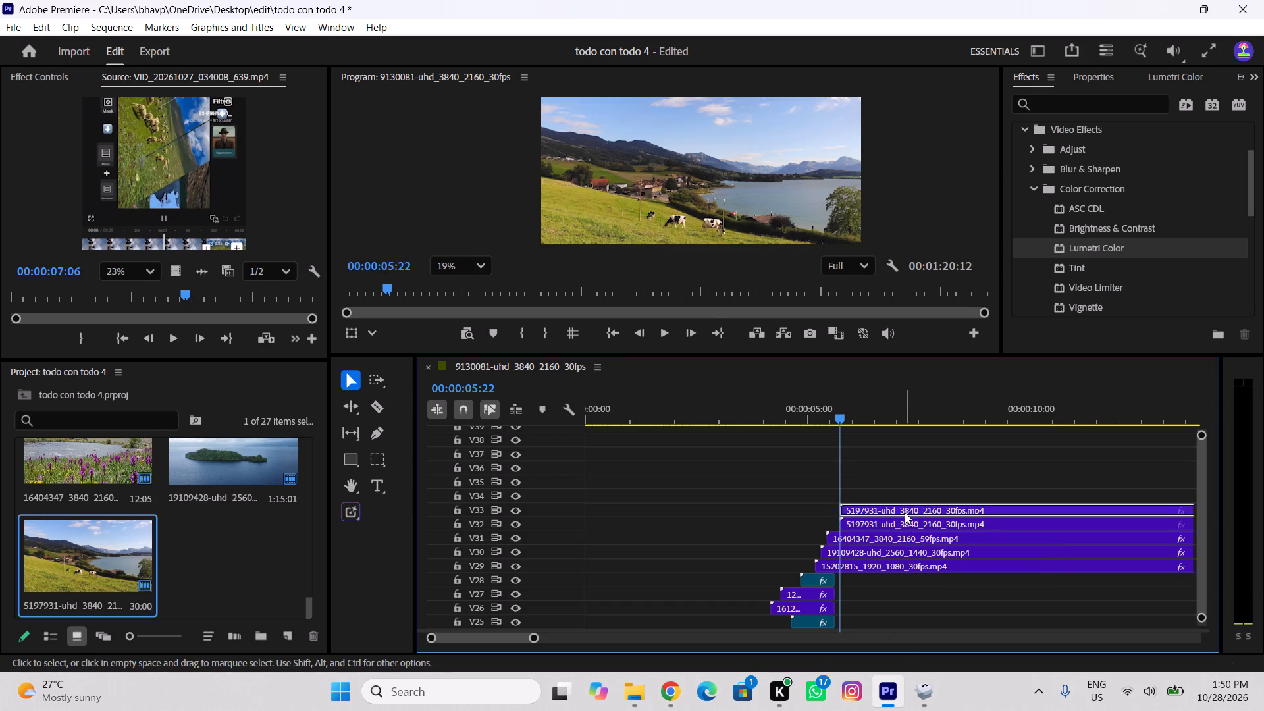
alt+drag(905, 512, 905, 497)
alt+drag(907, 511, 907, 500)
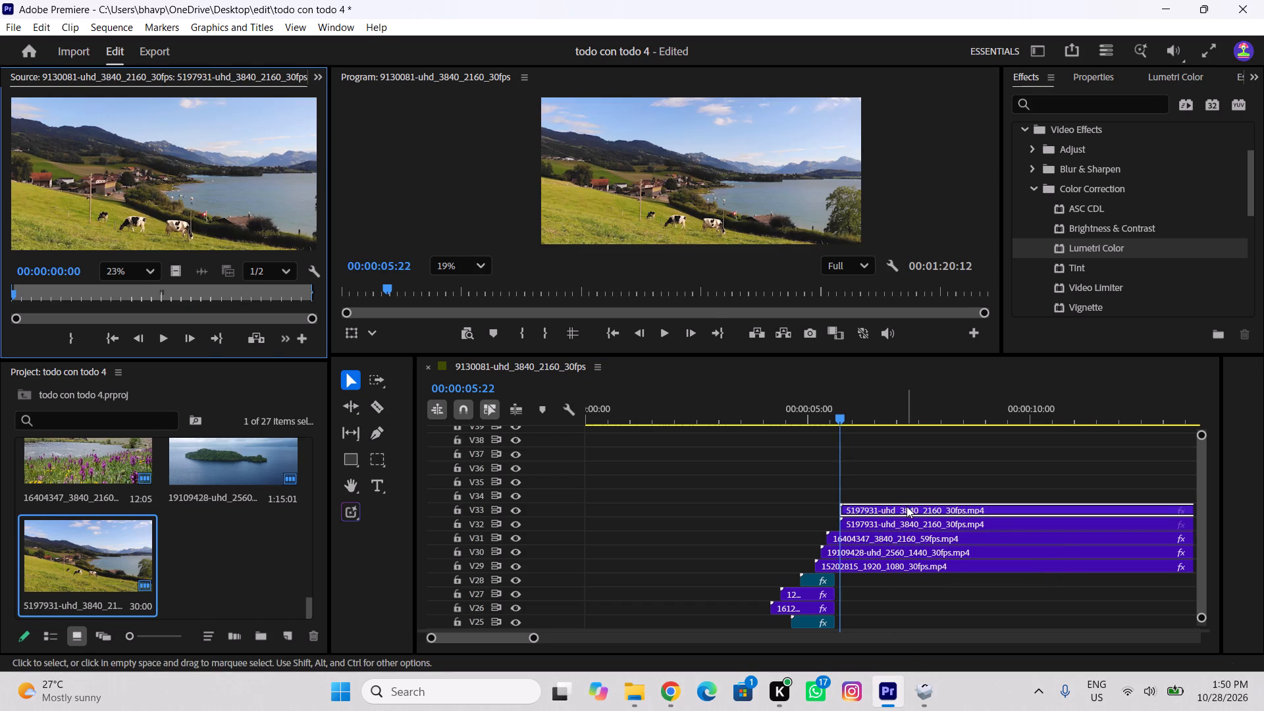
drag(907, 506, 907, 498)
click(909, 495)
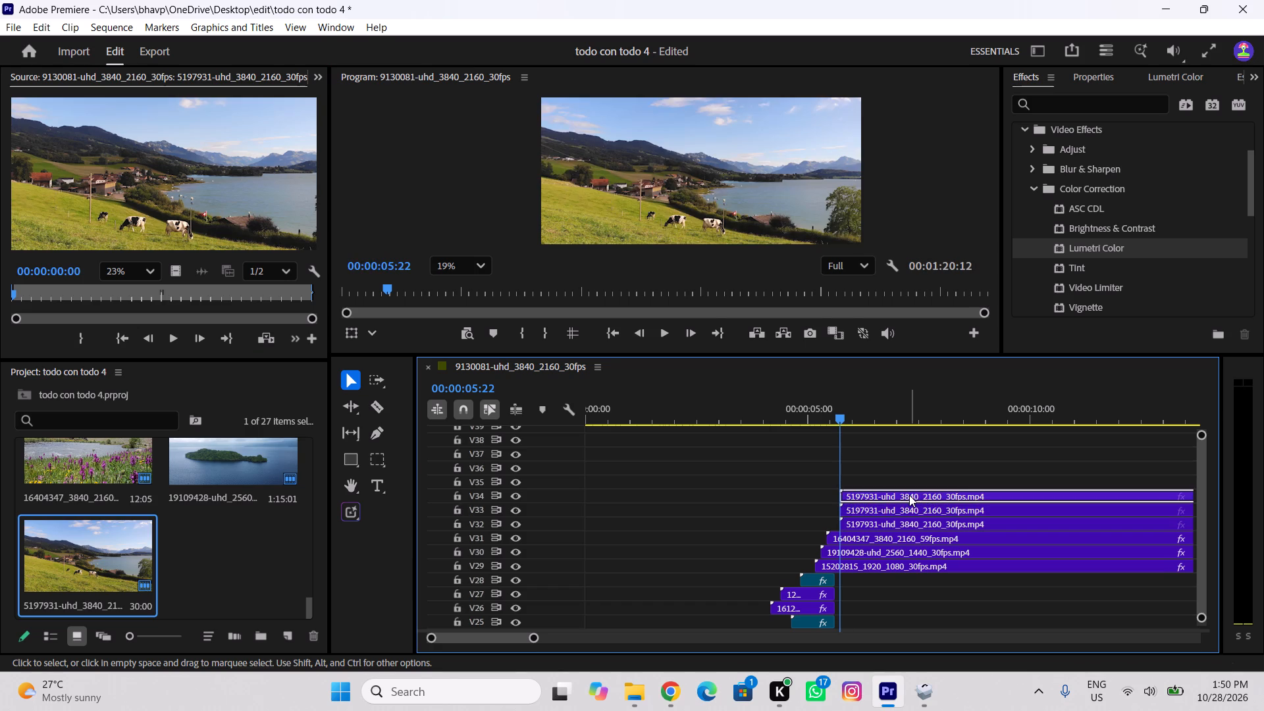
alt+drag(909, 495, 910, 485)
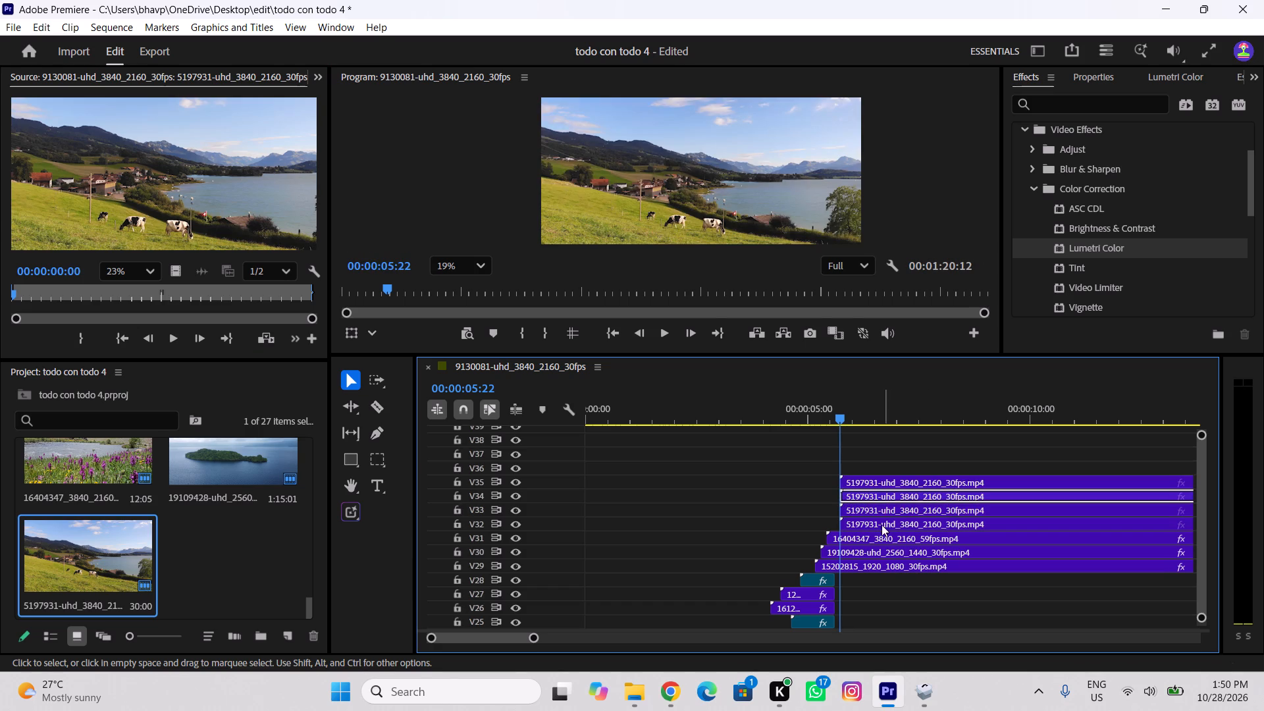
Reopen the reference video VID_20261027_034008_639.mp4 and step it forward to 00:00:07:13 to examine how the strips are arranged.
click(869, 519)
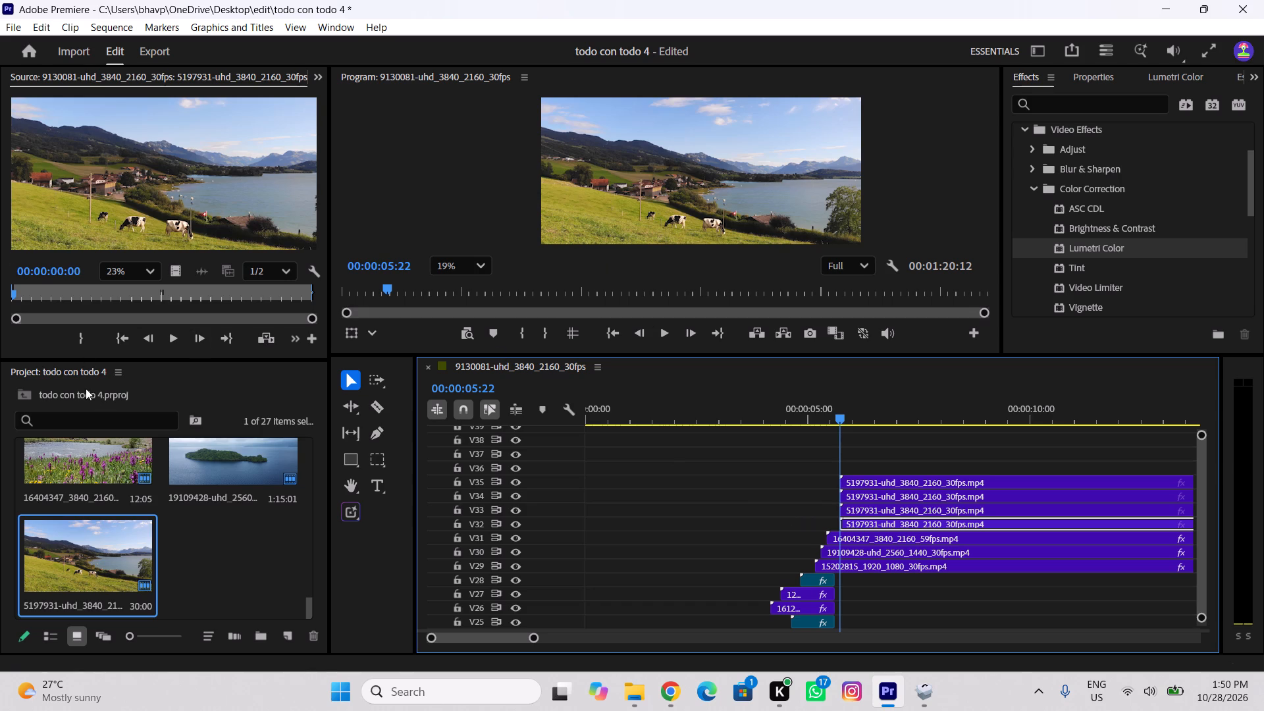
scroll(155, 533, up, 15)
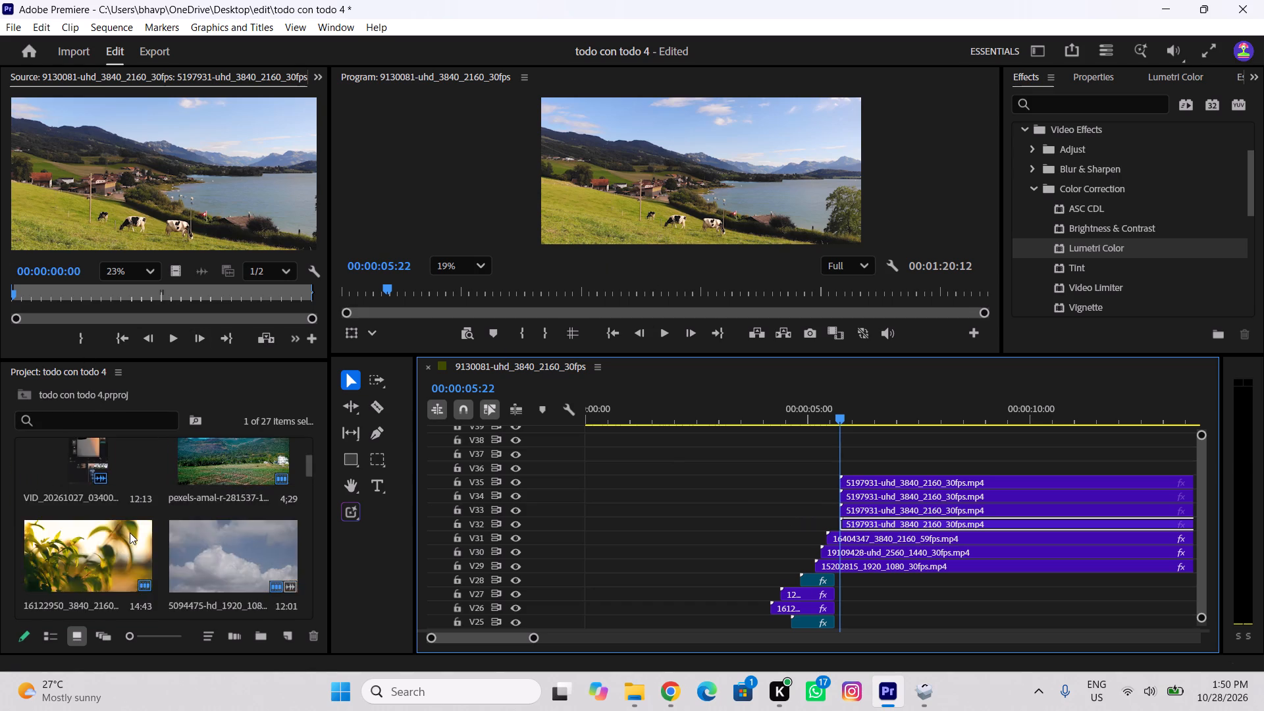
triple_click(110, 573)
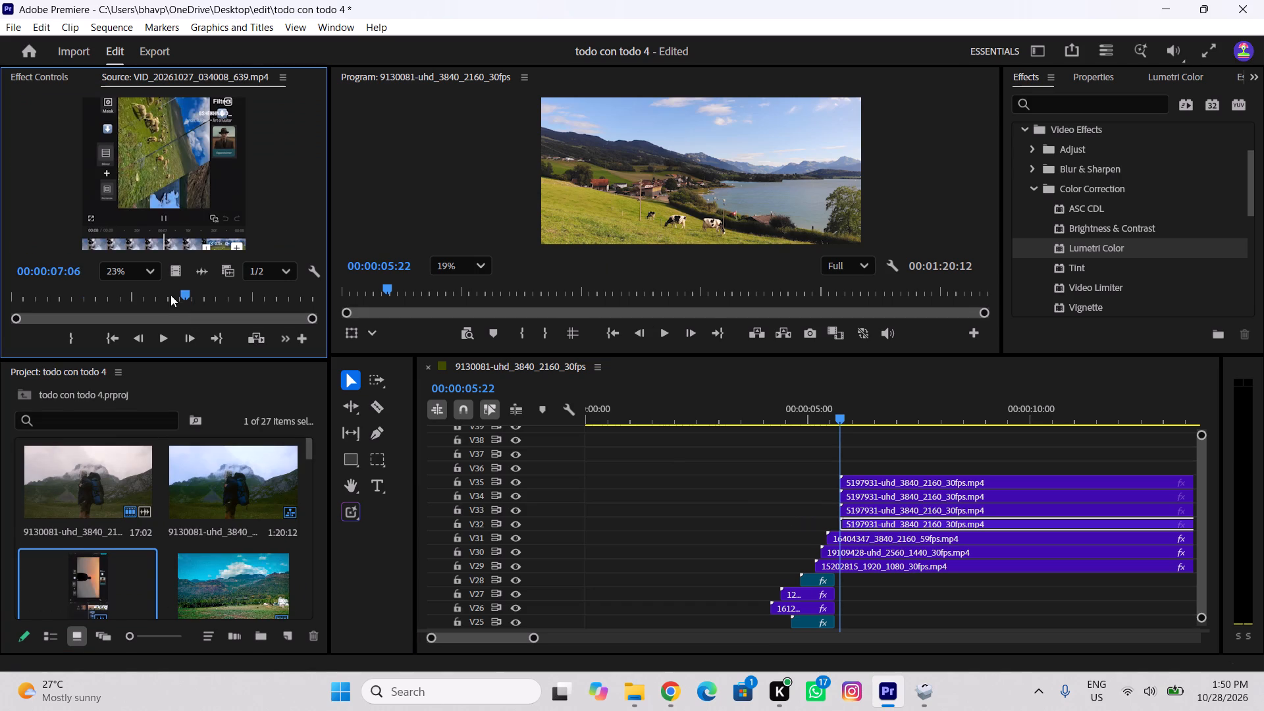
drag(181, 293, 186, 303)
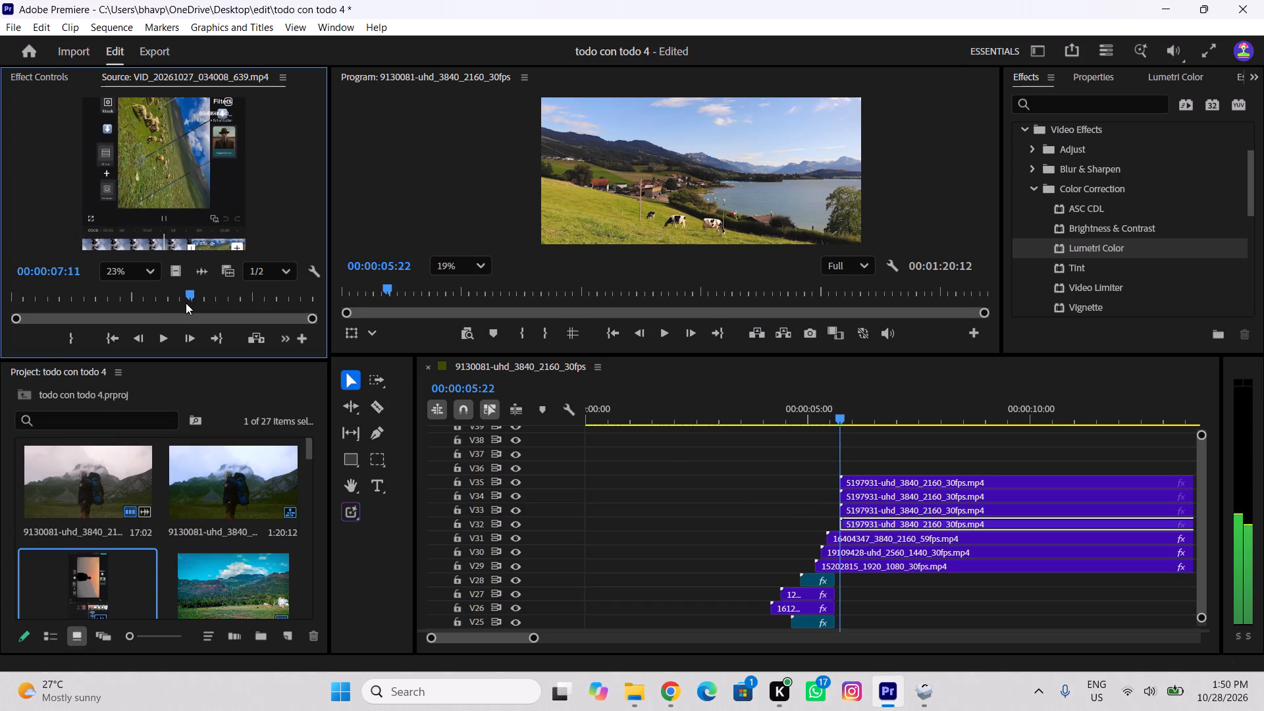
drag(186, 303, 186, 303)
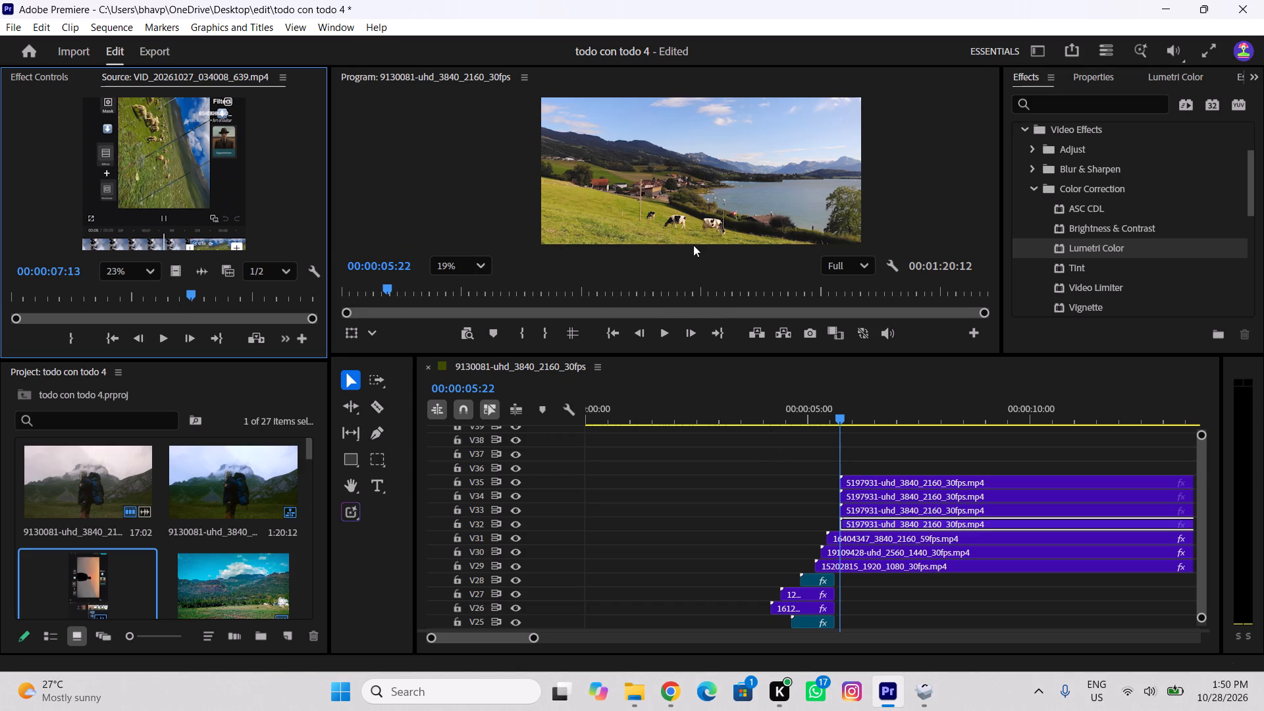
Hide tracks V33, V34 and V35 so only the V32 cow clip shows, with the whole frame in view for masking.
scroll(695, 214, down, 11)
click(467, 262)
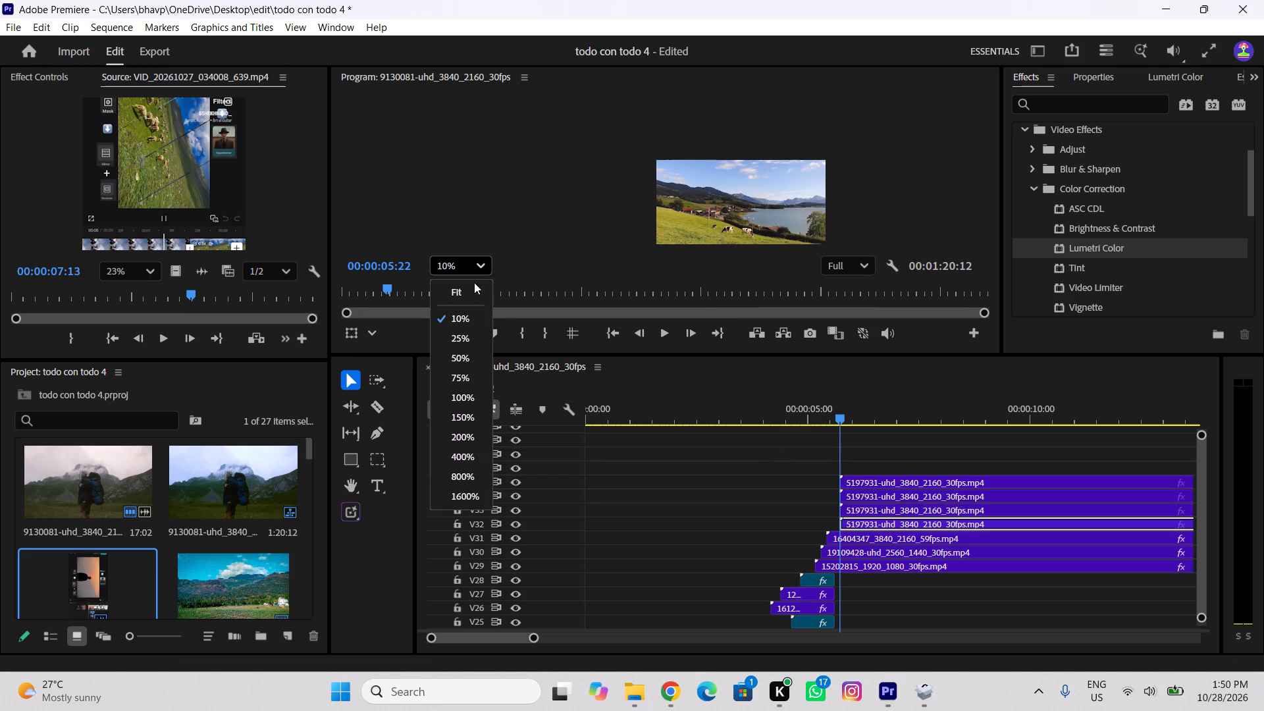
click(474, 284)
scroll(693, 206, down, 5)
scroll(721, 239, up, 1)
scroll(724, 240, down, 11)
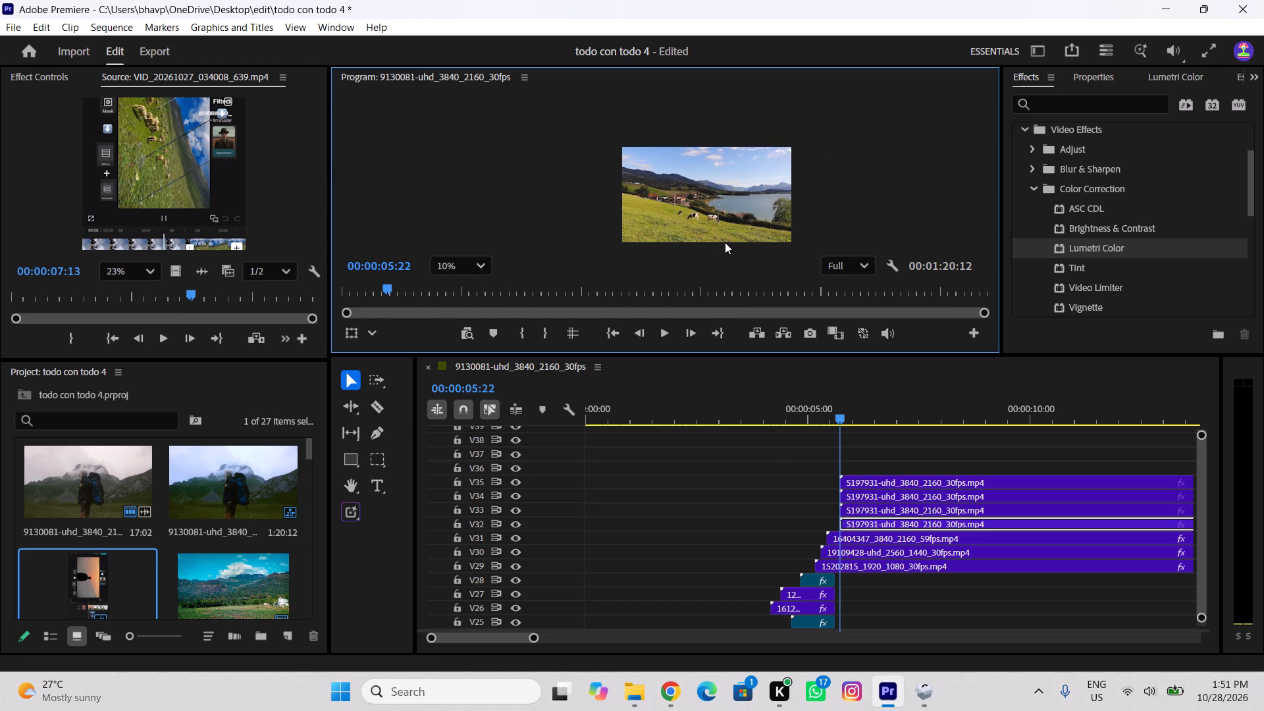
scroll(736, 250, up, 5)
click(668, 352)
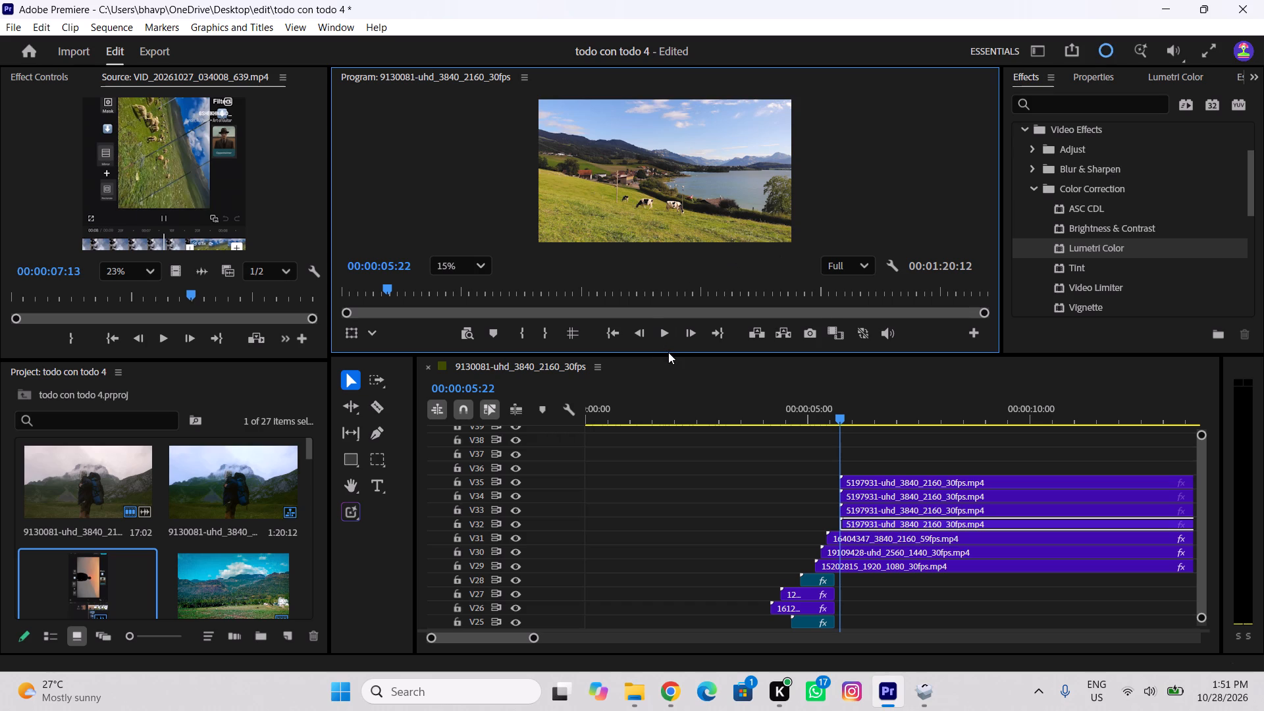
drag(670, 353, 661, 405)
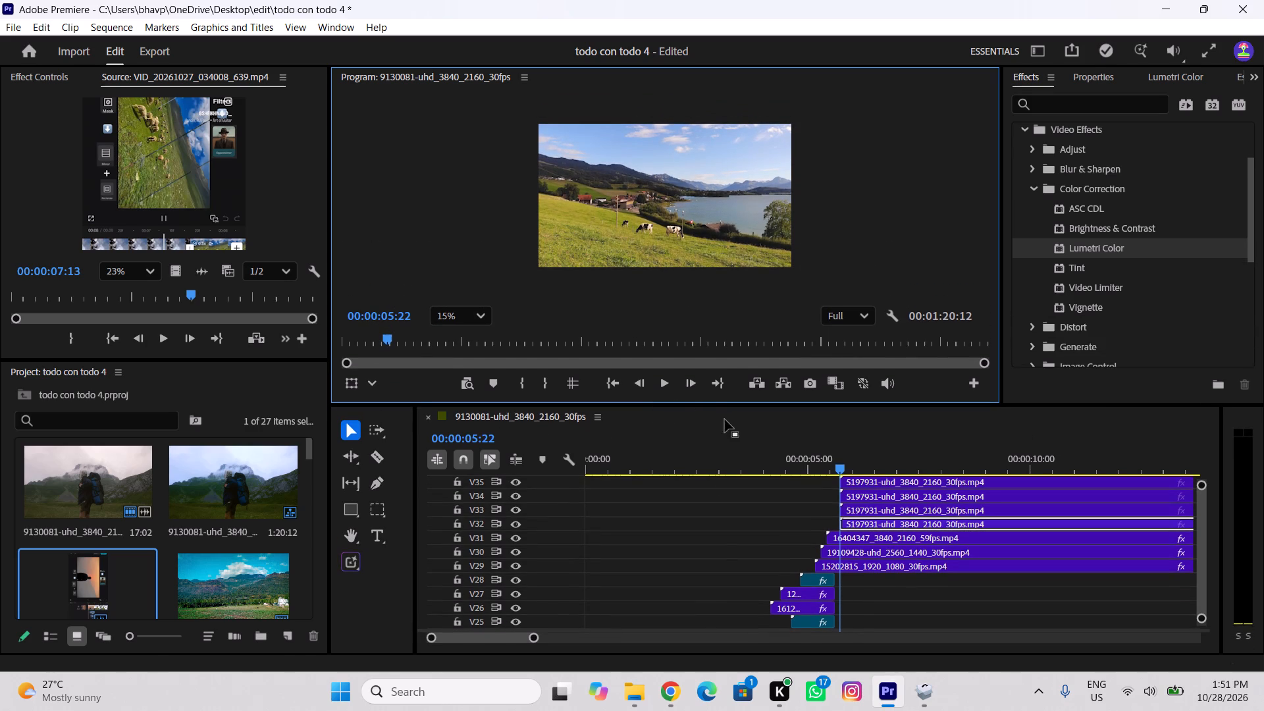
ctrl+scroll(554, 548, up, 8)
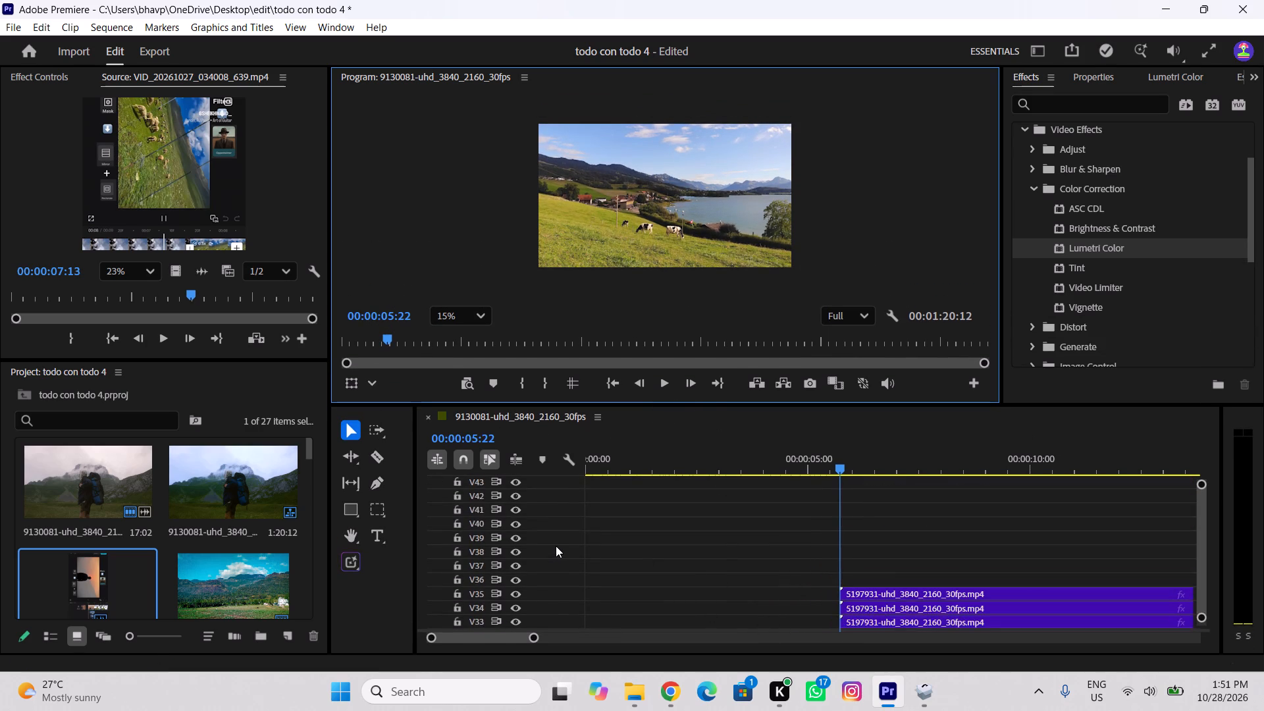
ctrl+scroll(556, 546, down, 4)
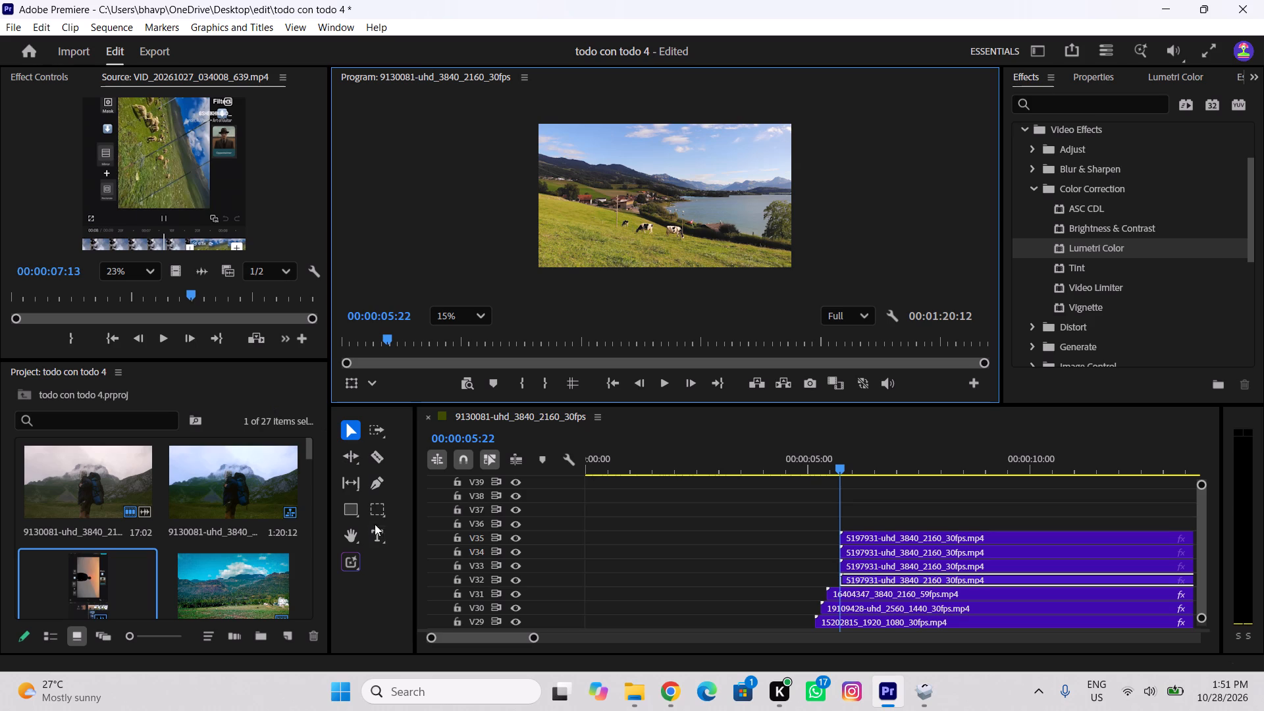
click(377, 508)
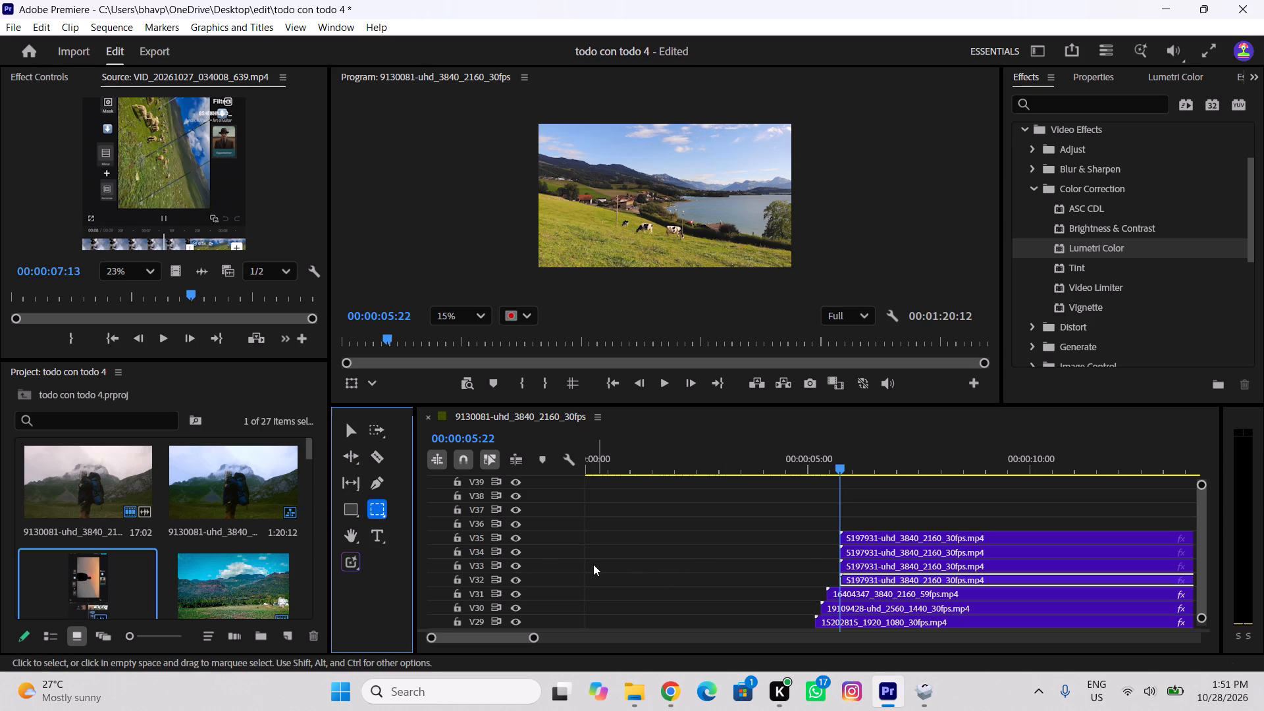
click(516, 568)
click(519, 545)
click(517, 554)
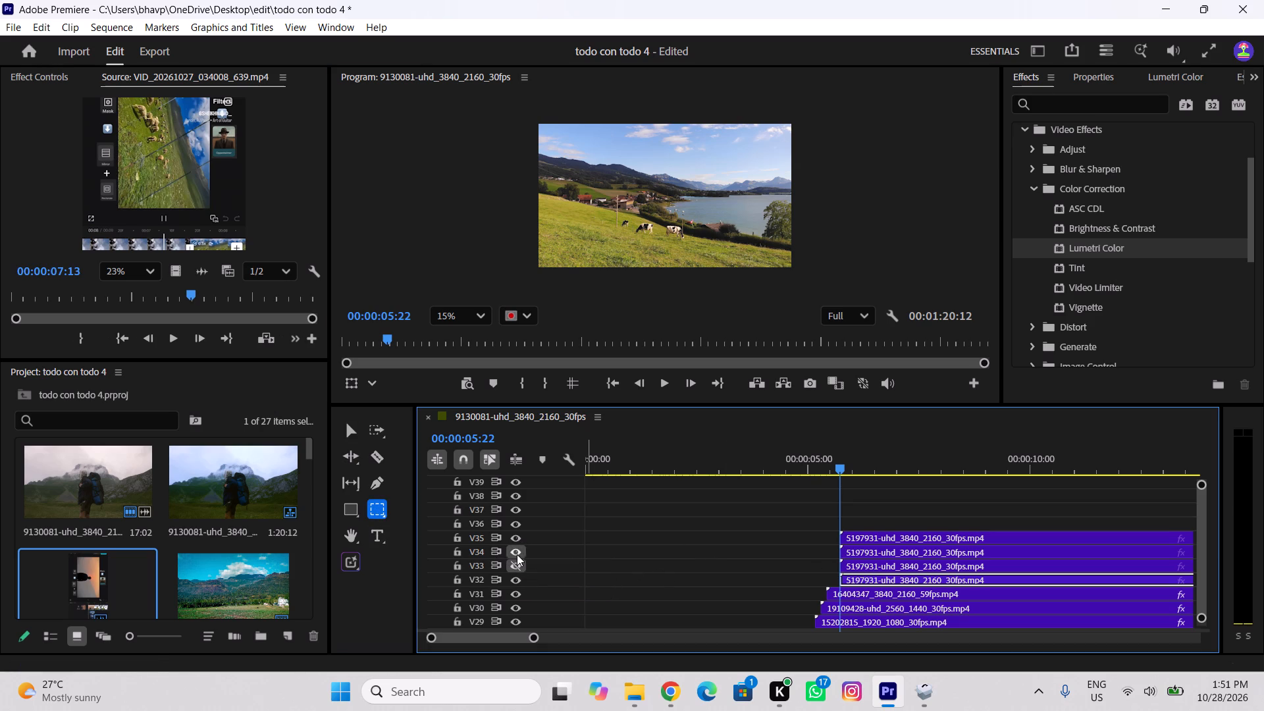
click(514, 541)
Draw a tall, narrow rectangle mask near the left edge of the V32 cow clip's frame and change it to an opacity mask.
drag(547, 134, 594, 231)
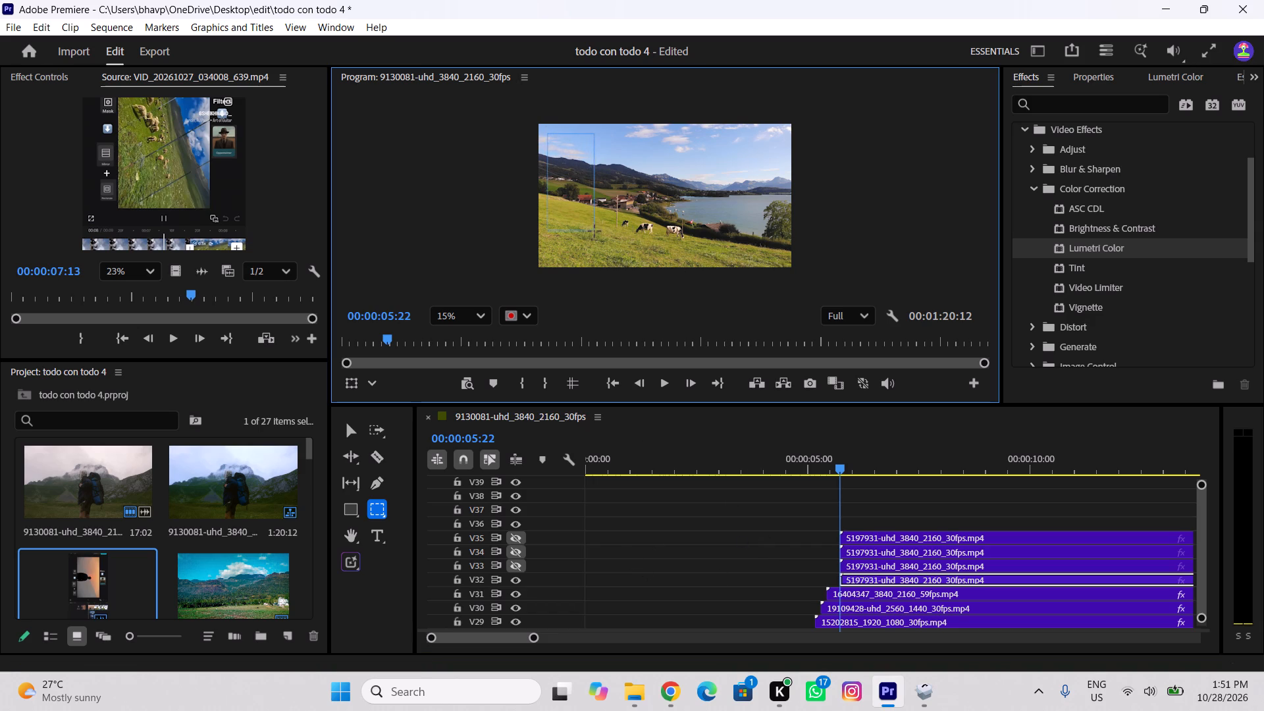
drag(594, 231, 597, 255)
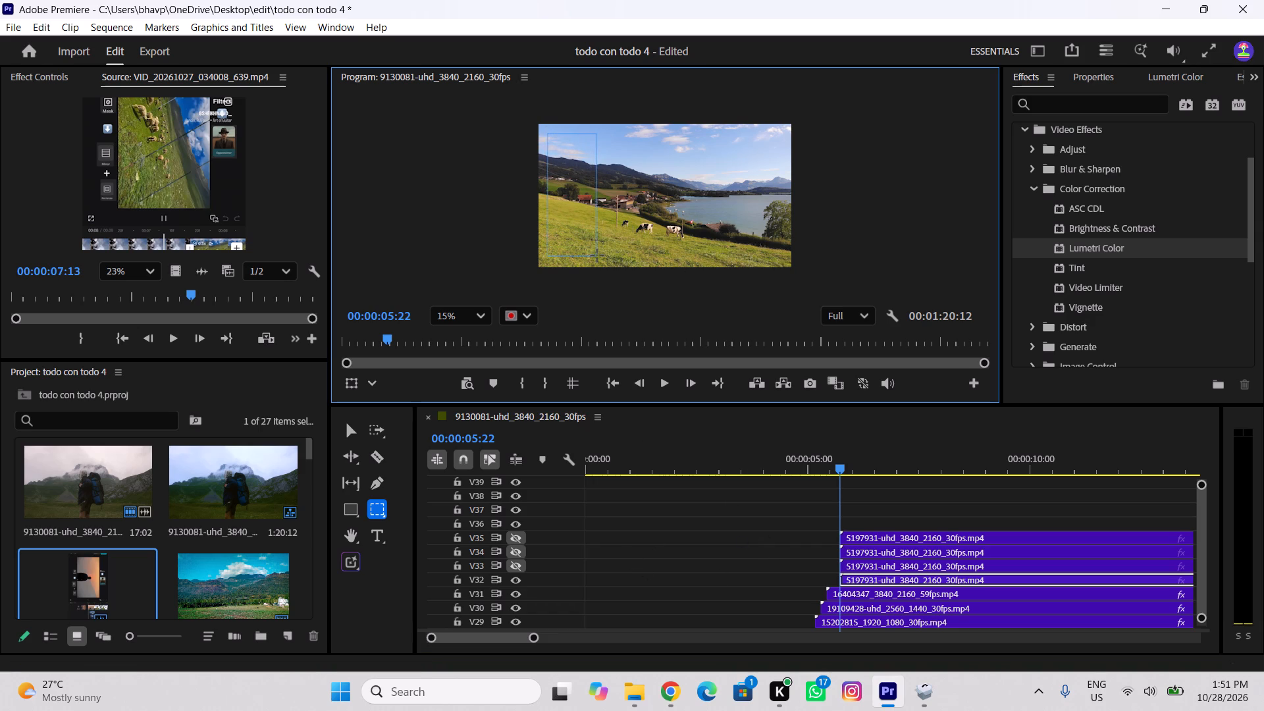
drag(597, 255, 597, 261)
click(46, 75)
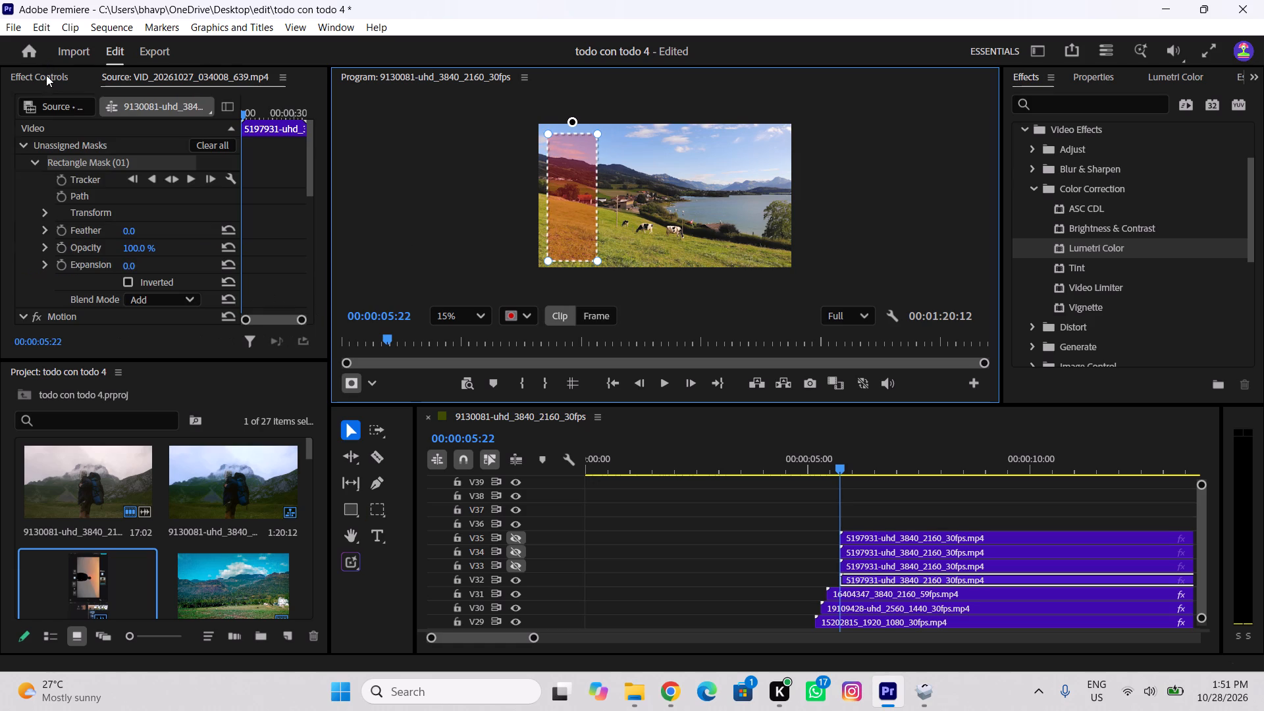
right_click(155, 163)
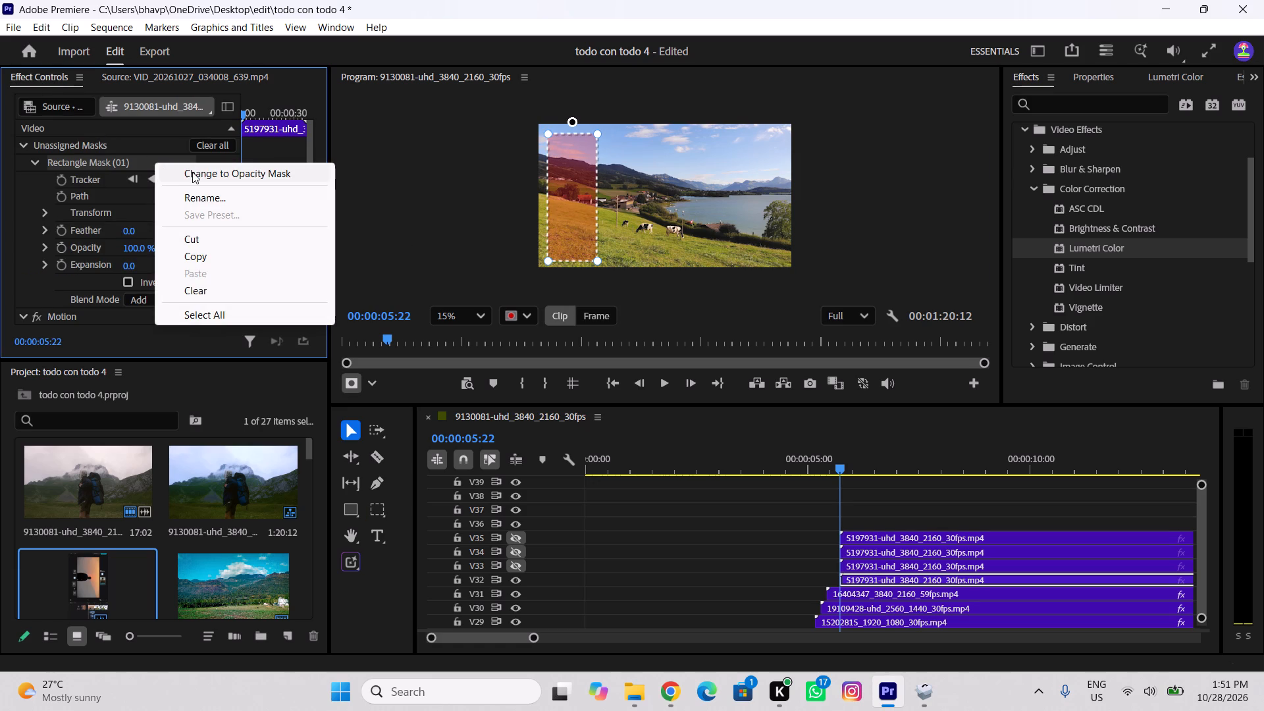
click(194, 172)
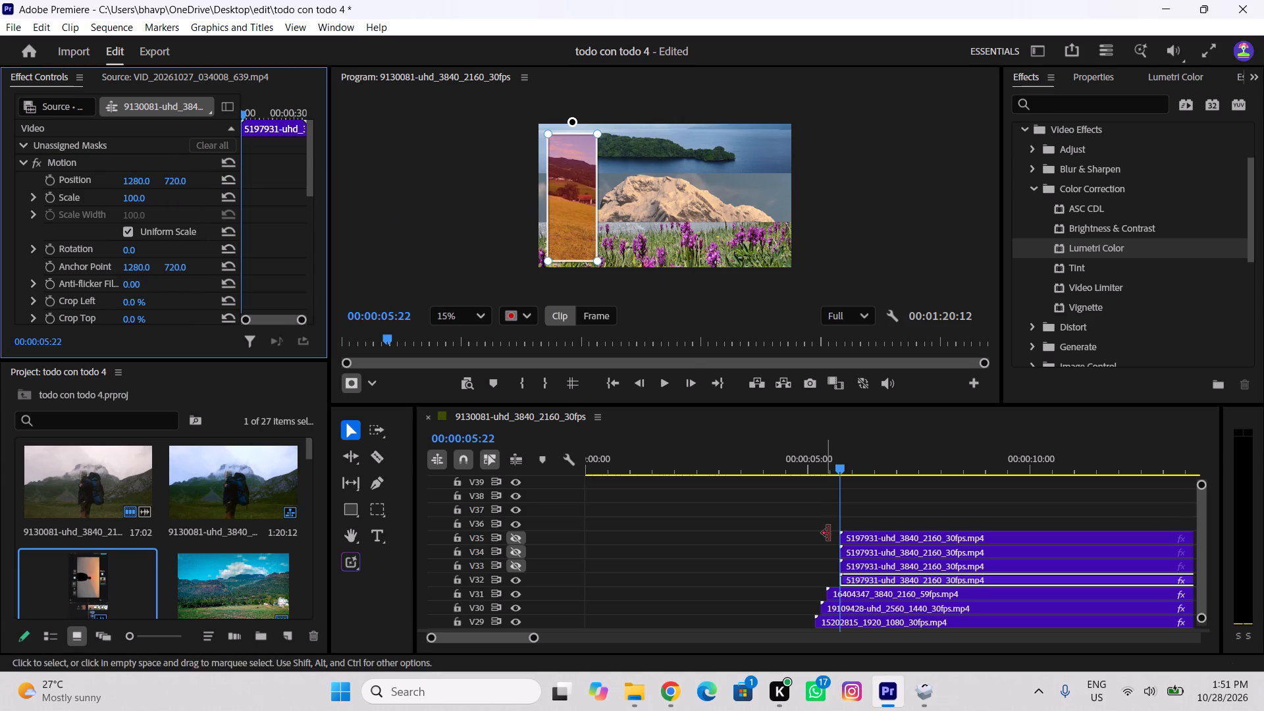
Make track V33 visible again, leaving the V32 track's output on.
click(874, 565)
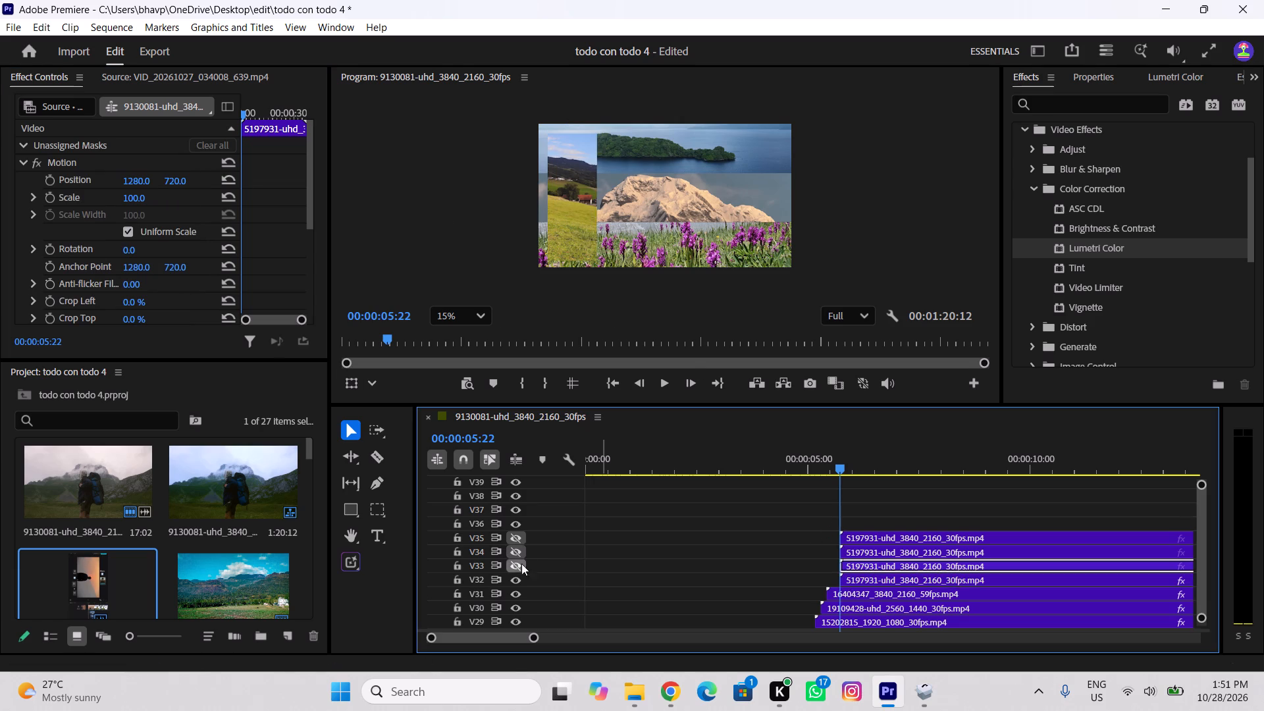
click(516, 576)
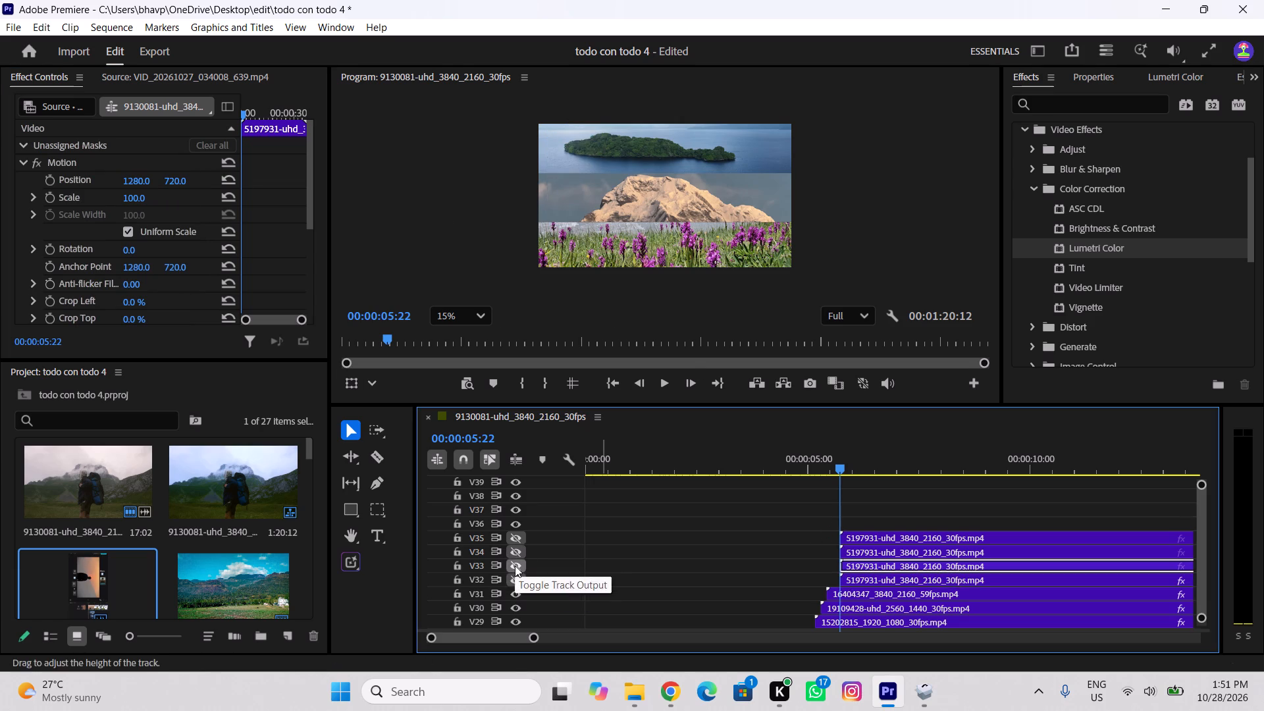
click(515, 566)
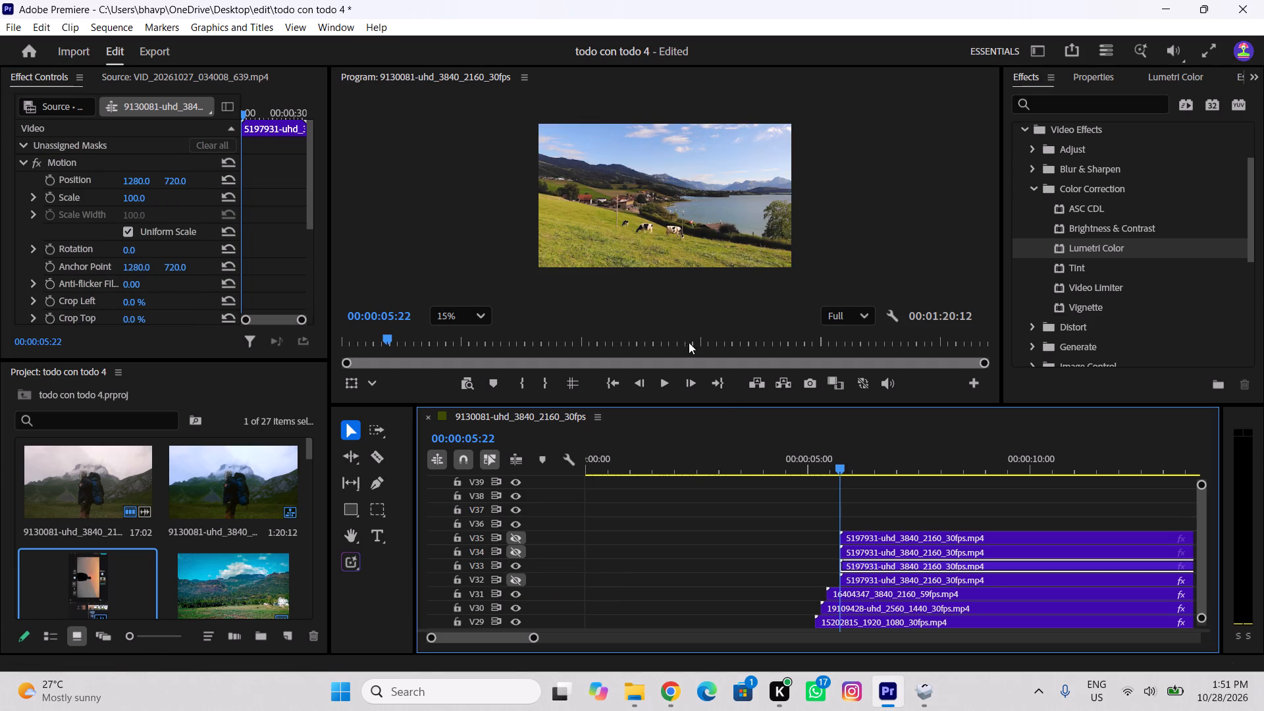
click(523, 579)
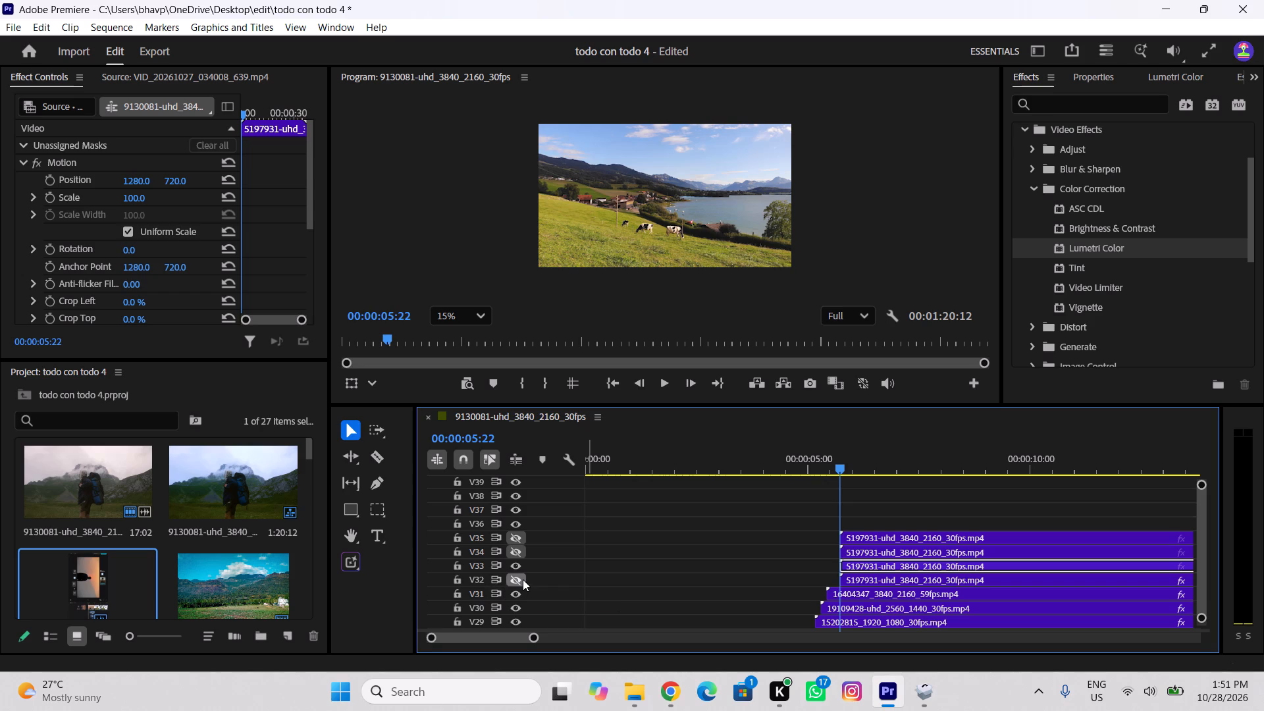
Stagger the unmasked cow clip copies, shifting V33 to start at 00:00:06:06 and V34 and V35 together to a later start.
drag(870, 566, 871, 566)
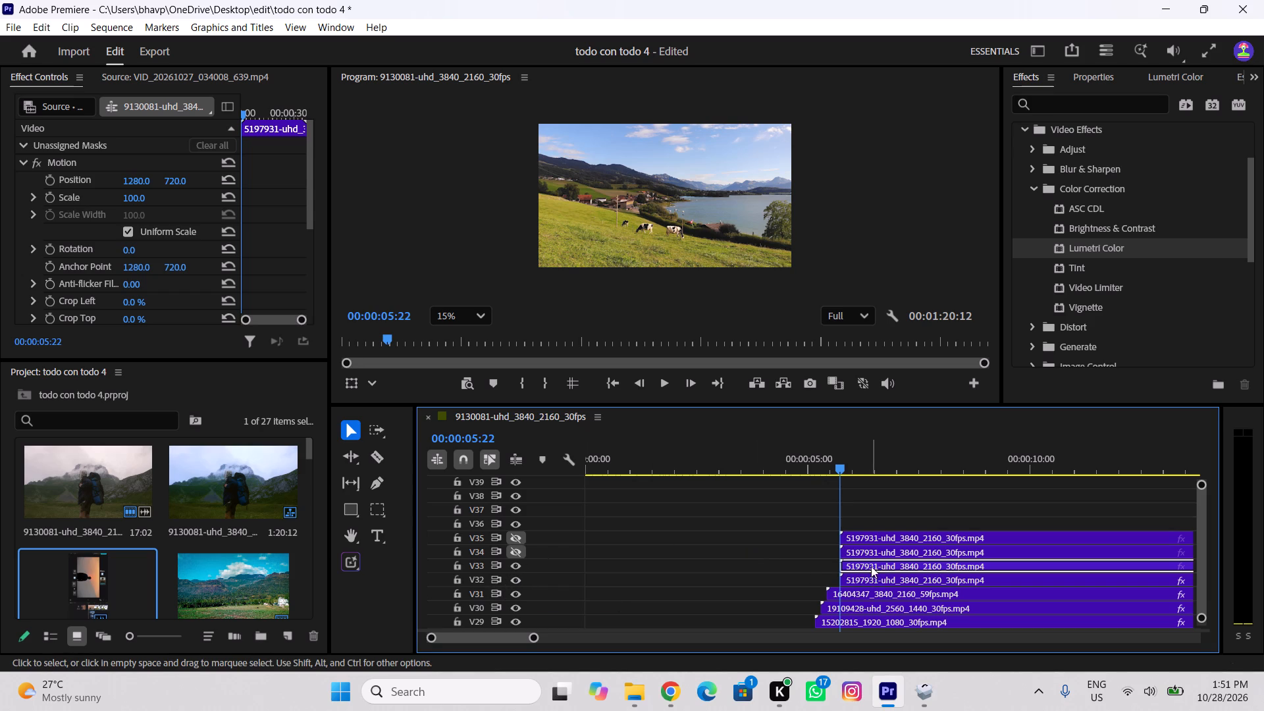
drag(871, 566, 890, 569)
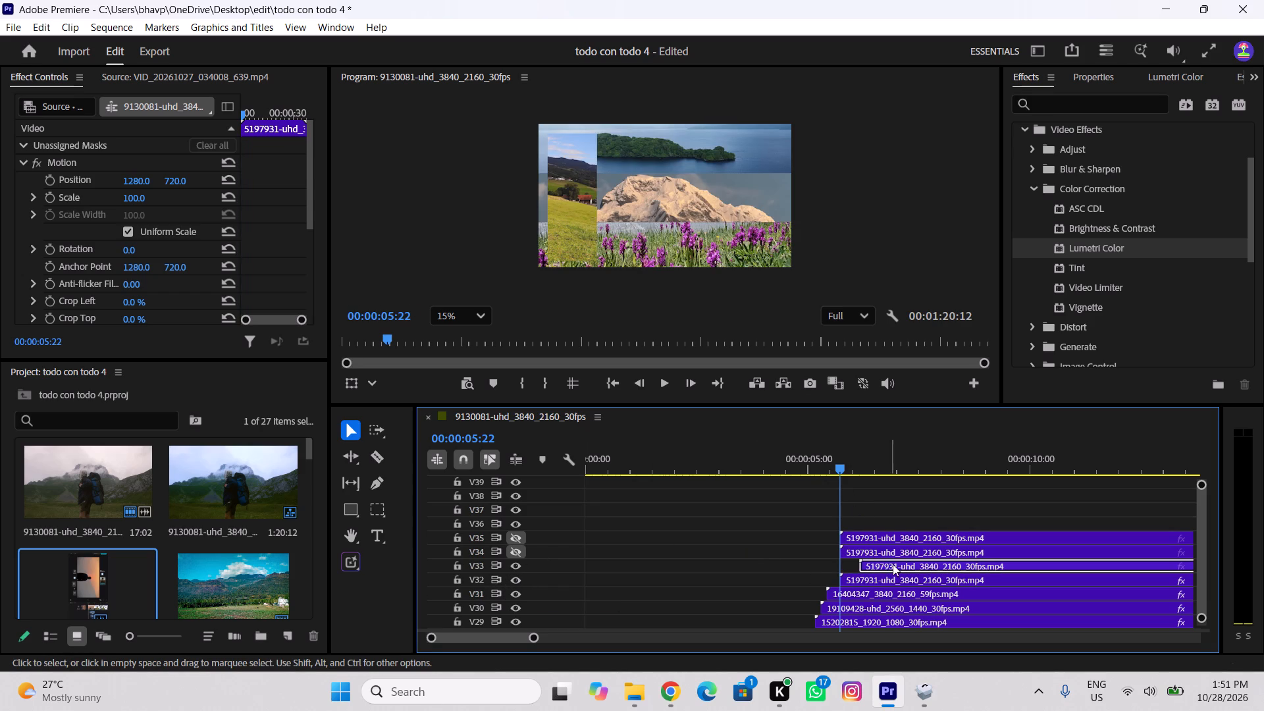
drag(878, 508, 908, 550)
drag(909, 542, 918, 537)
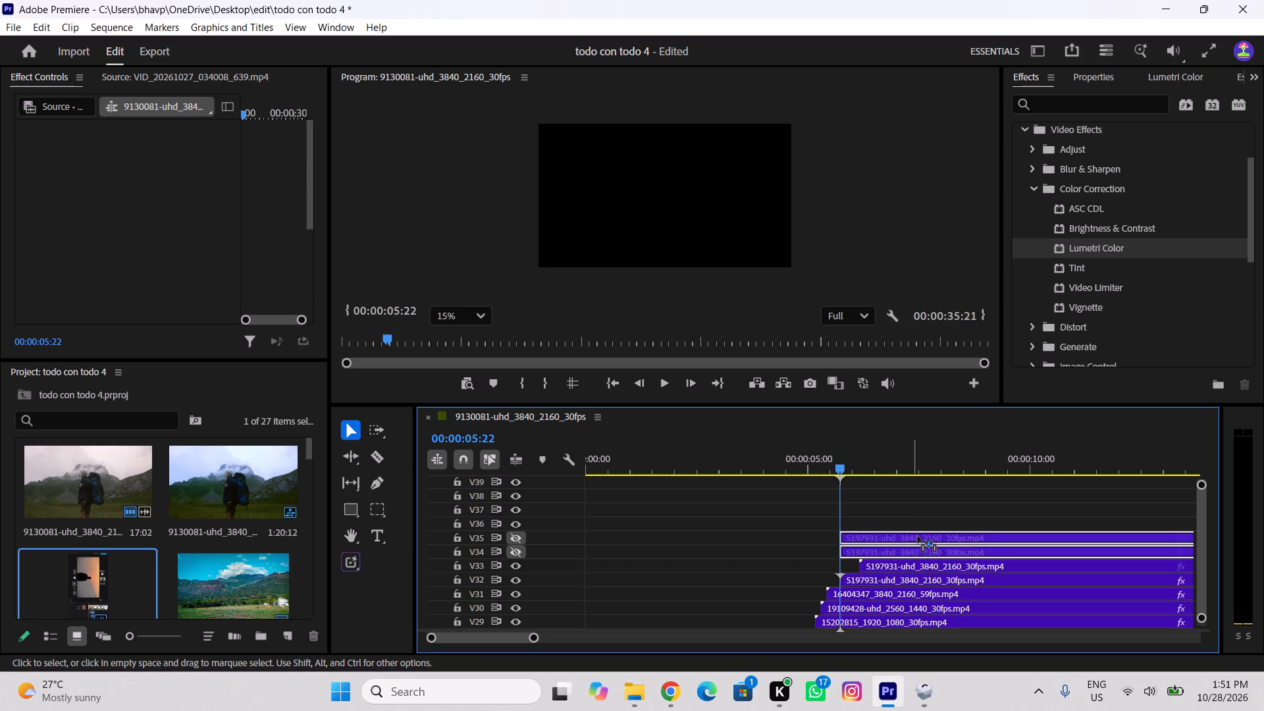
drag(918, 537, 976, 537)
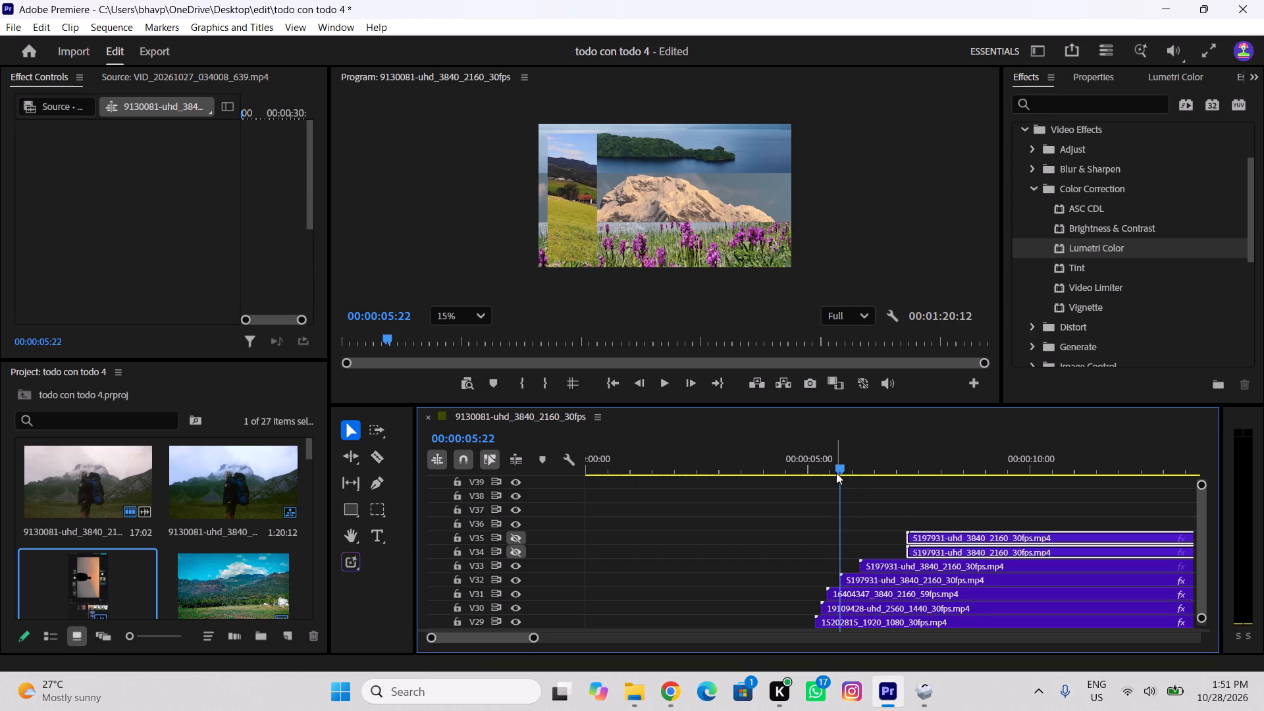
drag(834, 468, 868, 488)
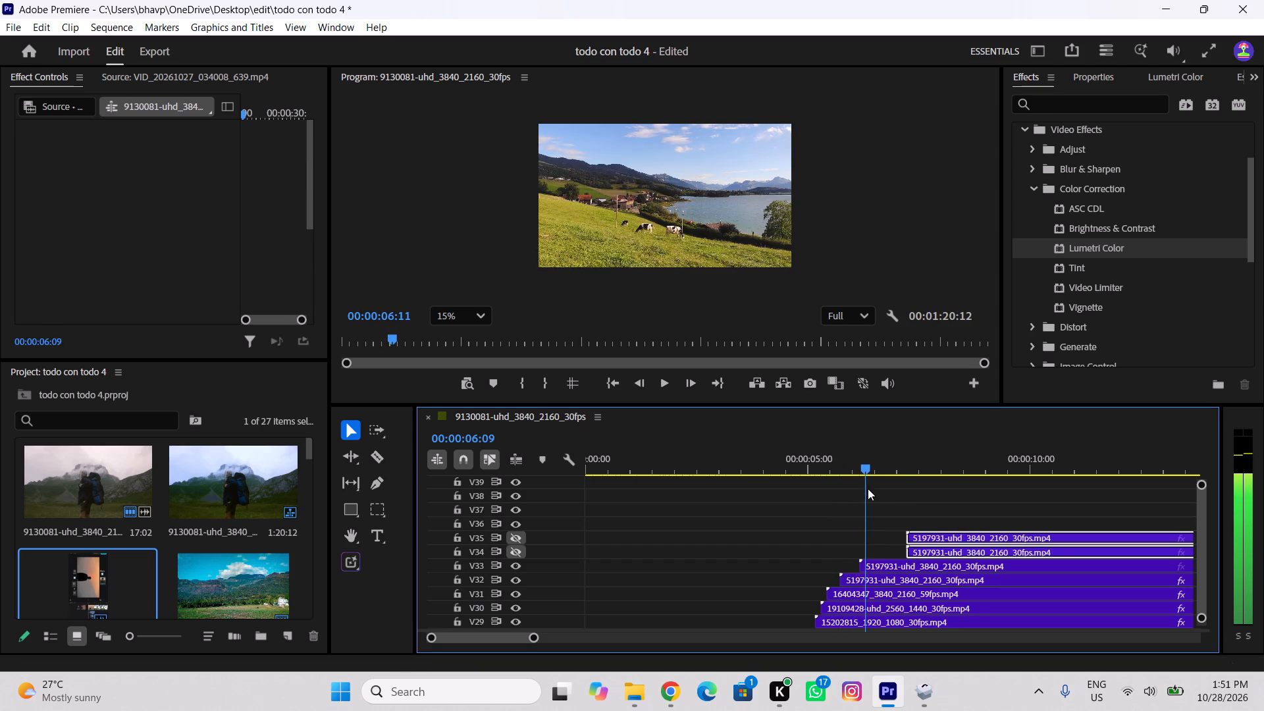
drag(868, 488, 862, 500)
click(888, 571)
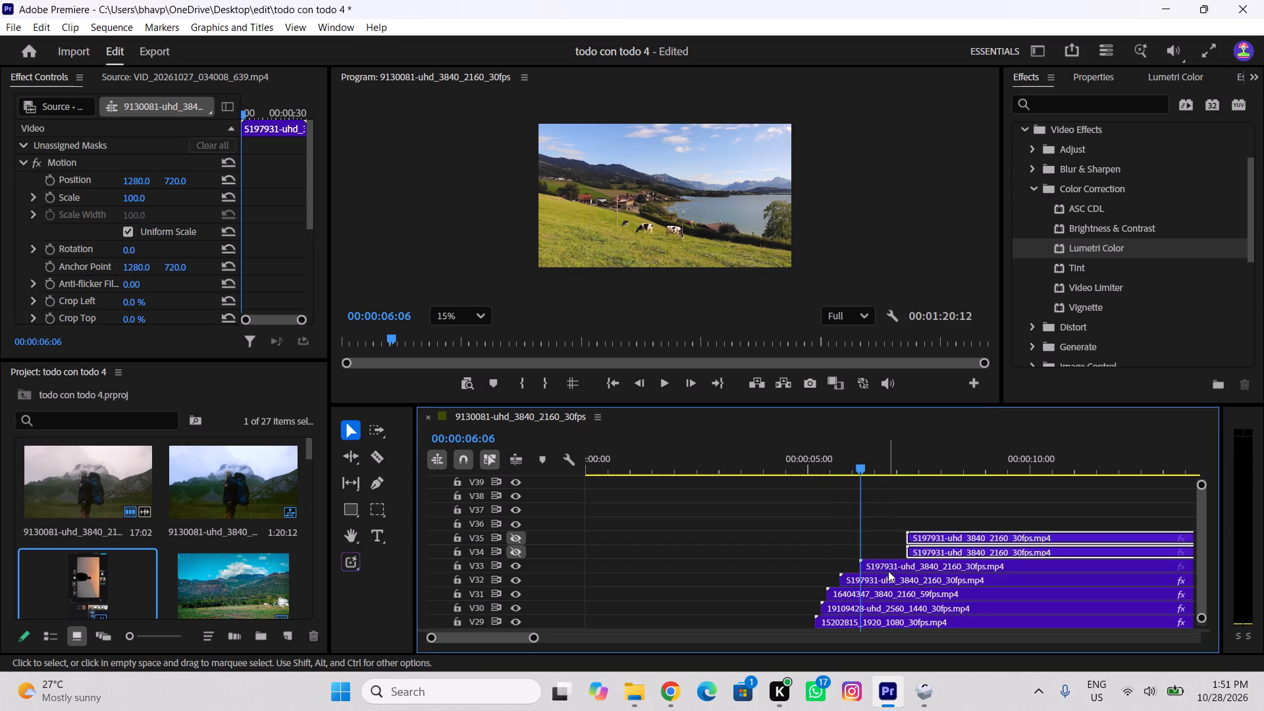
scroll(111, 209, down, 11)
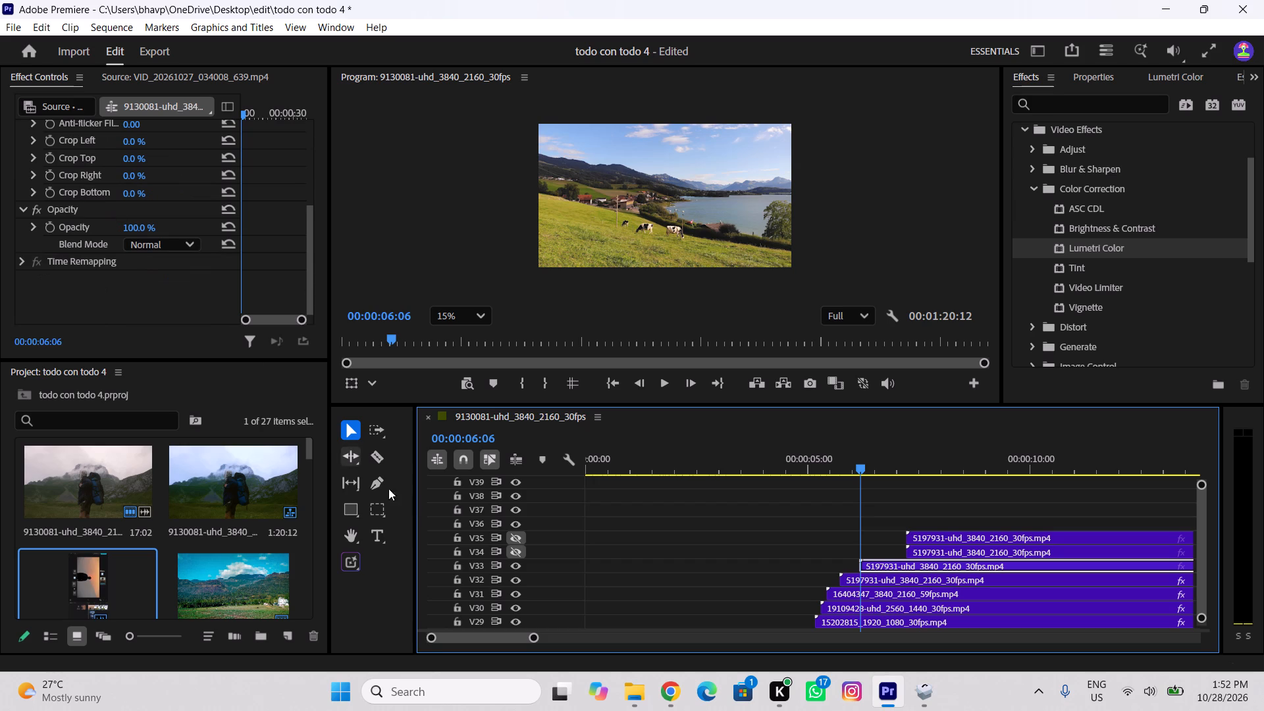
Delete the unmasked cow clip copies from tracks V33, V34 and V35.
drag(903, 502, 949, 548)
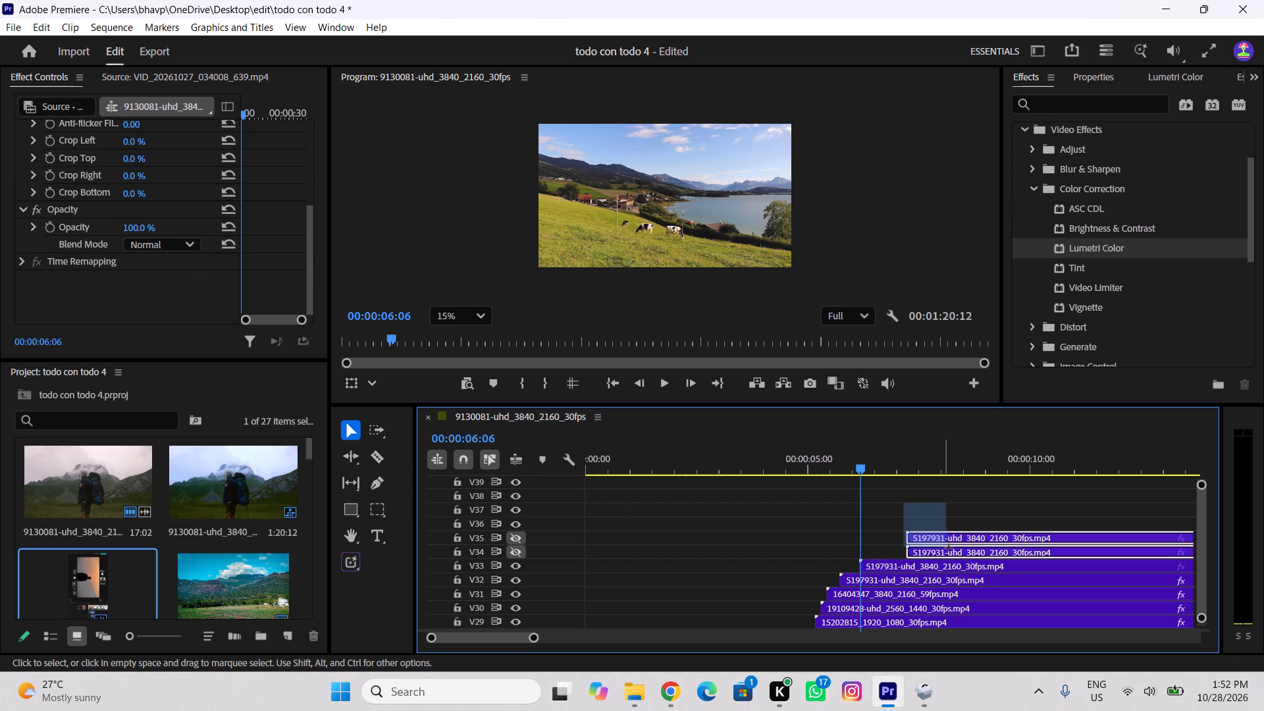
drag(949, 548, 968, 562)
key(Delete)
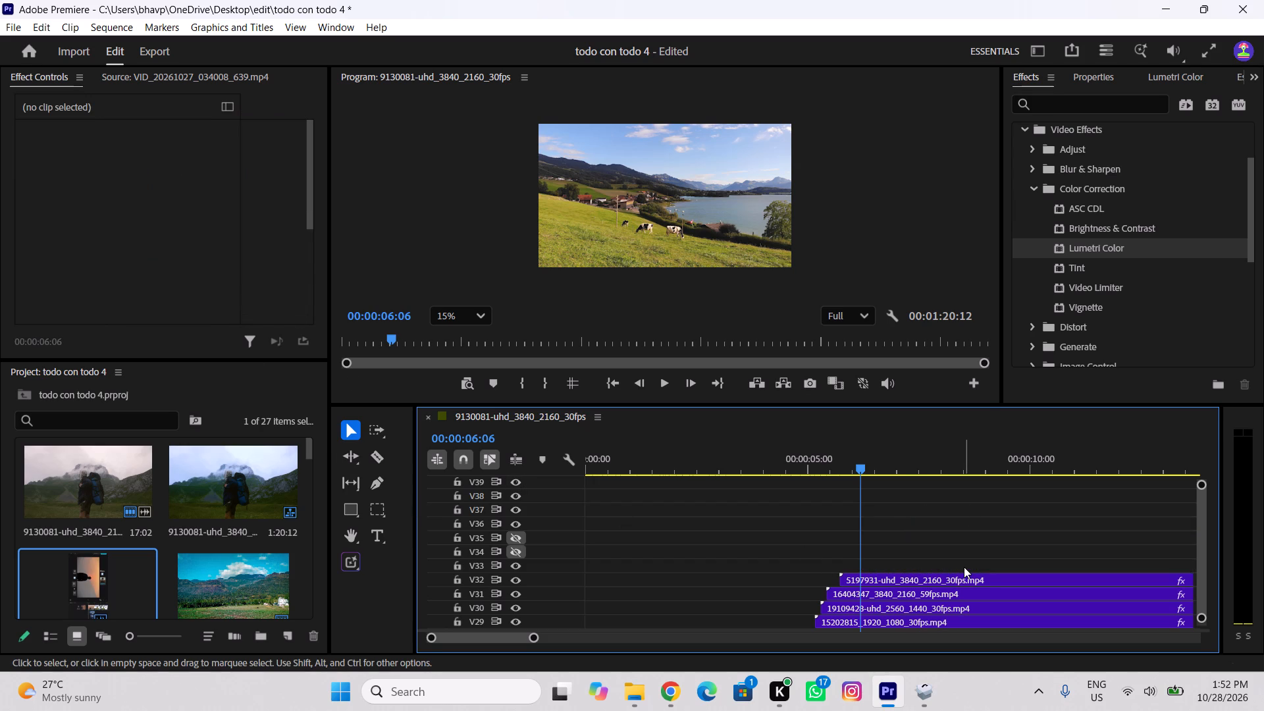
Duplicate the masked V32 cow clip onto V33, V34 and V35, each copy starting at 00:00:05:22.
click(930, 581)
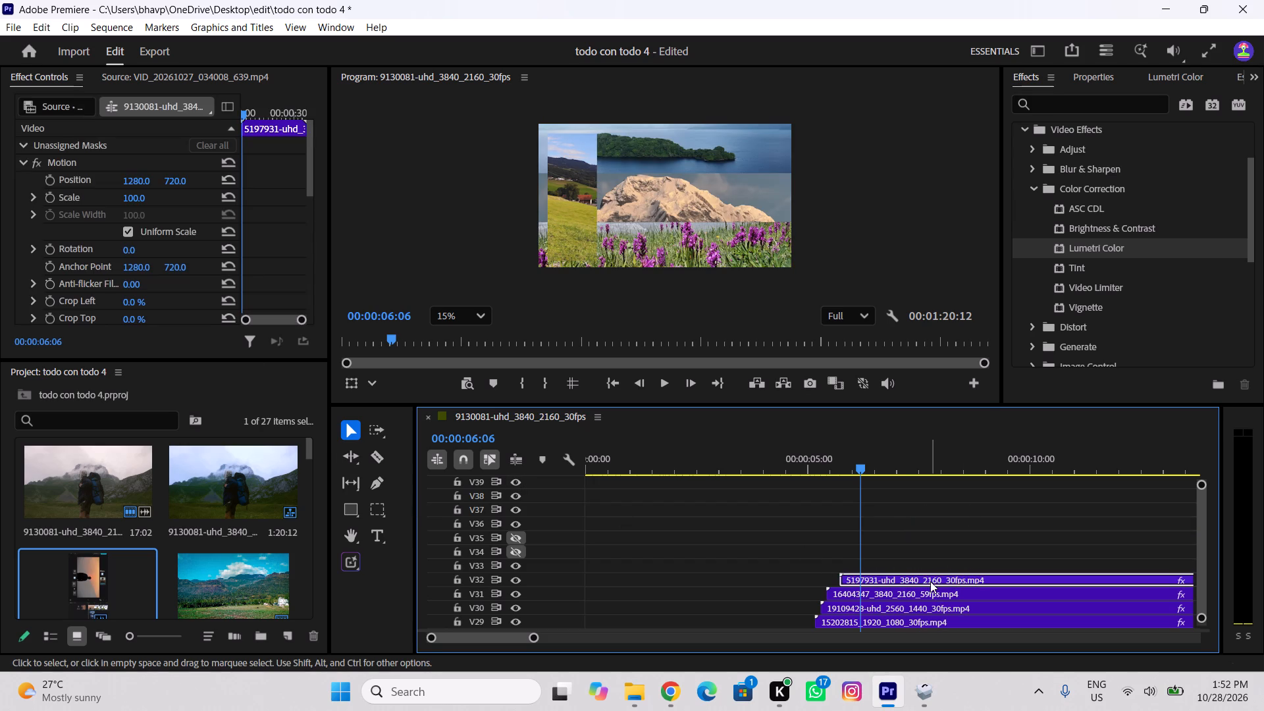
alt+drag(930, 581, 930, 563)
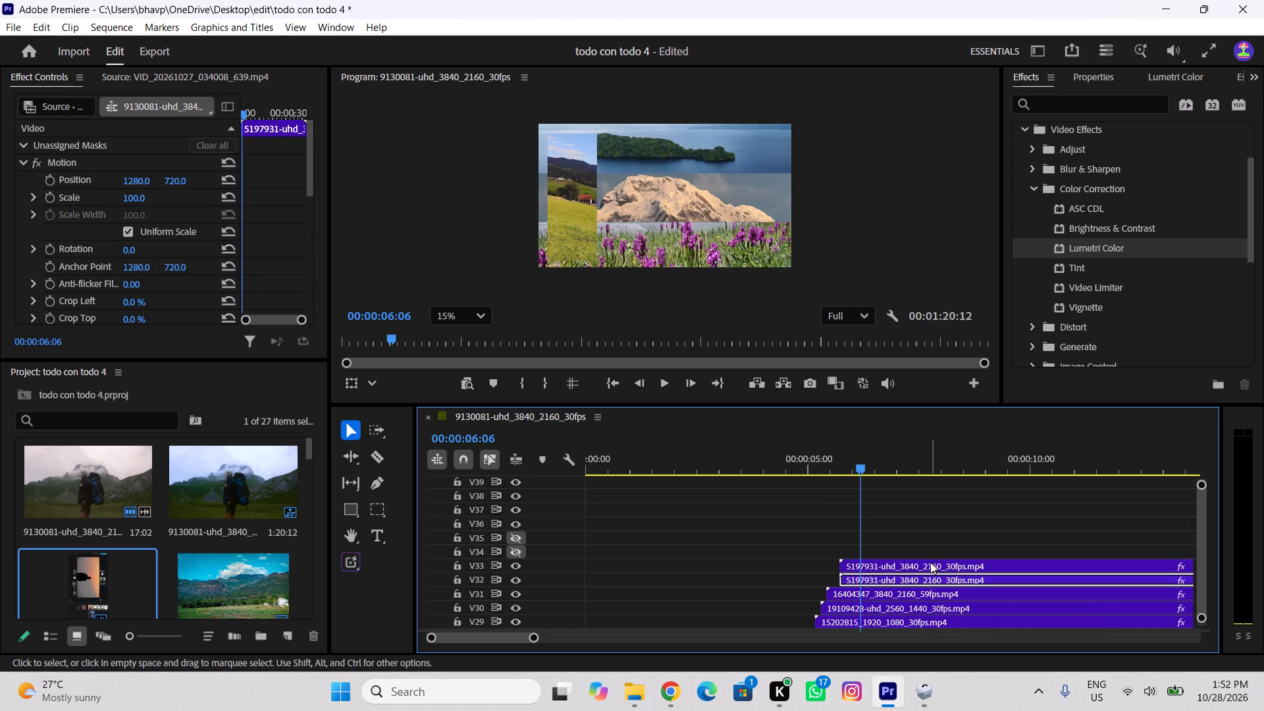
drag(922, 552, 940, 577)
alt+drag(937, 567, 939, 542)
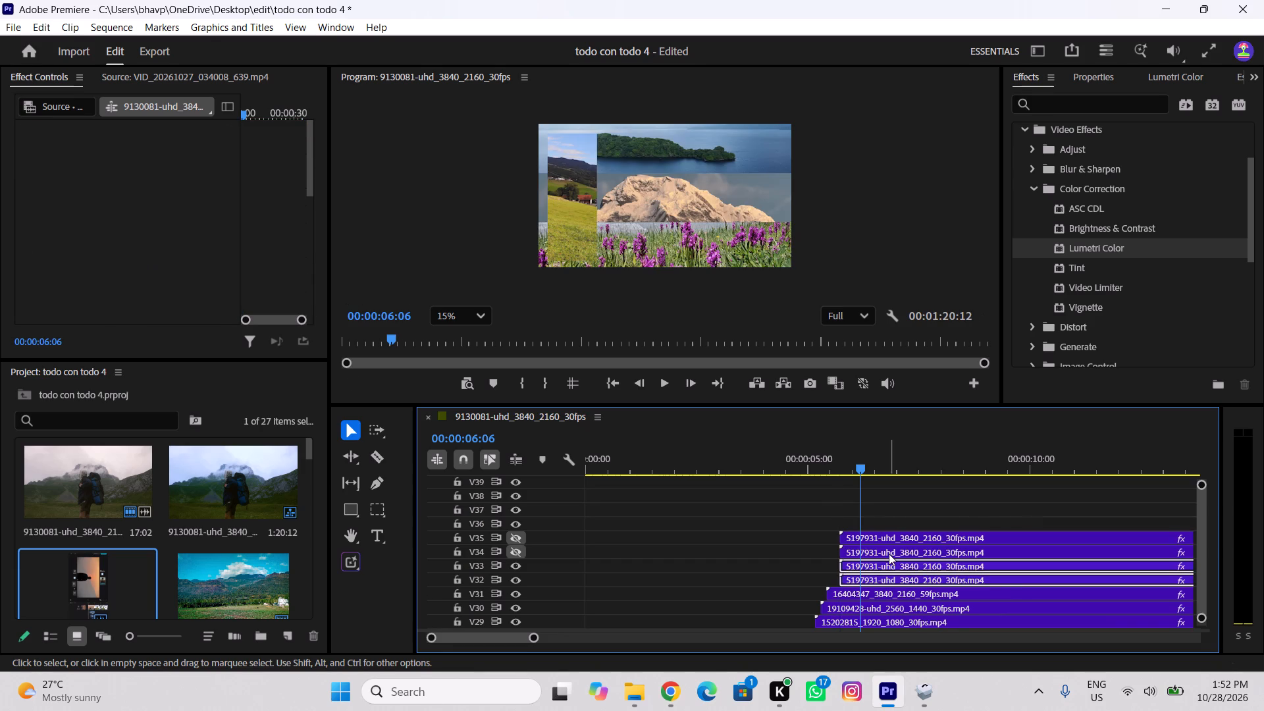
Shift the V33 cow clip's rectangle mask rightward within the frame so it forms a second strip just beside the first.
click(891, 516)
click(906, 566)
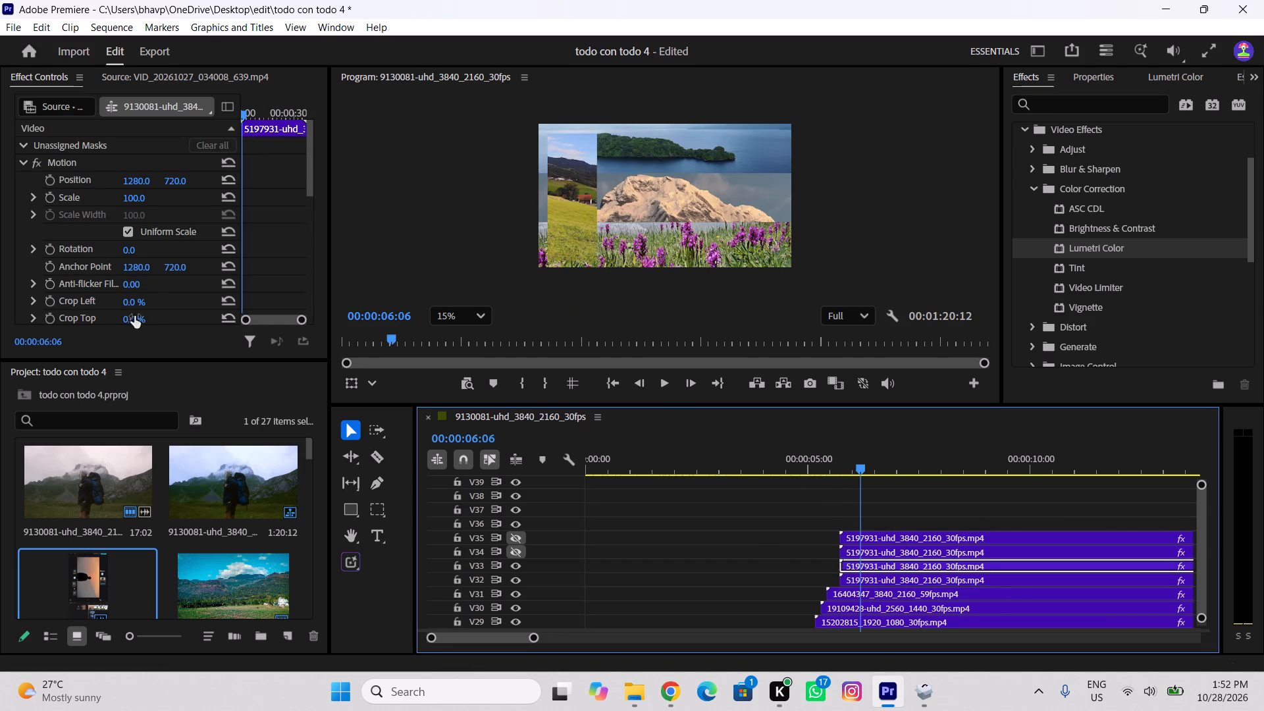
scroll(150, 273, down, 11)
click(108, 210)
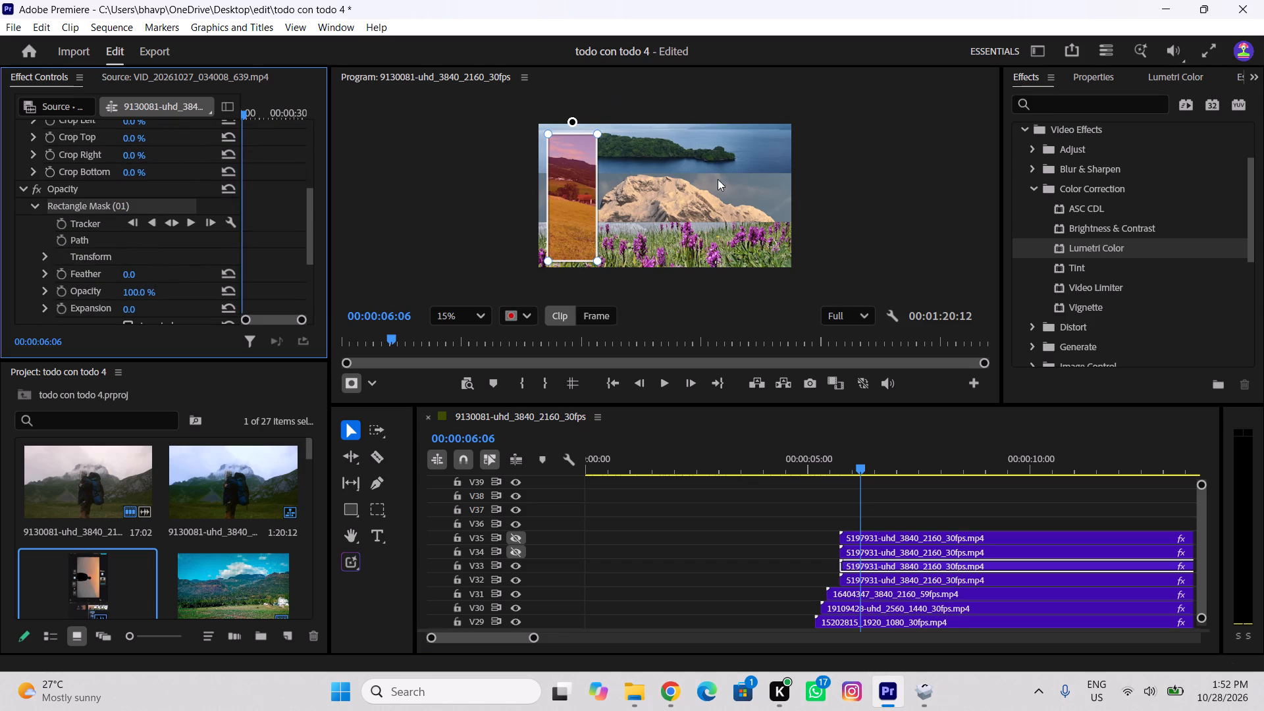
drag(573, 201, 630, 201)
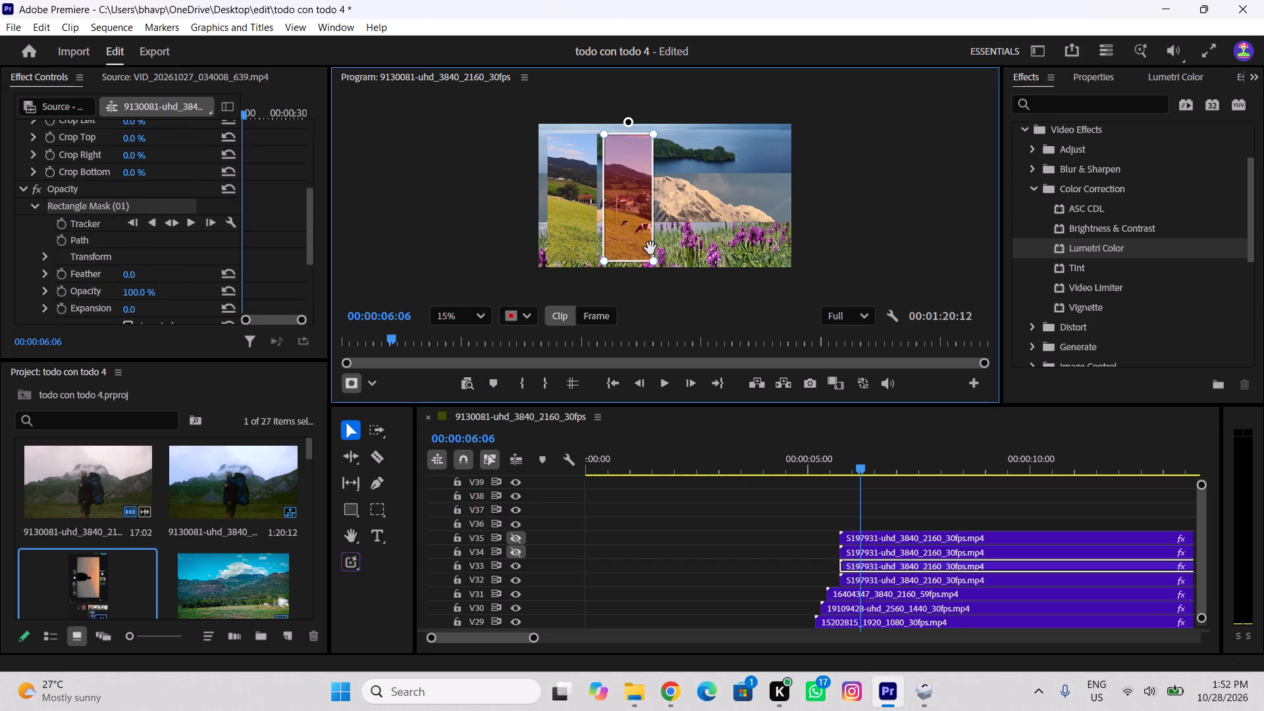
Shift the V34 cow clip's rectangle mask to the far right of the frame, level with the other strips.
click(916, 554)
scroll(188, 278, down, 9)
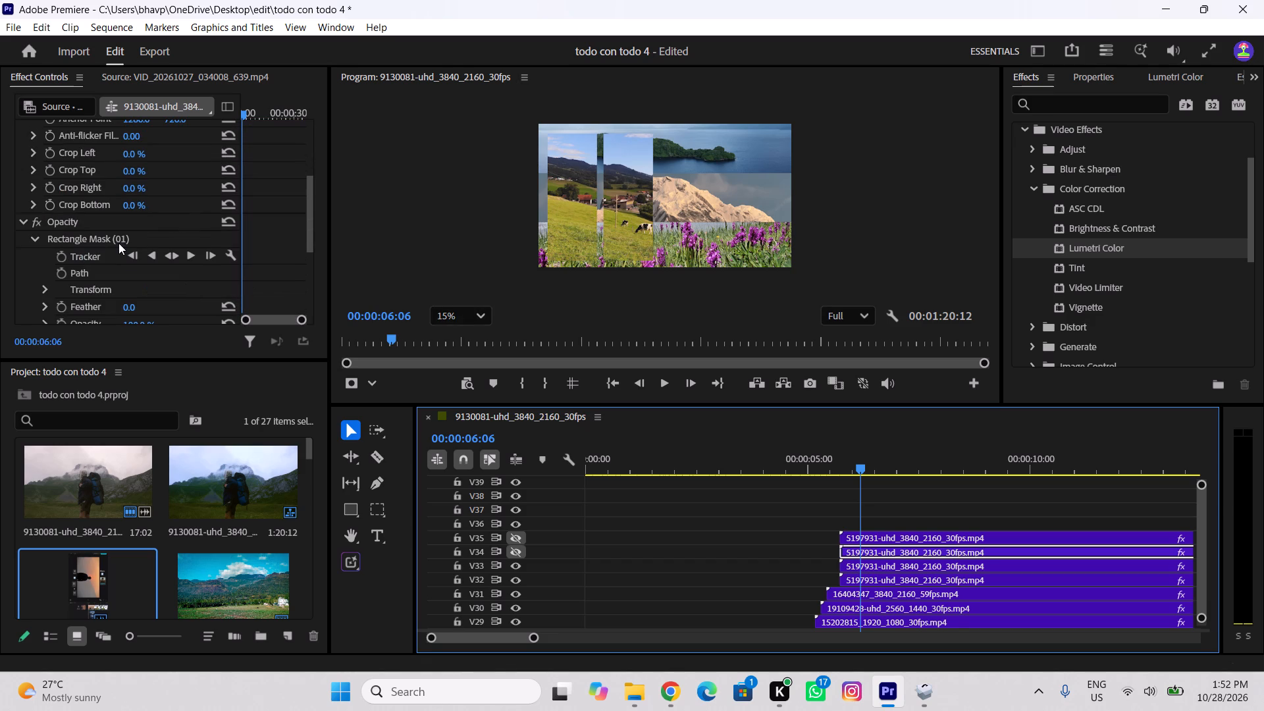
click(118, 243)
drag(586, 197, 711, 200)
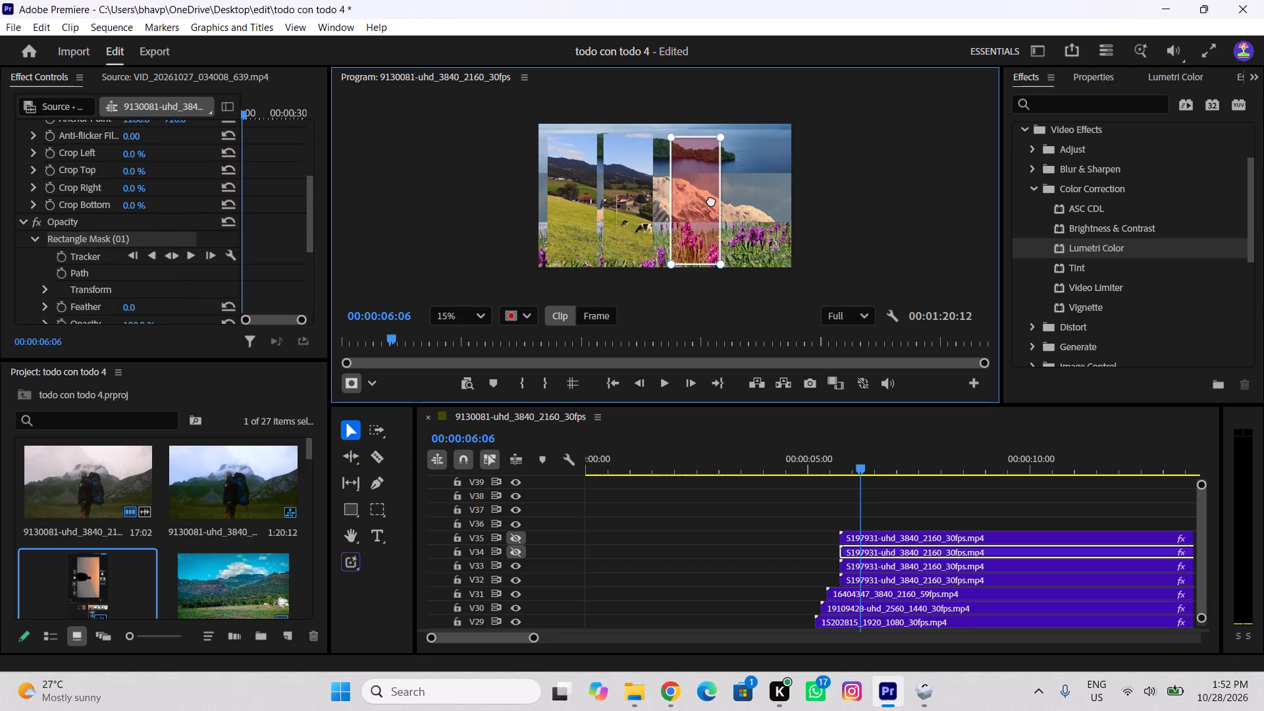
drag(711, 200, 763, 199)
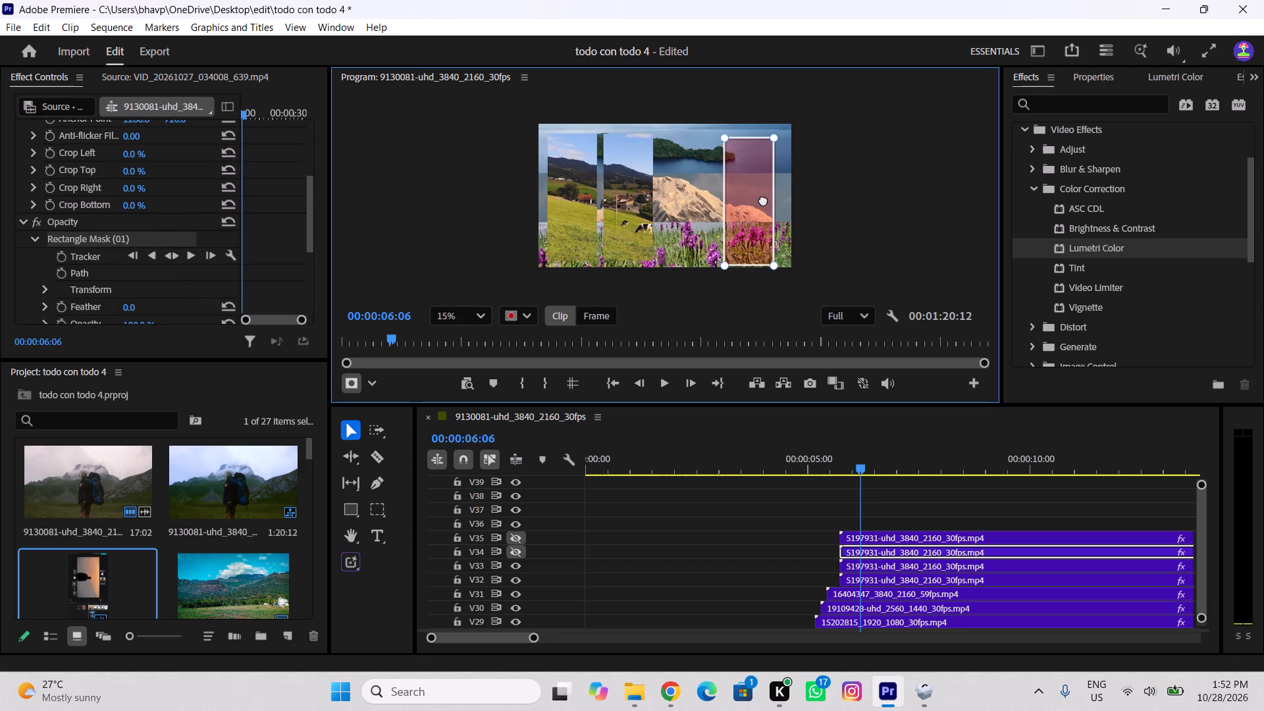
drag(763, 199, 768, 197)
Shift the V35 cow clip's rectangle mask into the gap between the second strip and the far-right strip, level with them.
click(869, 537)
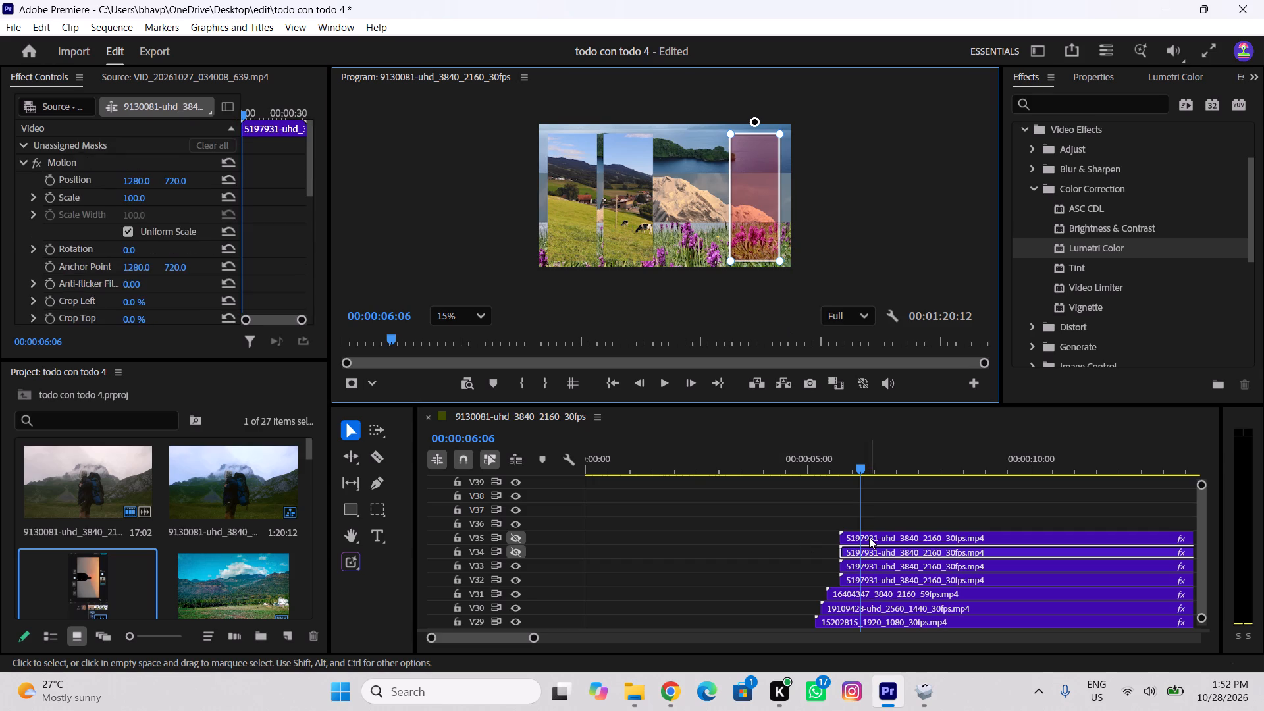
scroll(186, 271, down, 6)
click(163, 288)
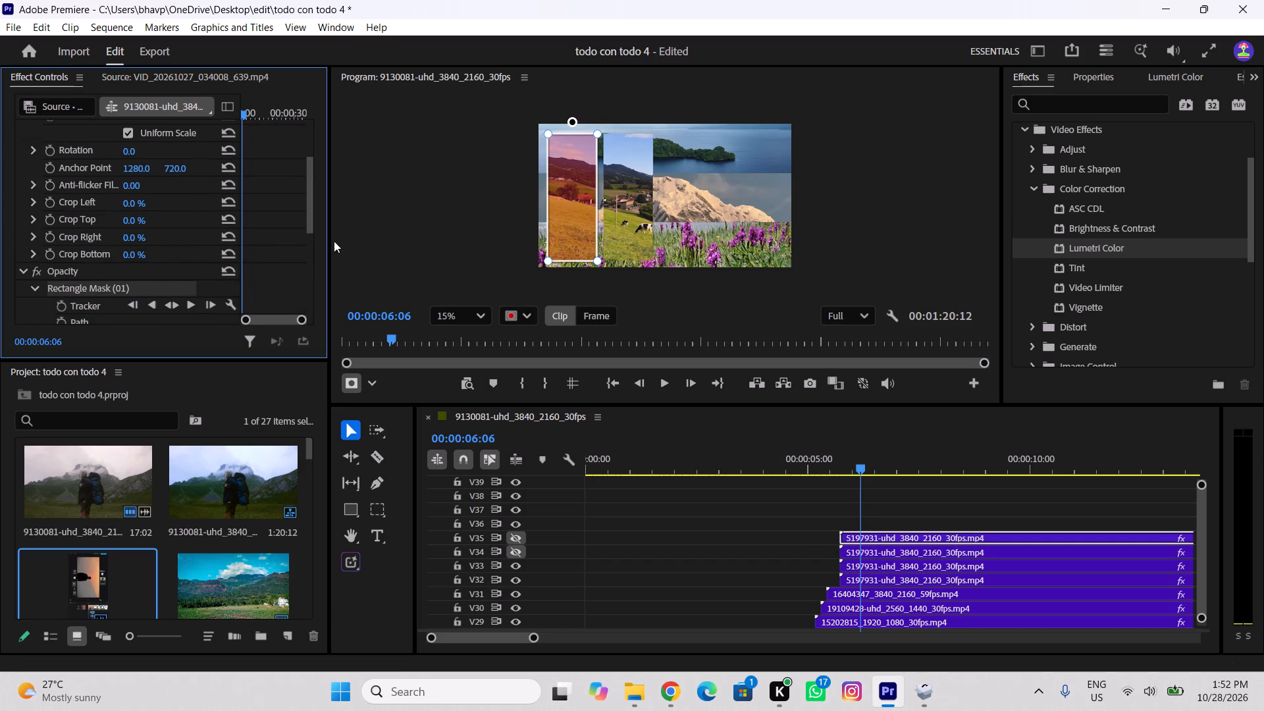
drag(596, 226, 684, 220)
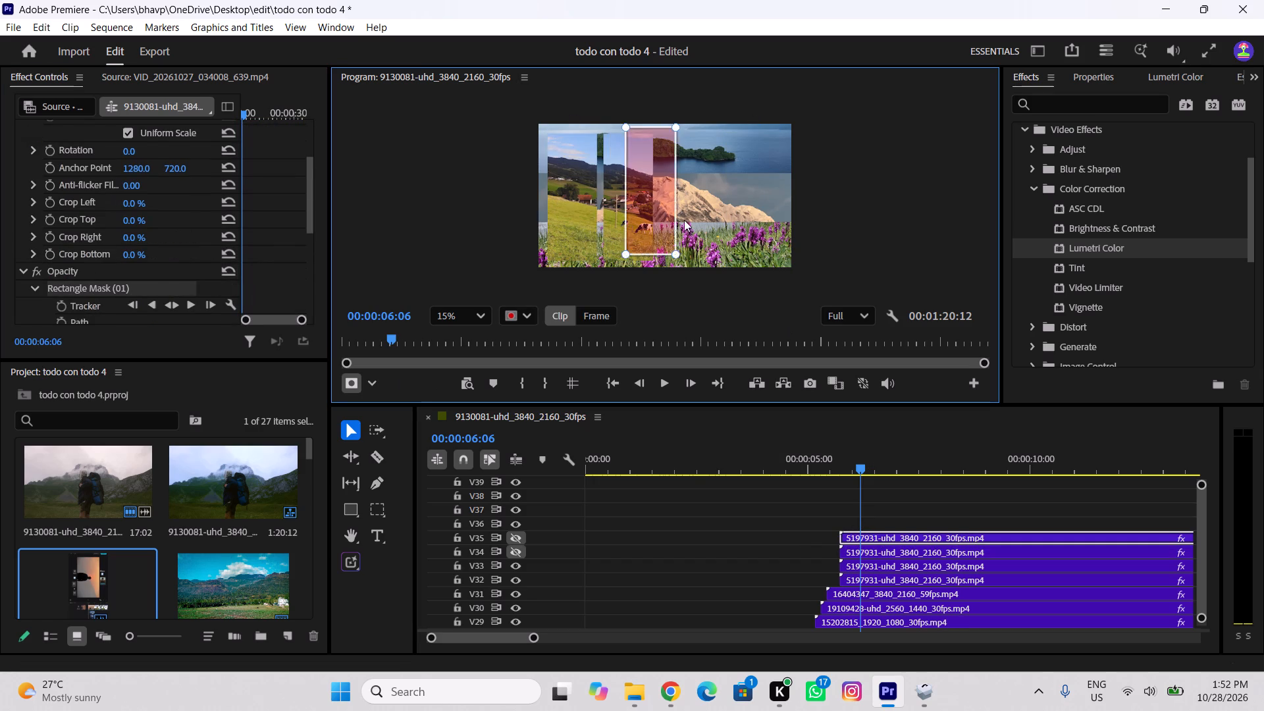
drag(684, 220, 719, 226)
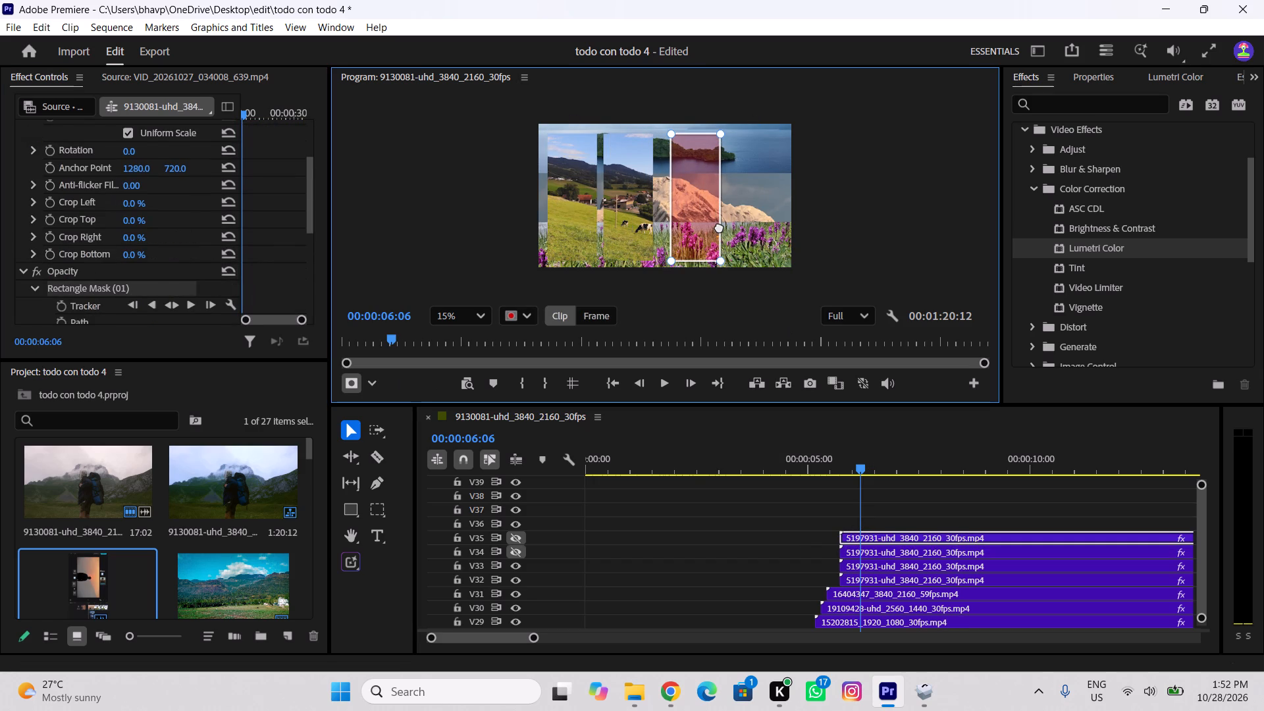
drag(719, 226, 719, 226)
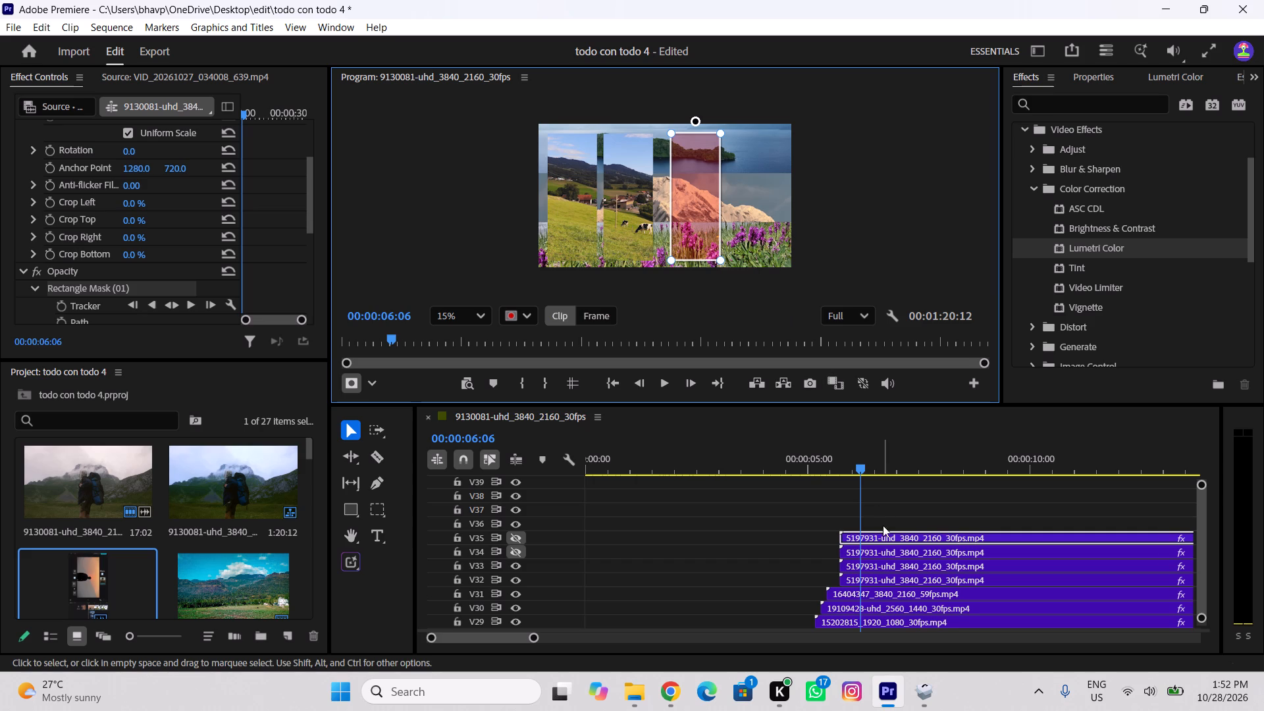
Move the V35 cow clip up to V36, starting at 00:00:06:06, and the V34 cow clip up to V35, starting at 00:00:05:22.
click(886, 549)
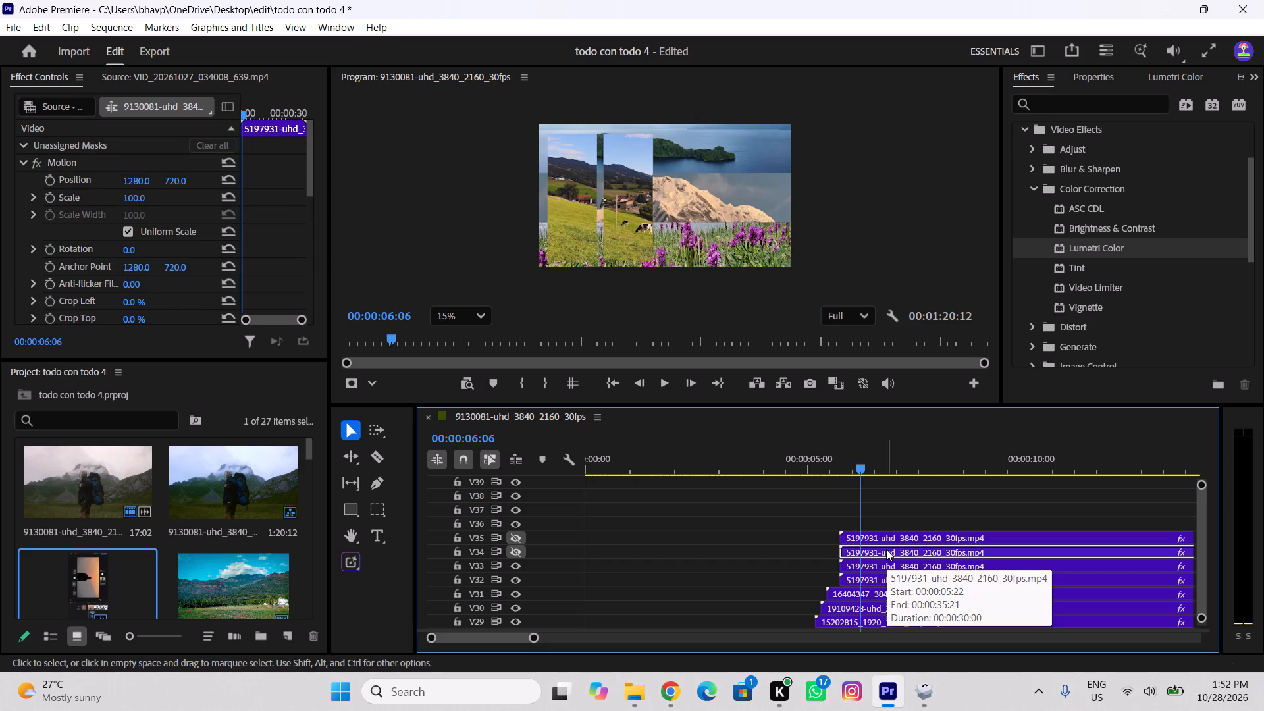
scroll(194, 253, down, 8)
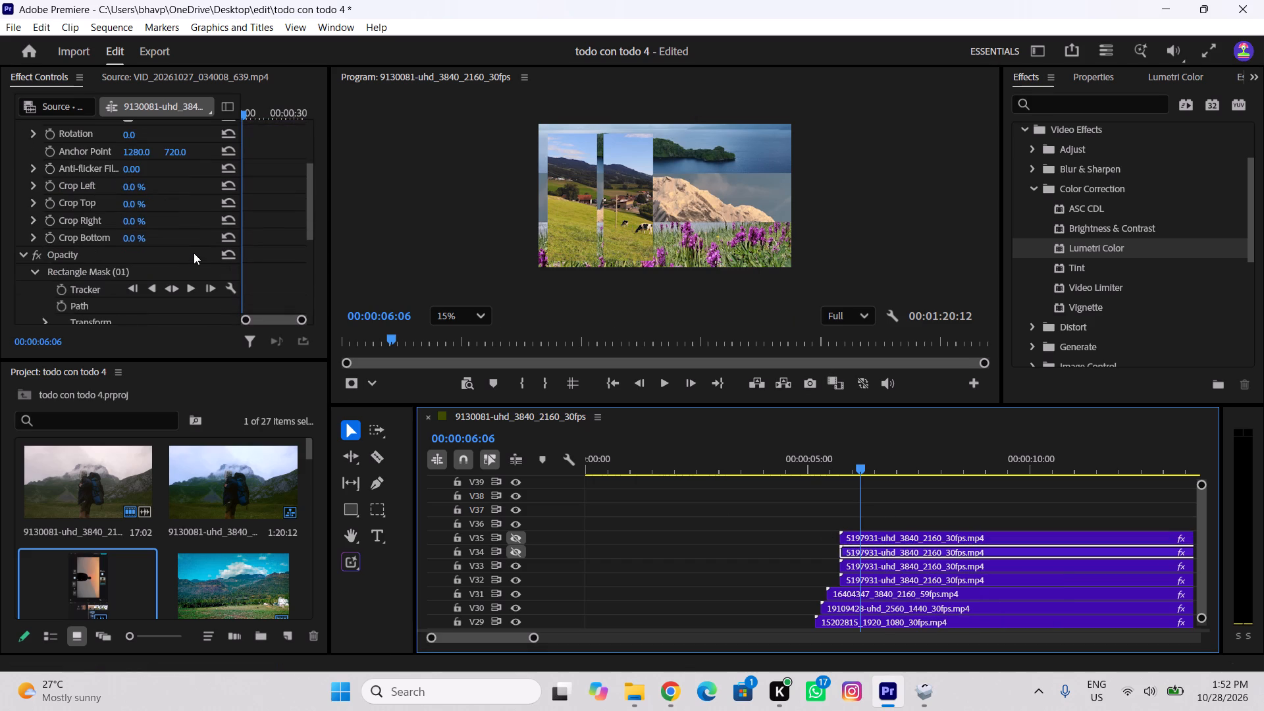
click(153, 254)
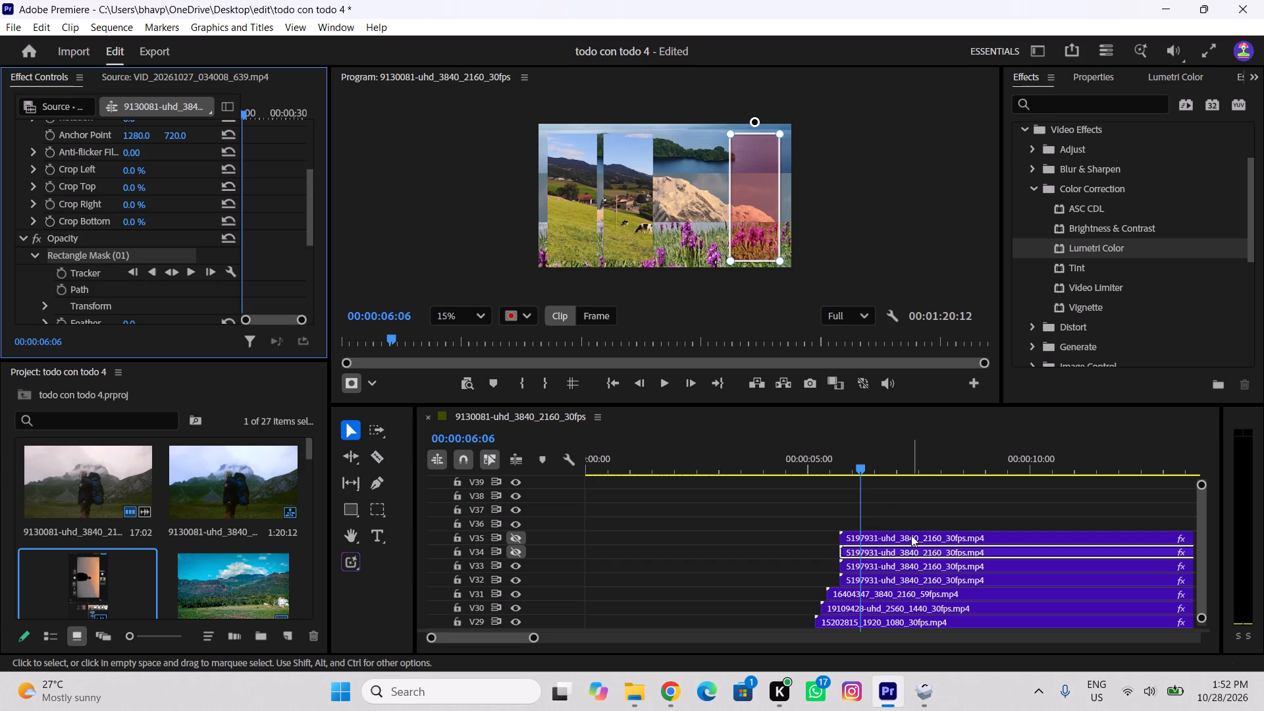
drag(910, 534, 943, 526)
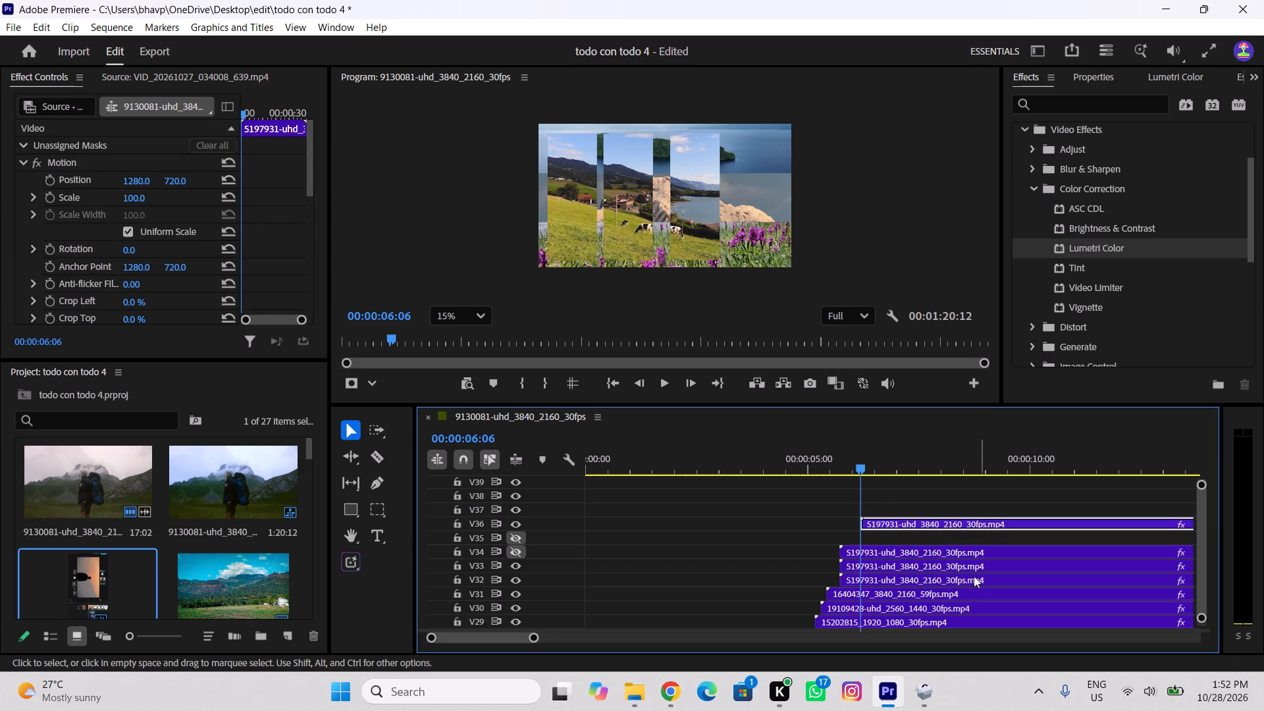
drag(916, 552, 934, 533)
drag(934, 539, 918, 540)
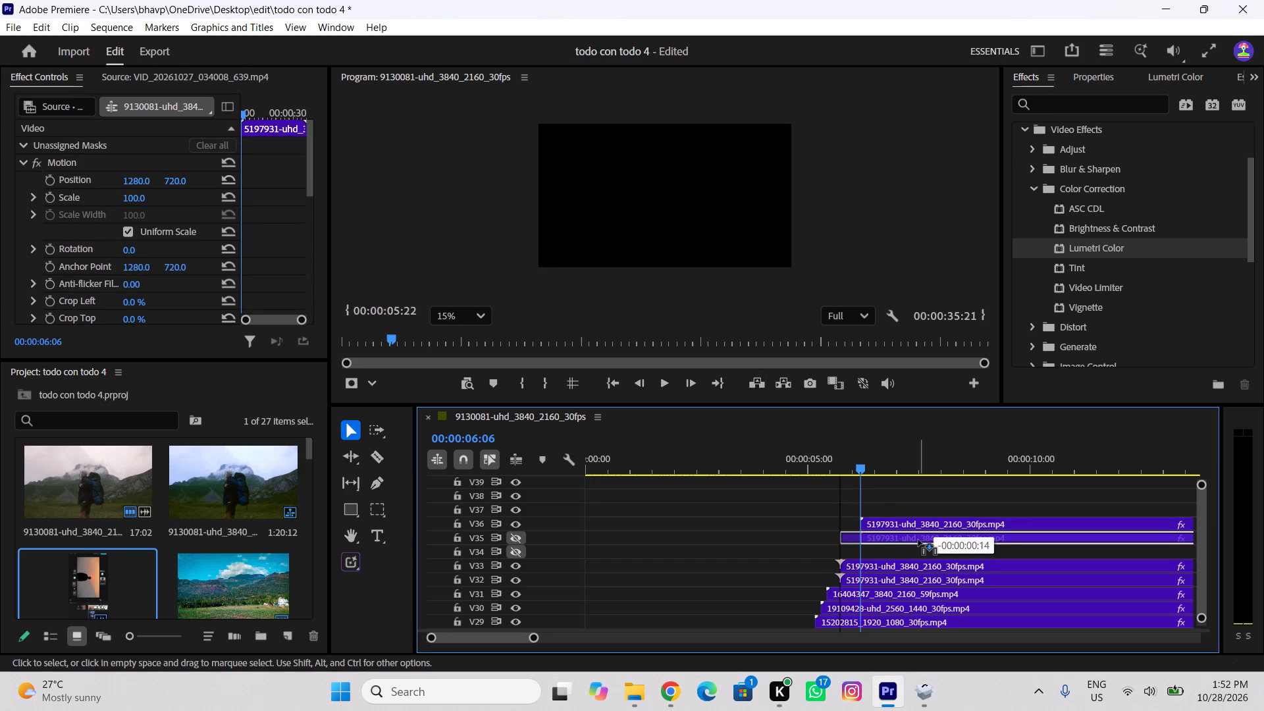
drag(918, 540, 922, 540)
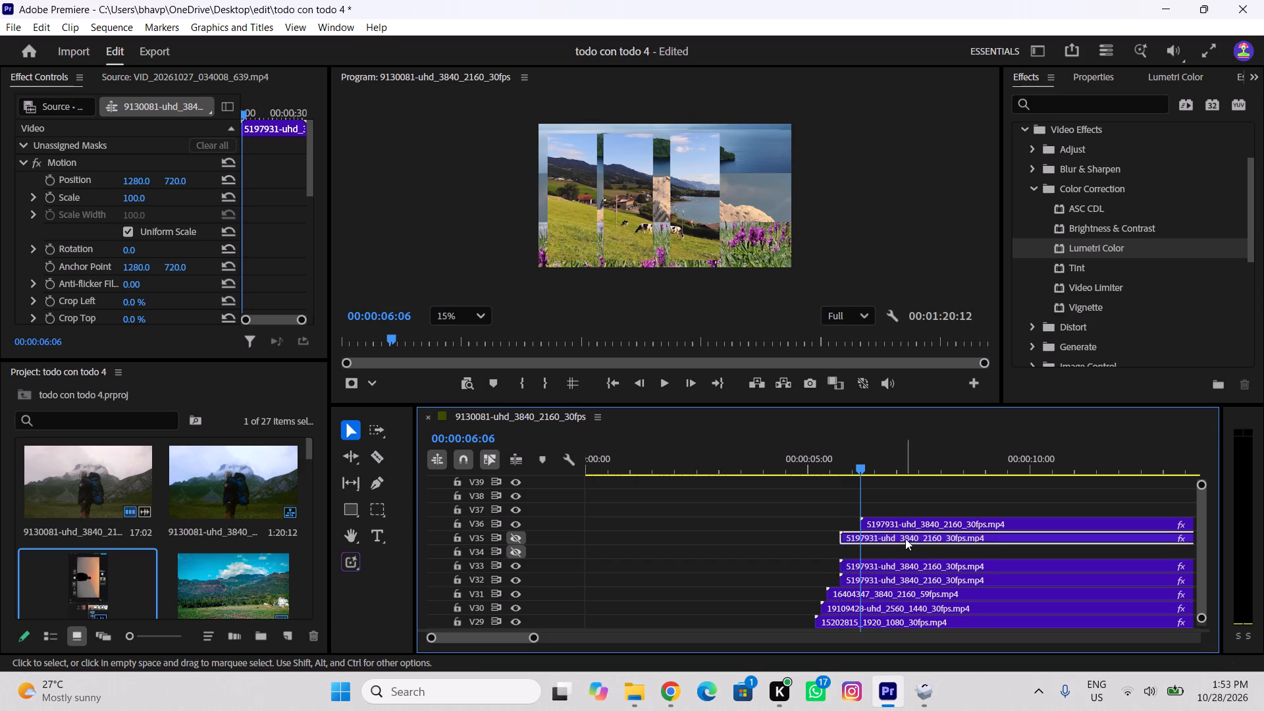
Stagger the cow clips so V33 starts at 00:00:06:06, V35 starts slightly after it, and V36 slightly after V35.
drag(888, 570, 888, 569)
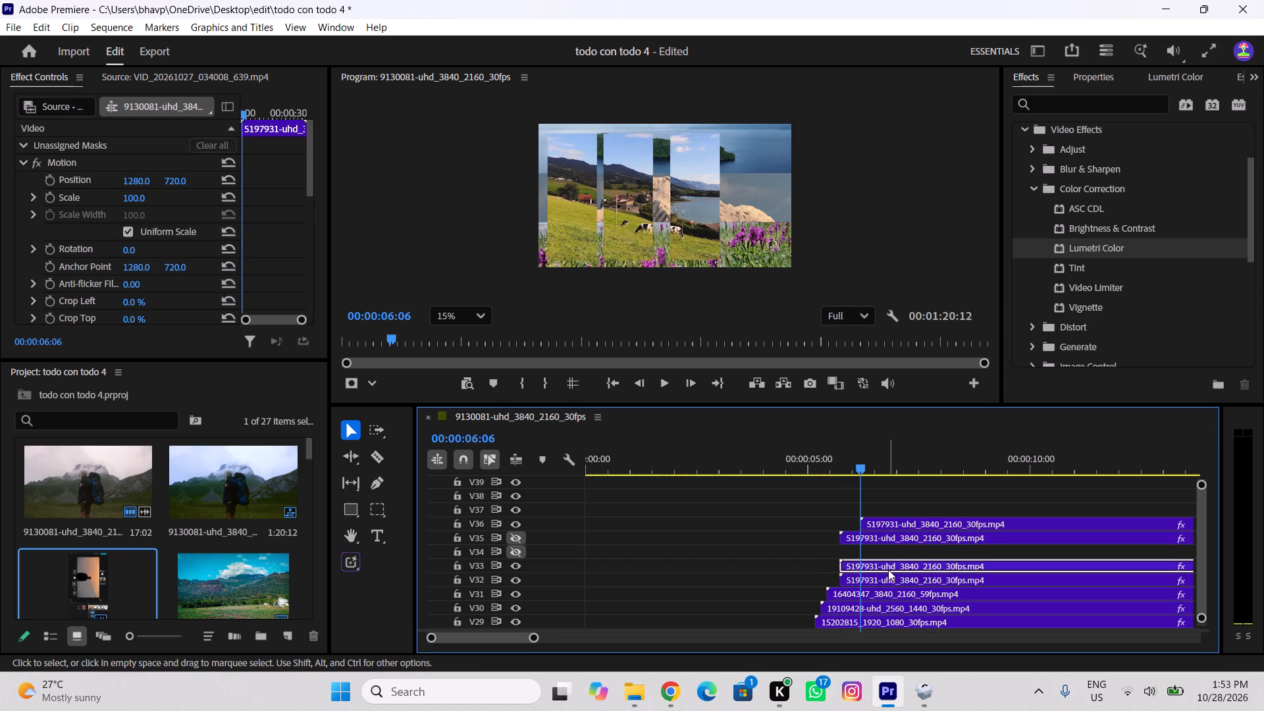
drag(888, 569, 901, 564)
drag(898, 540, 936, 532)
drag(926, 525, 945, 523)
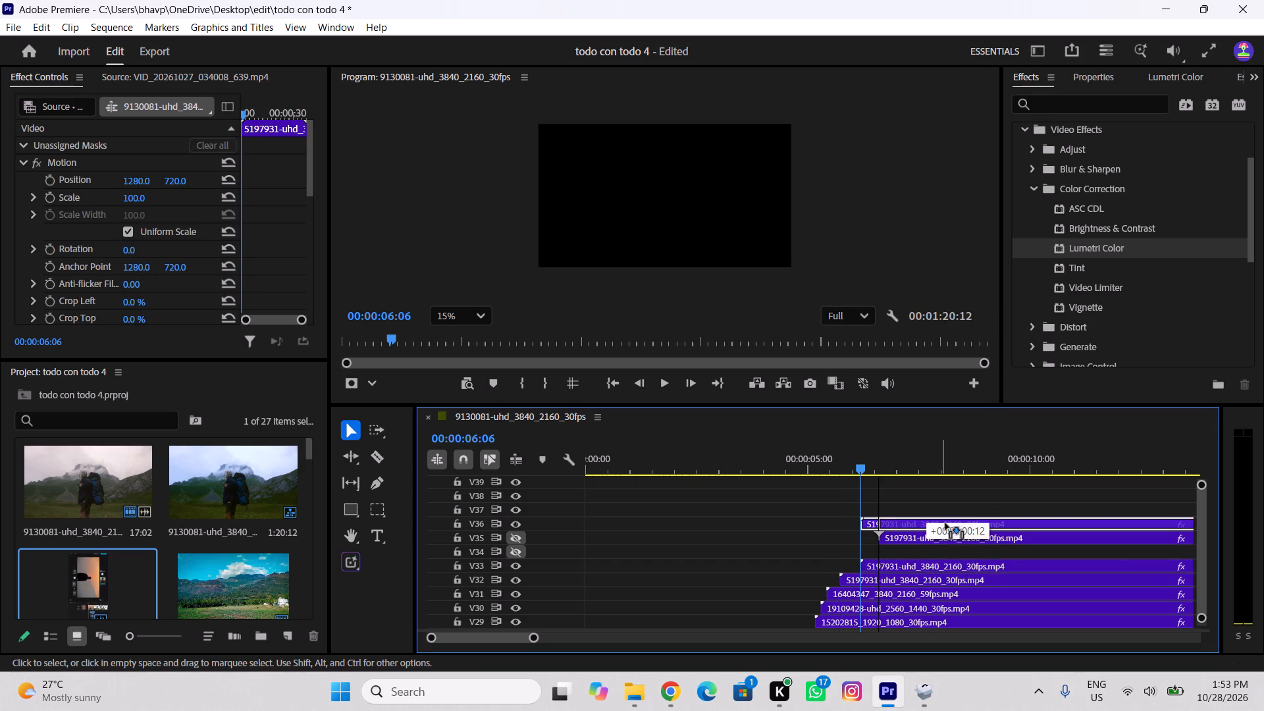
drag(945, 523, 961, 523)
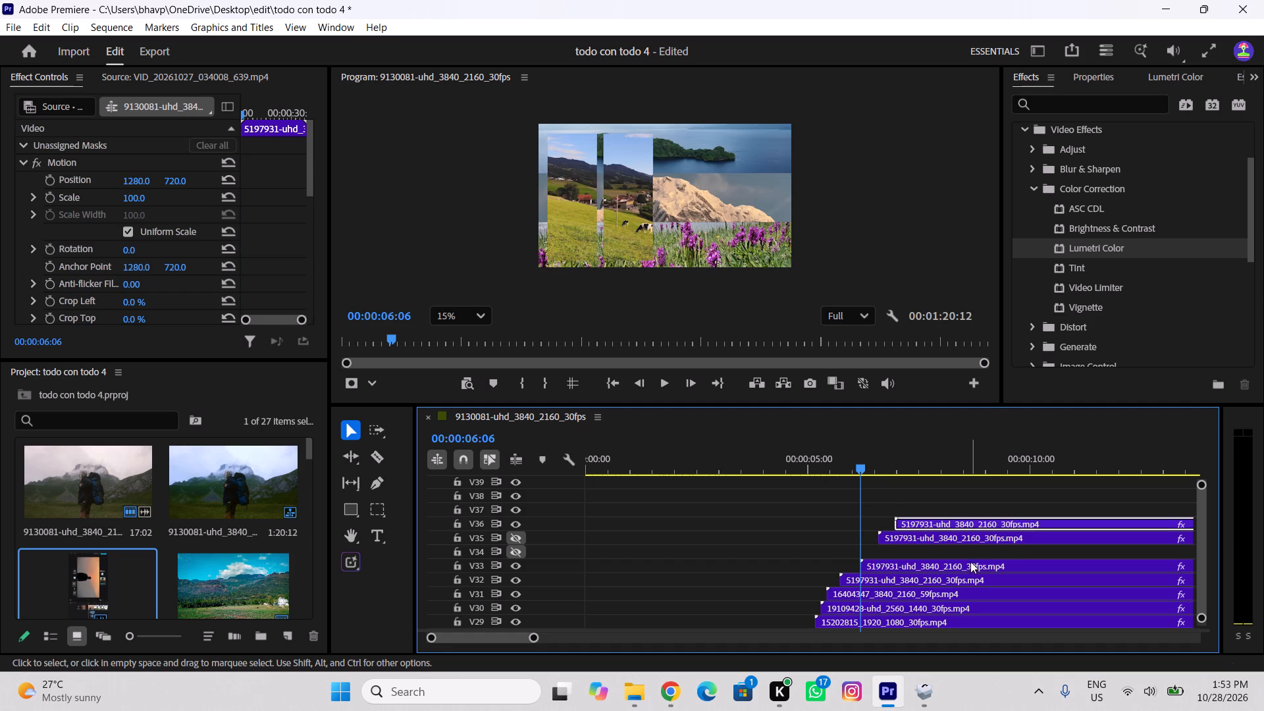
At 00:00:08:11, examine the rectangle masks of the V35, V32 and V33 cow clips to see which strip each covers.
drag(875, 453, 963, 467)
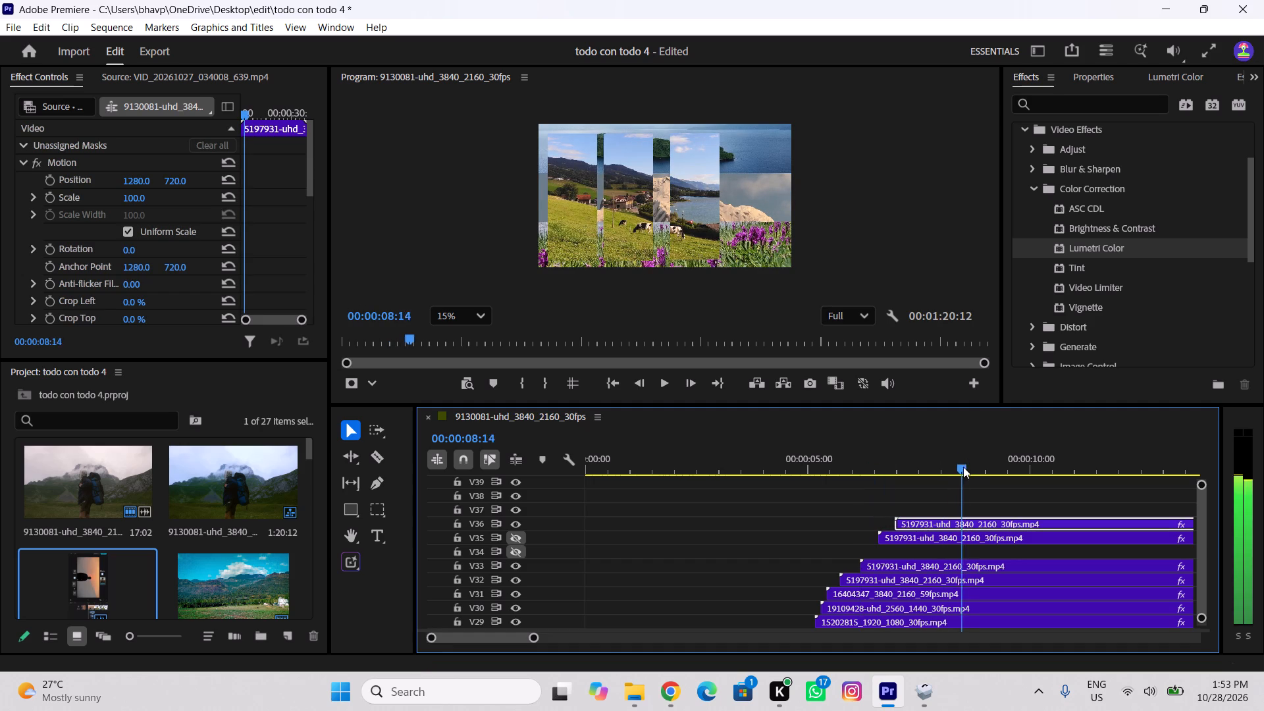
drag(963, 467, 960, 470)
click(959, 541)
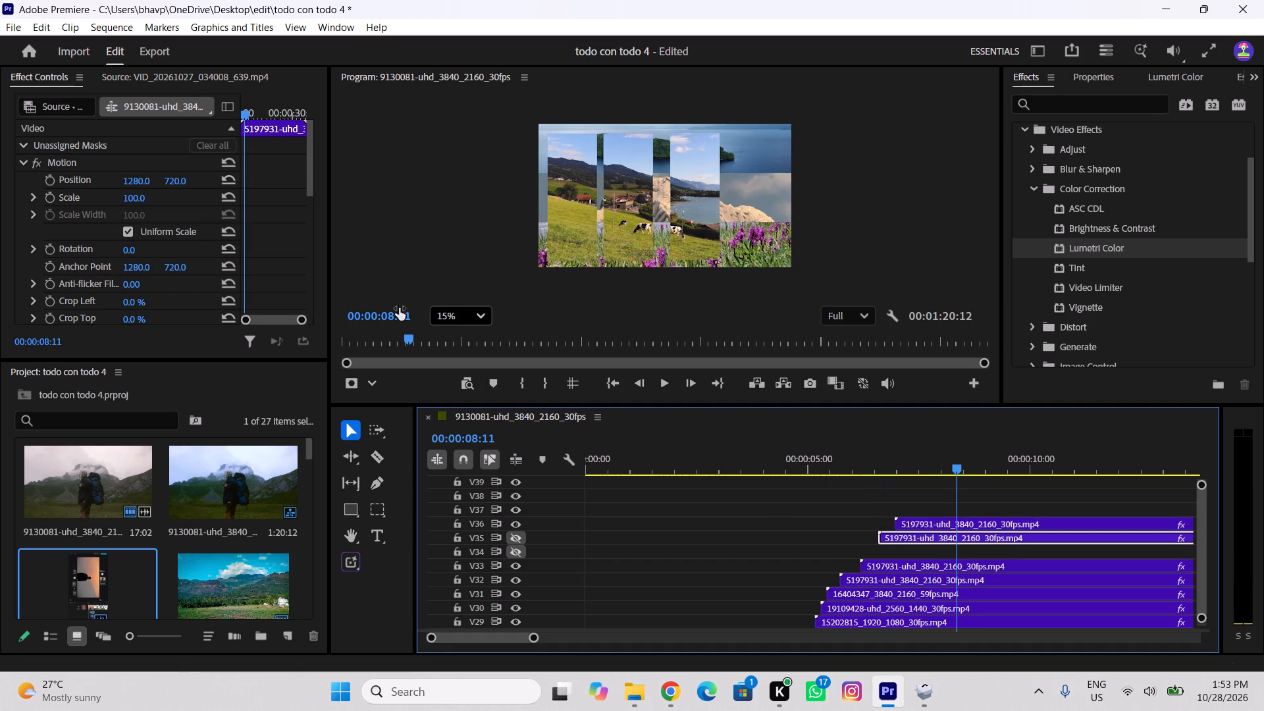
scroll(261, 323, down, 6)
scroll(128, 307, down, 5)
click(122, 214)
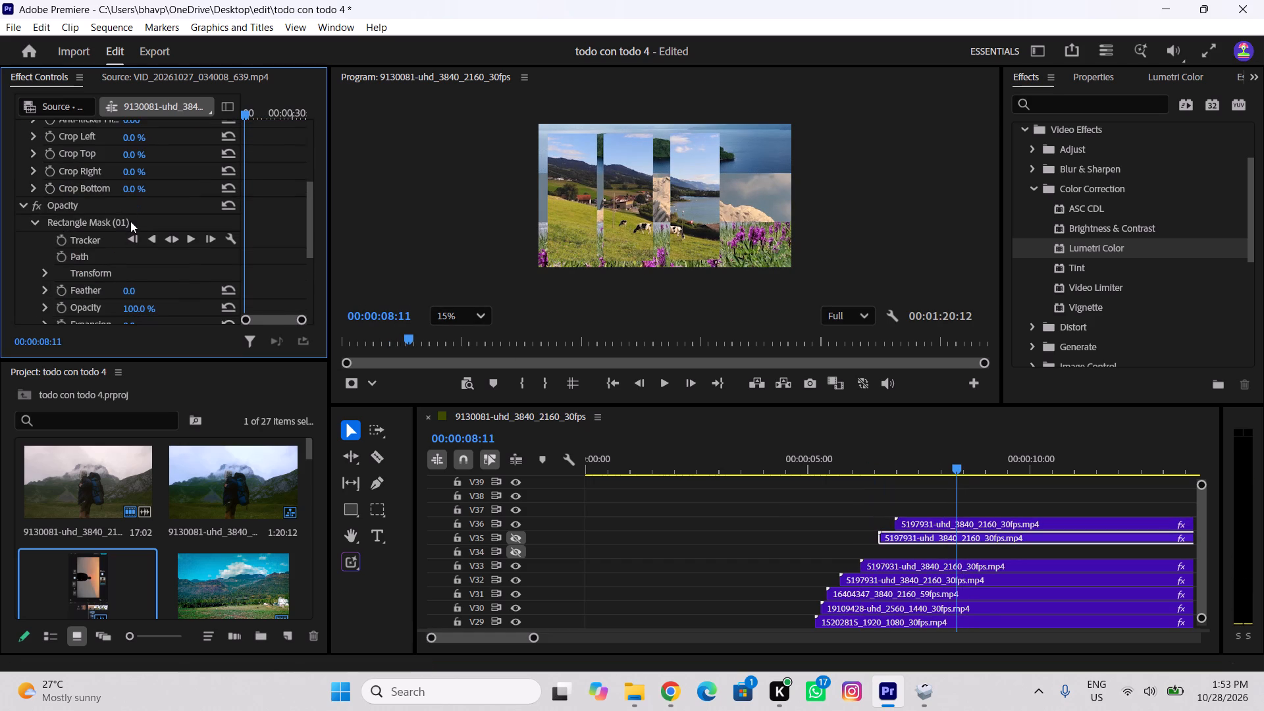
click(130, 221)
click(747, 237)
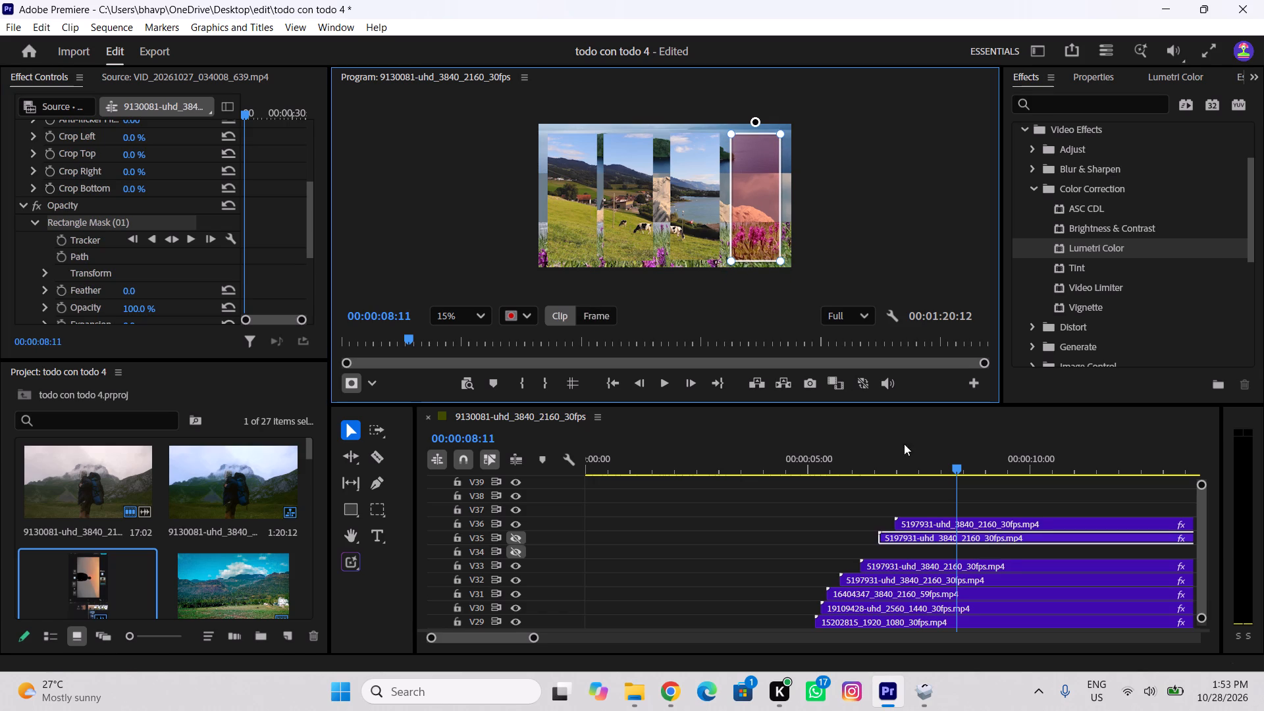
scroll(1003, 567, down, 5)
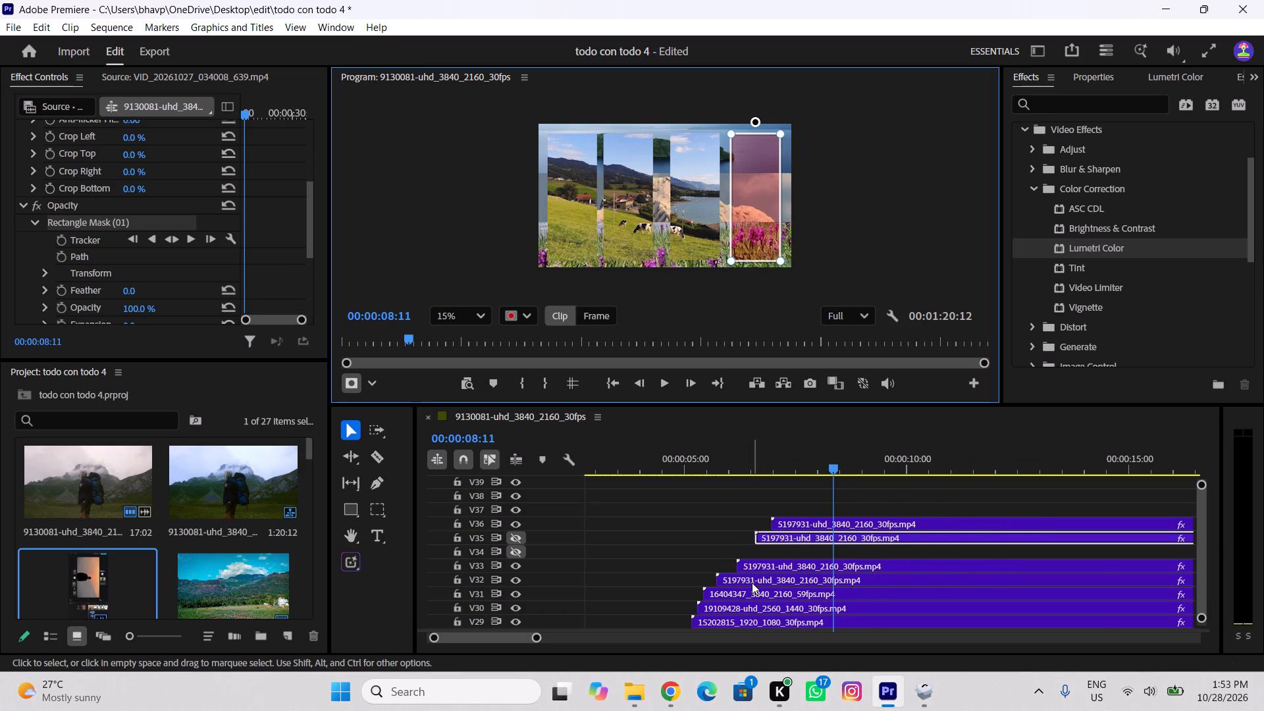
click(752, 583)
scroll(117, 250, down, 8)
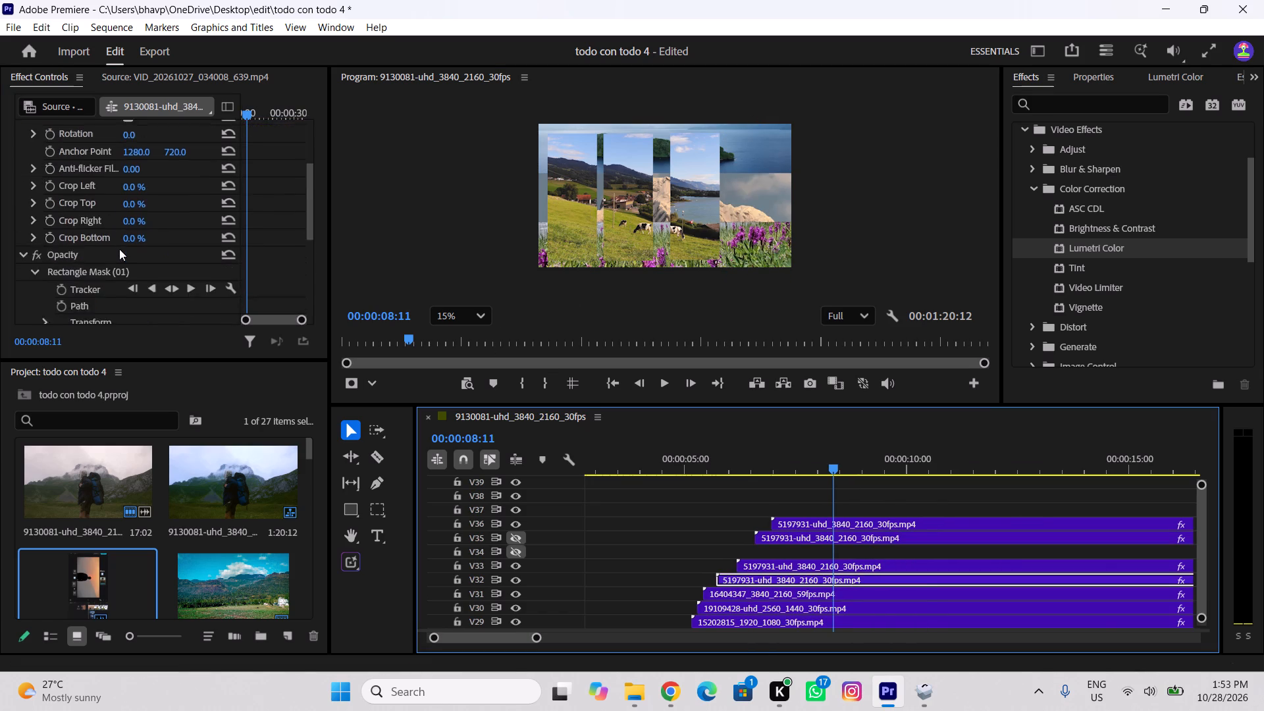
scroll(119, 249, down, 2)
click(109, 219)
click(633, 203)
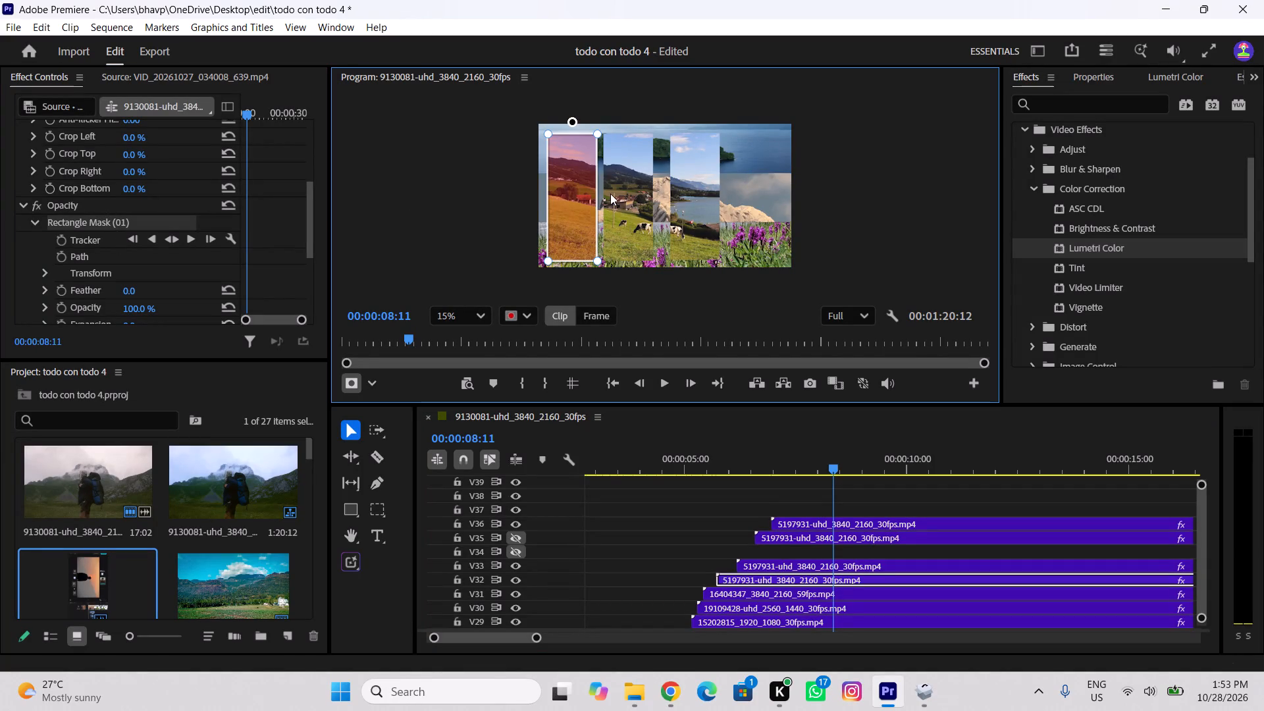
click(801, 562)
scroll(121, 290, down, 3)
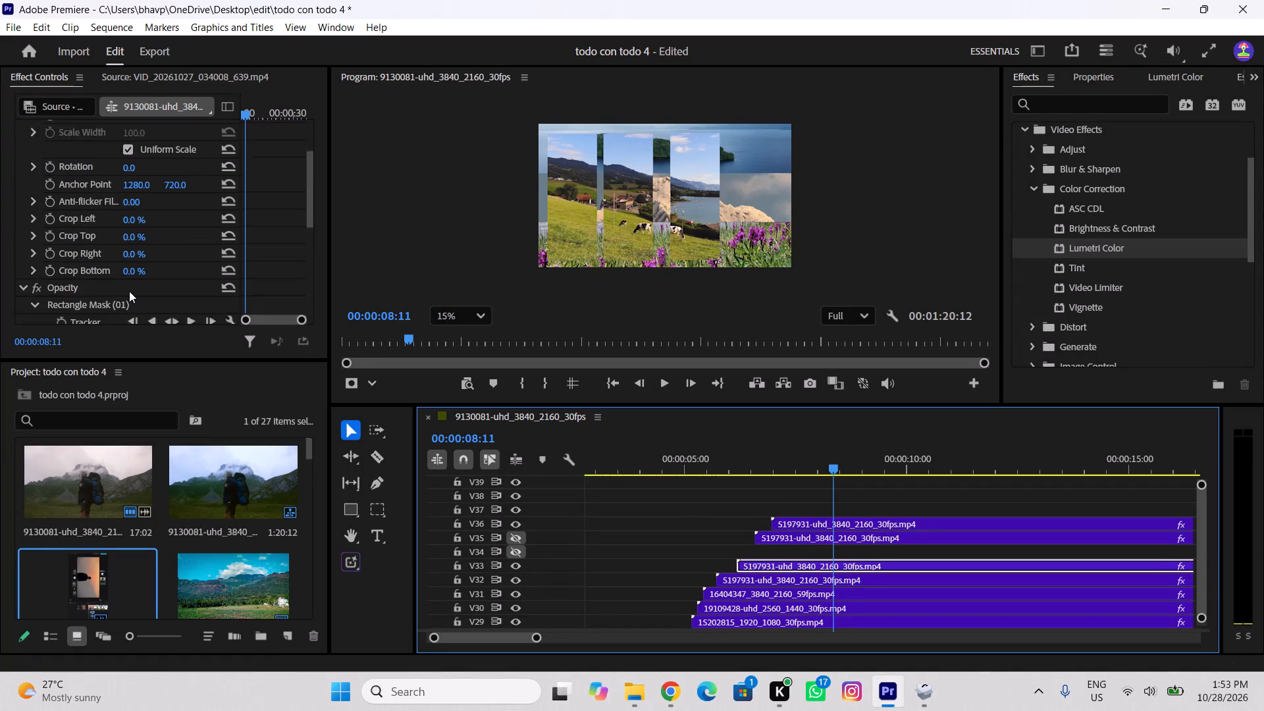
scroll(129, 291, down, 8)
click(111, 207)
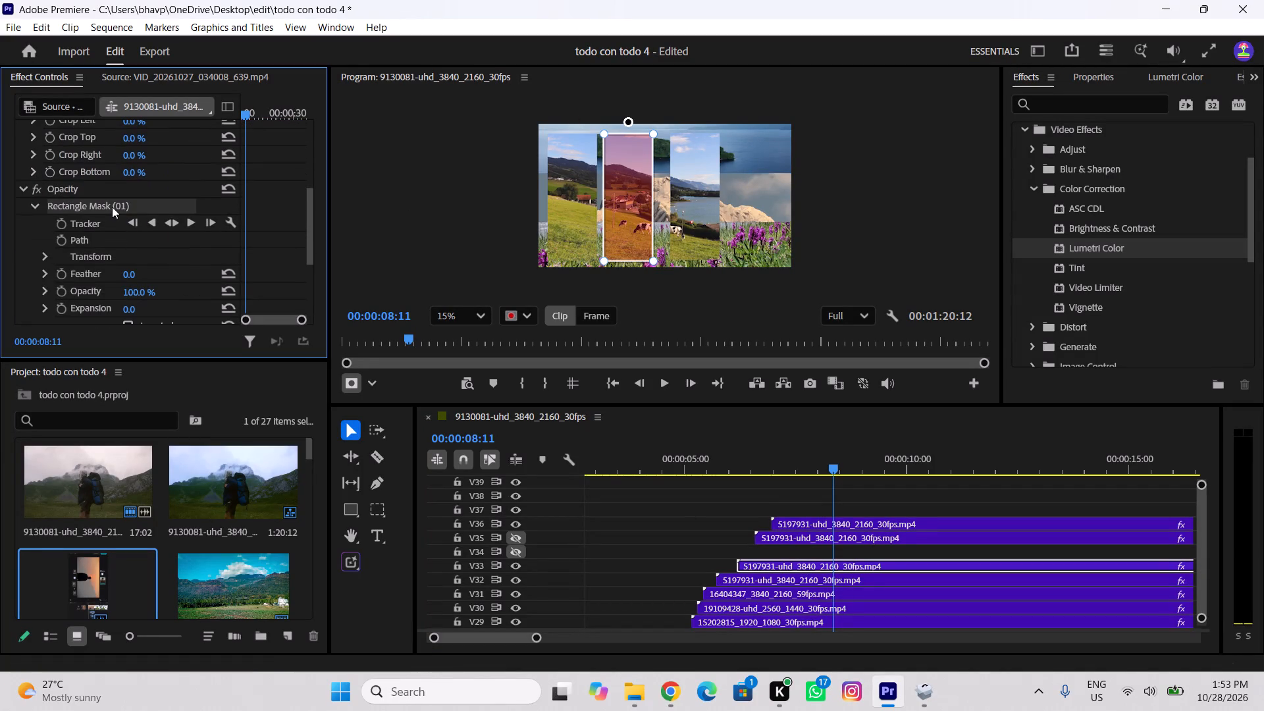
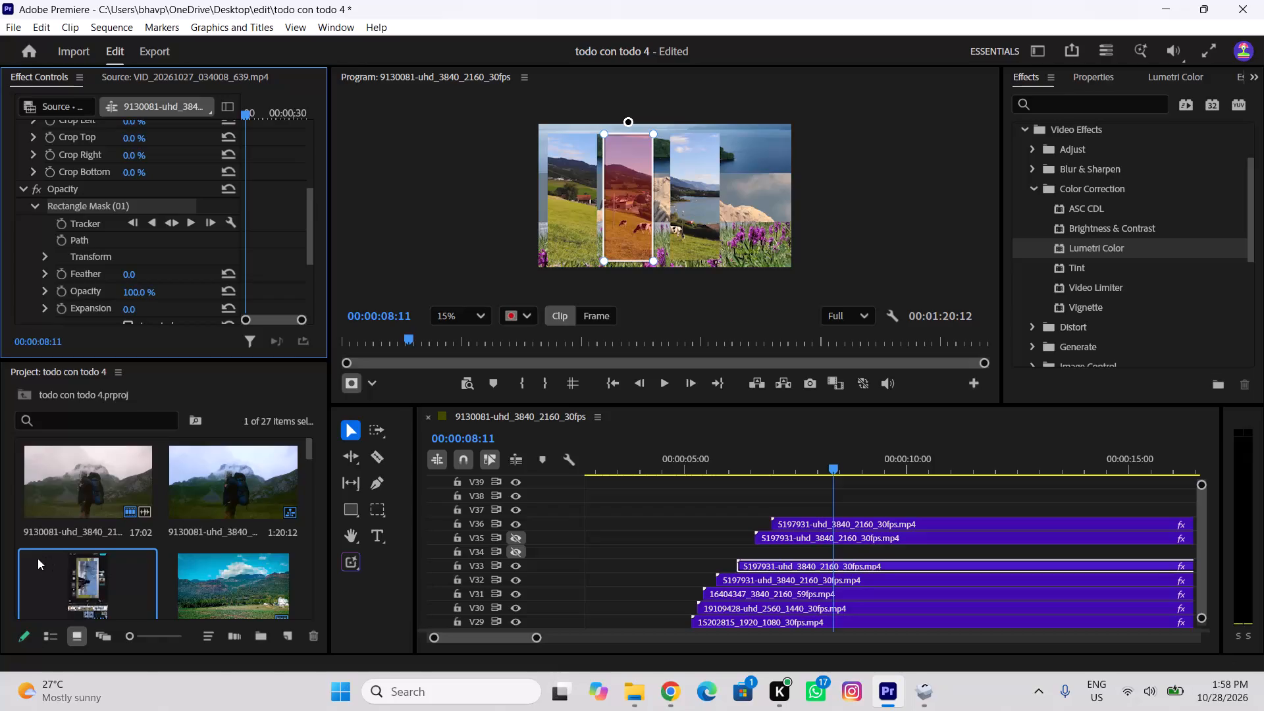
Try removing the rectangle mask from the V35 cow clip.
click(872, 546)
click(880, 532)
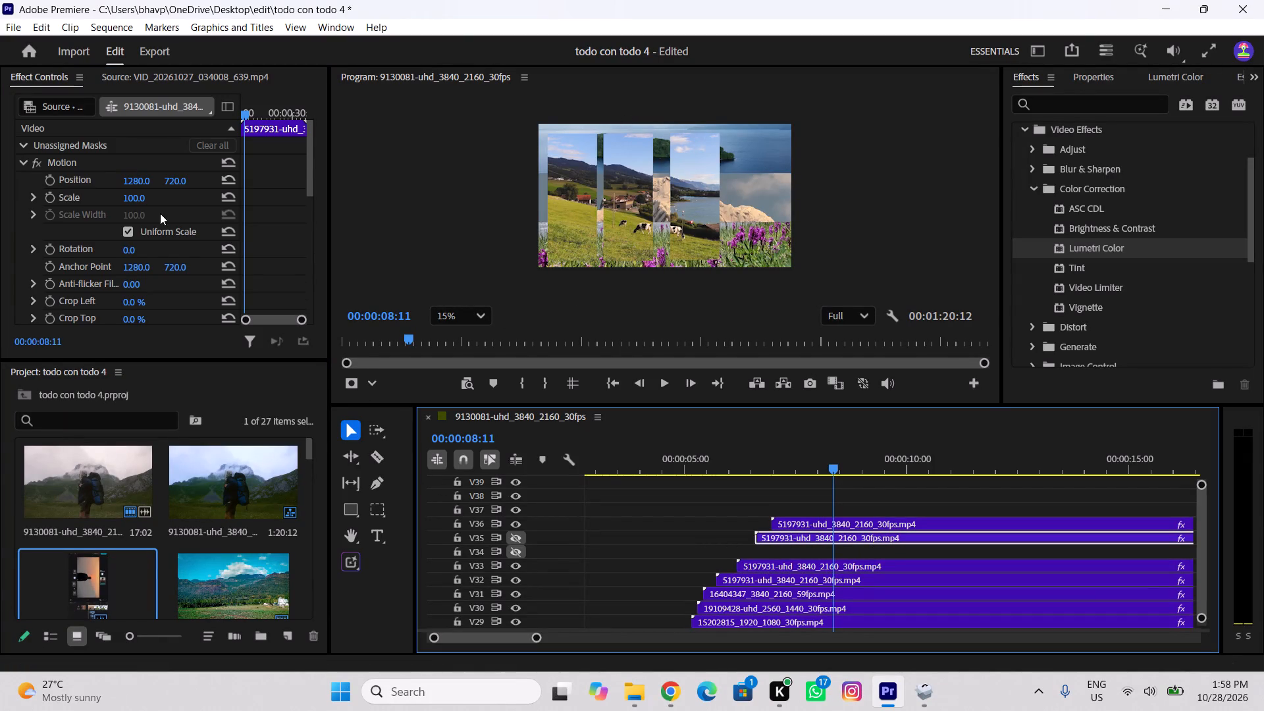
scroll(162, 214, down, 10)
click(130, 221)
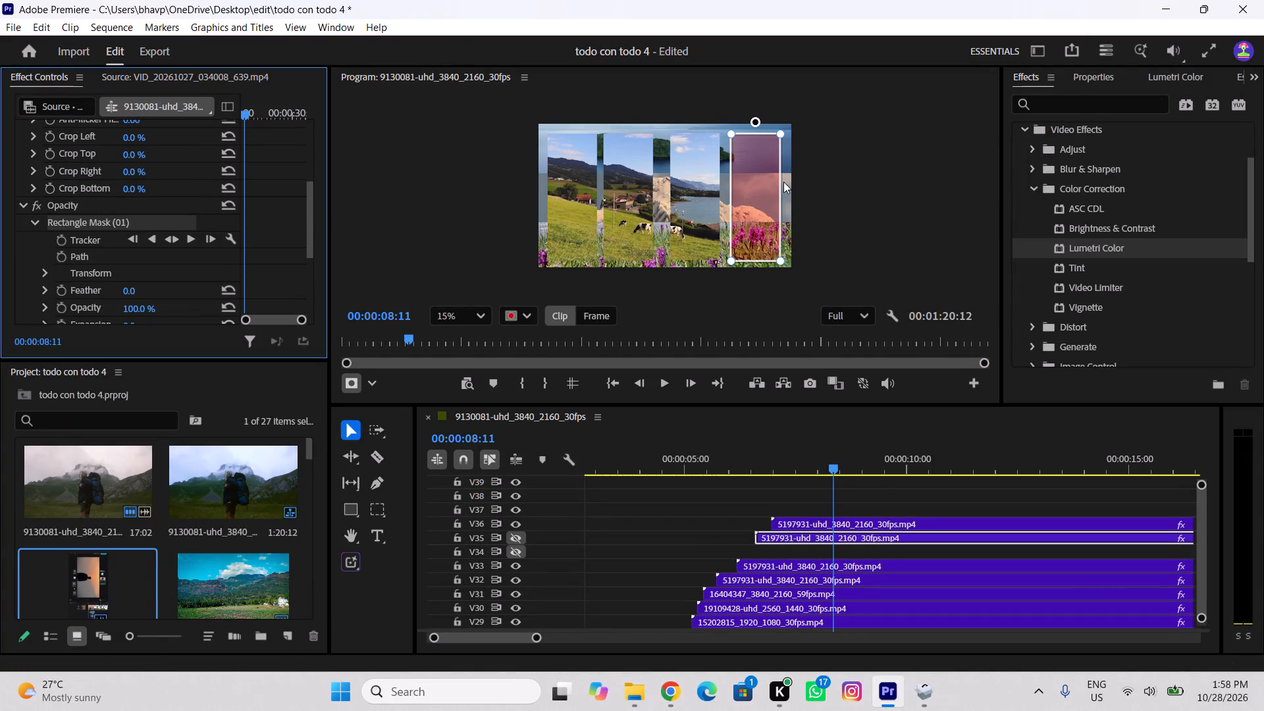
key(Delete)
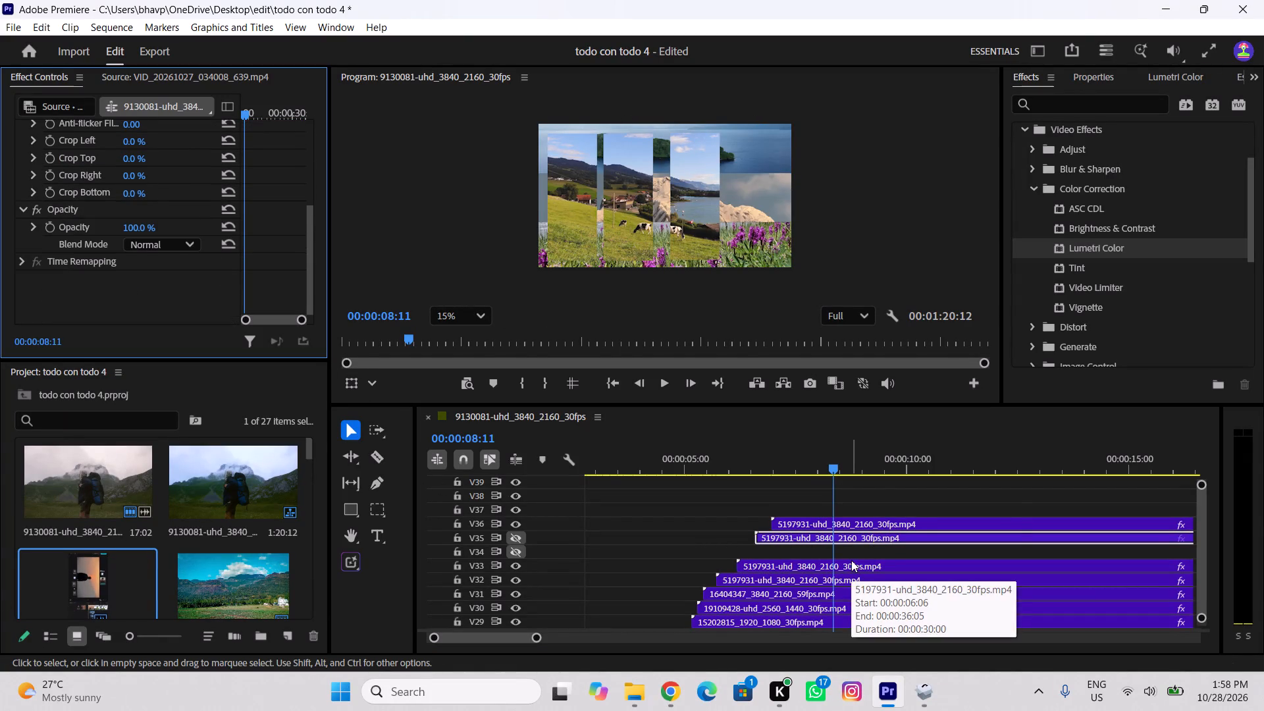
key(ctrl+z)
Delete the cow clip on V35.
ctrl+click(876, 539)
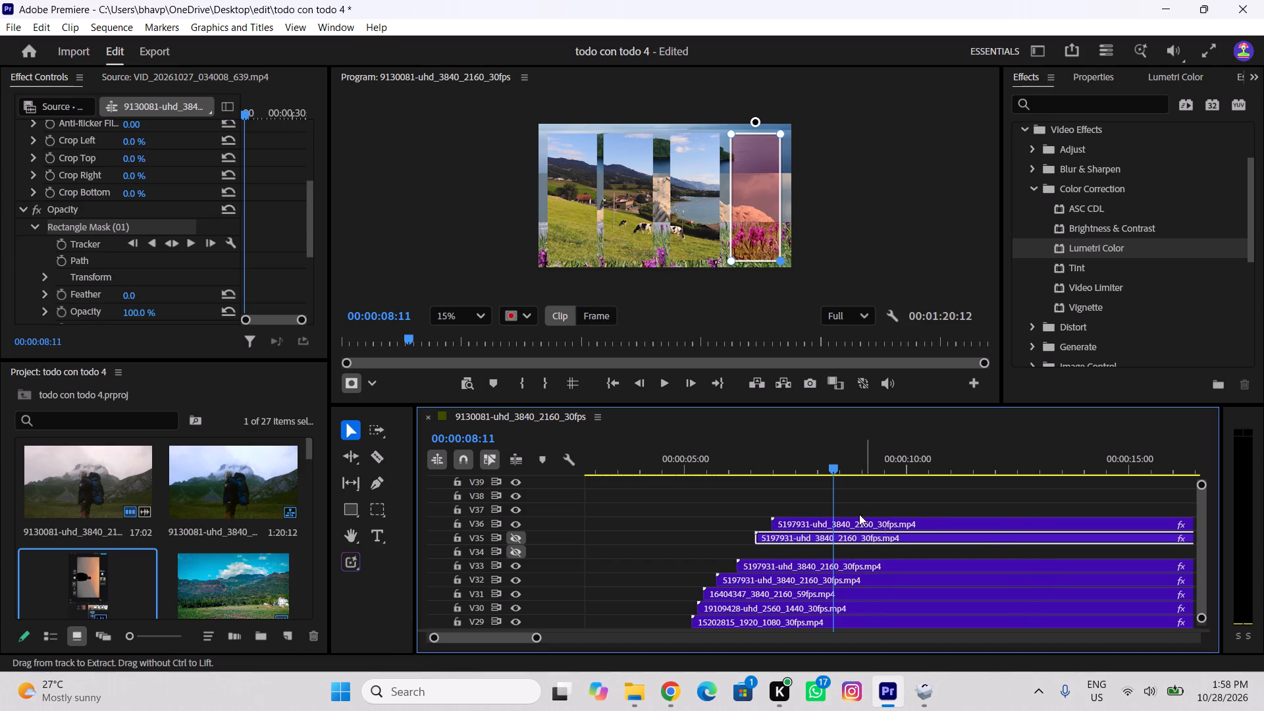
key(Delete)
scroll(812, 501, up, 1)
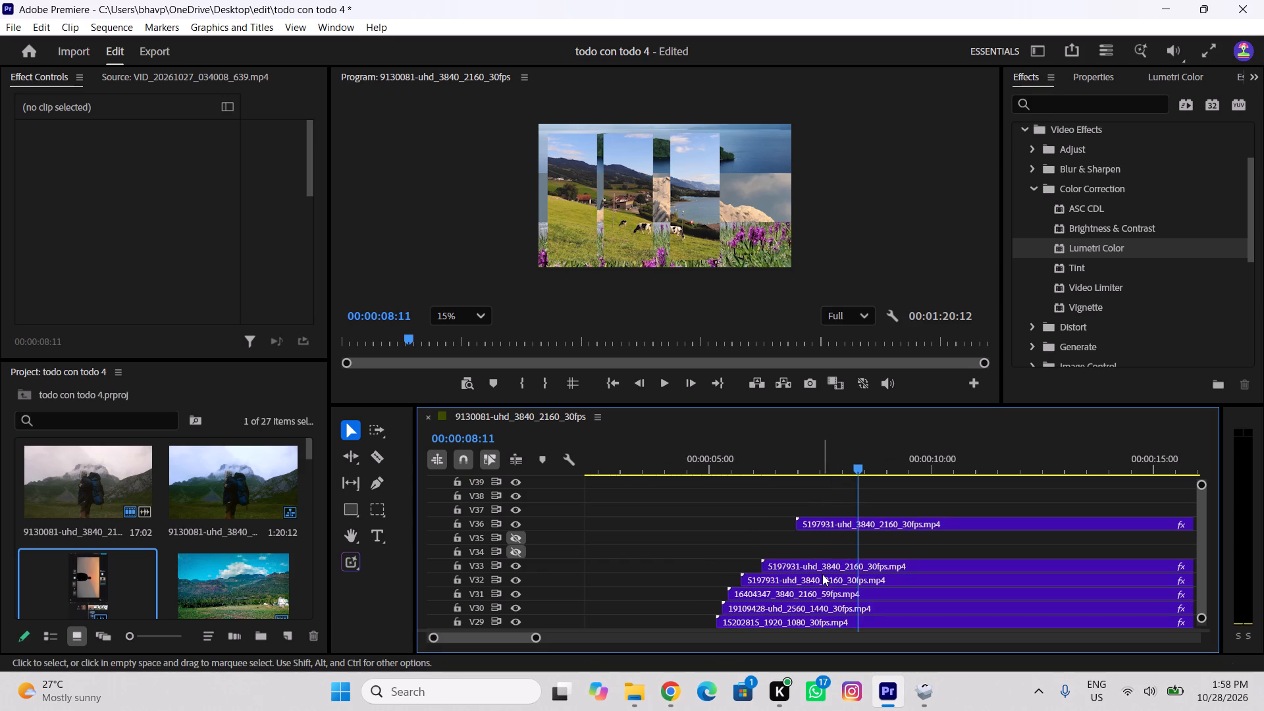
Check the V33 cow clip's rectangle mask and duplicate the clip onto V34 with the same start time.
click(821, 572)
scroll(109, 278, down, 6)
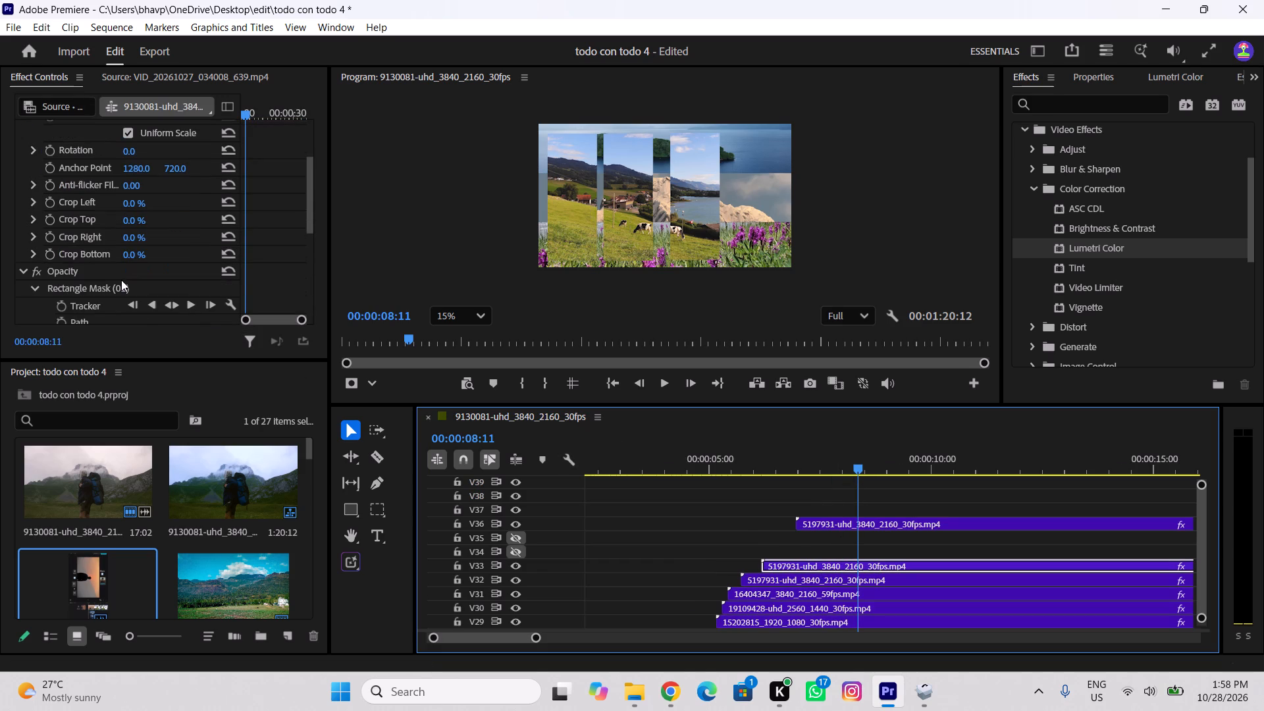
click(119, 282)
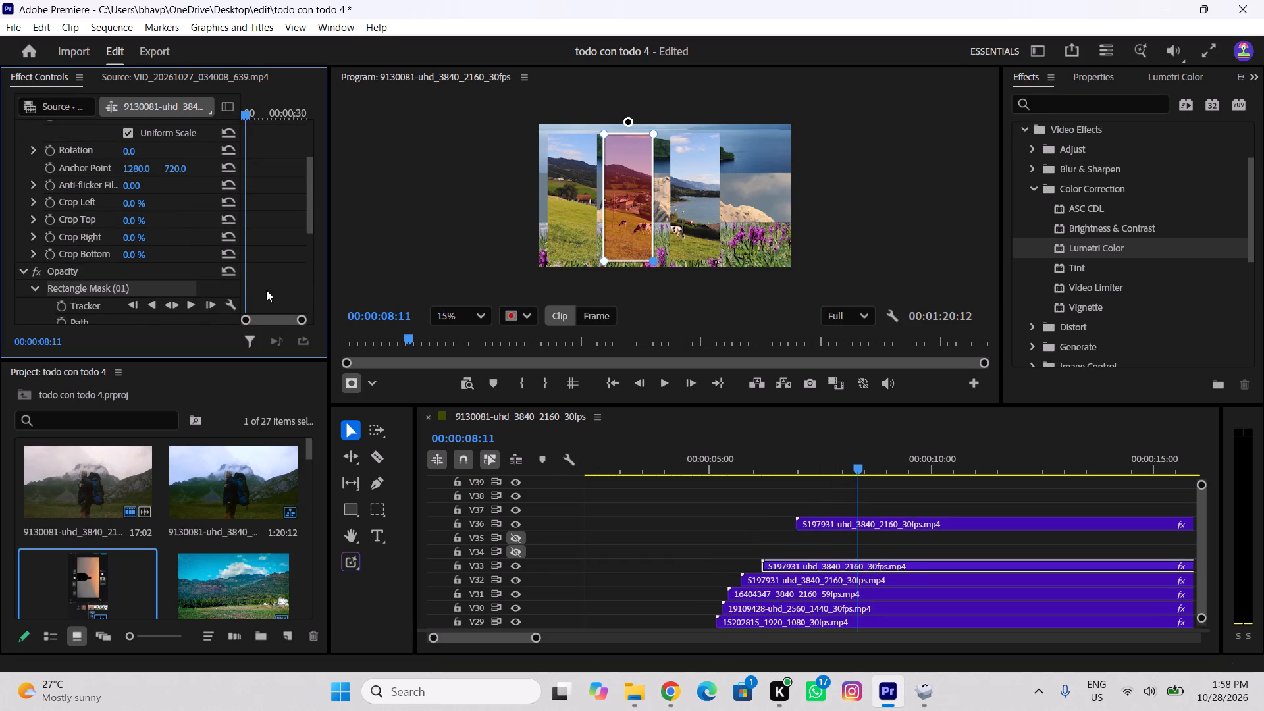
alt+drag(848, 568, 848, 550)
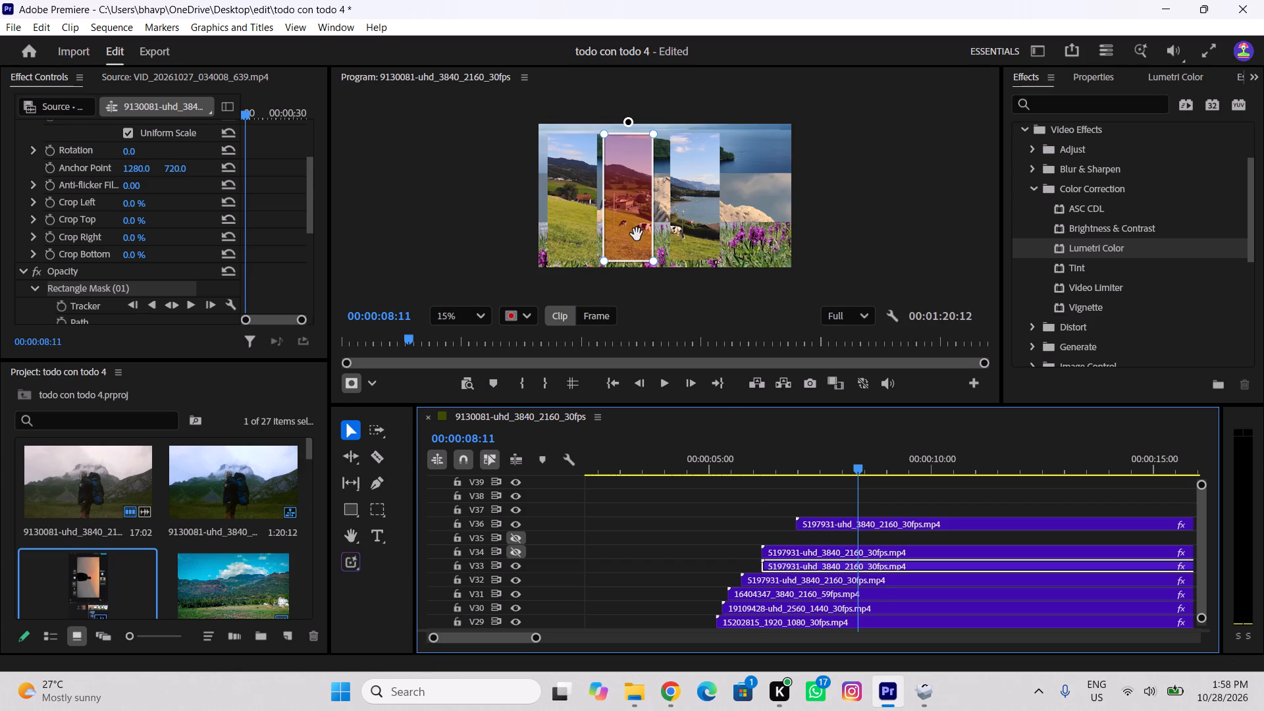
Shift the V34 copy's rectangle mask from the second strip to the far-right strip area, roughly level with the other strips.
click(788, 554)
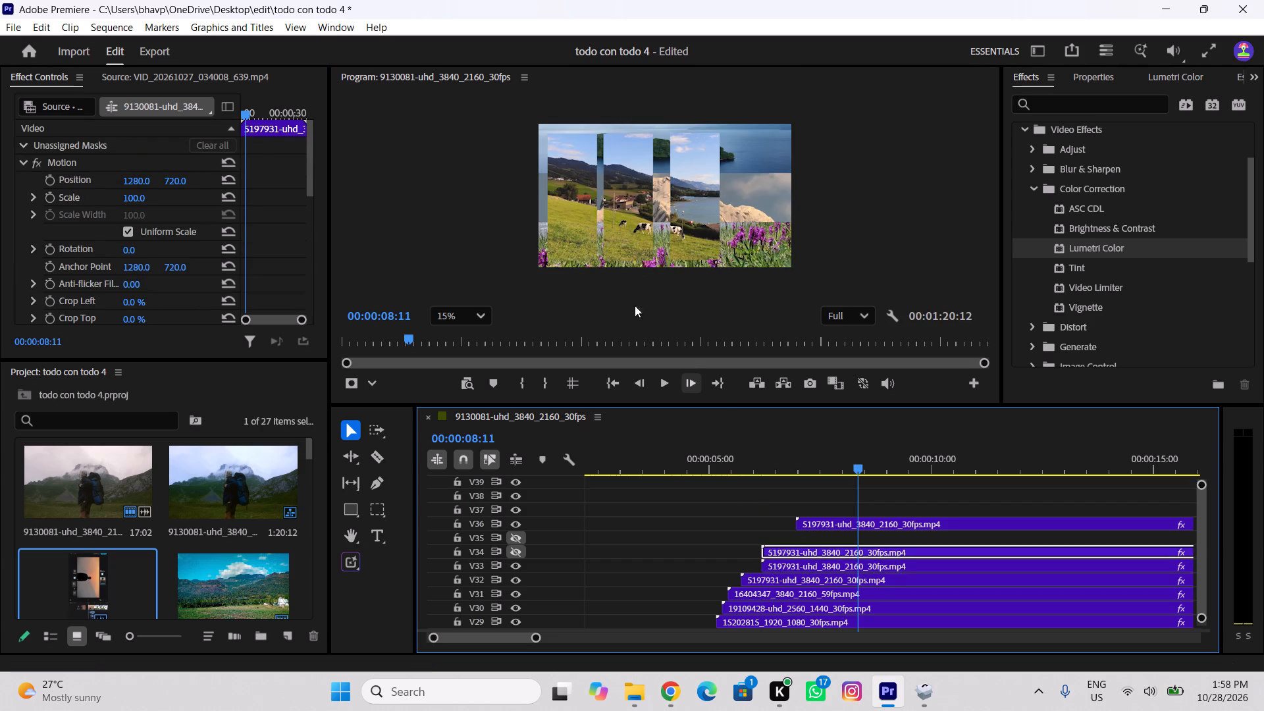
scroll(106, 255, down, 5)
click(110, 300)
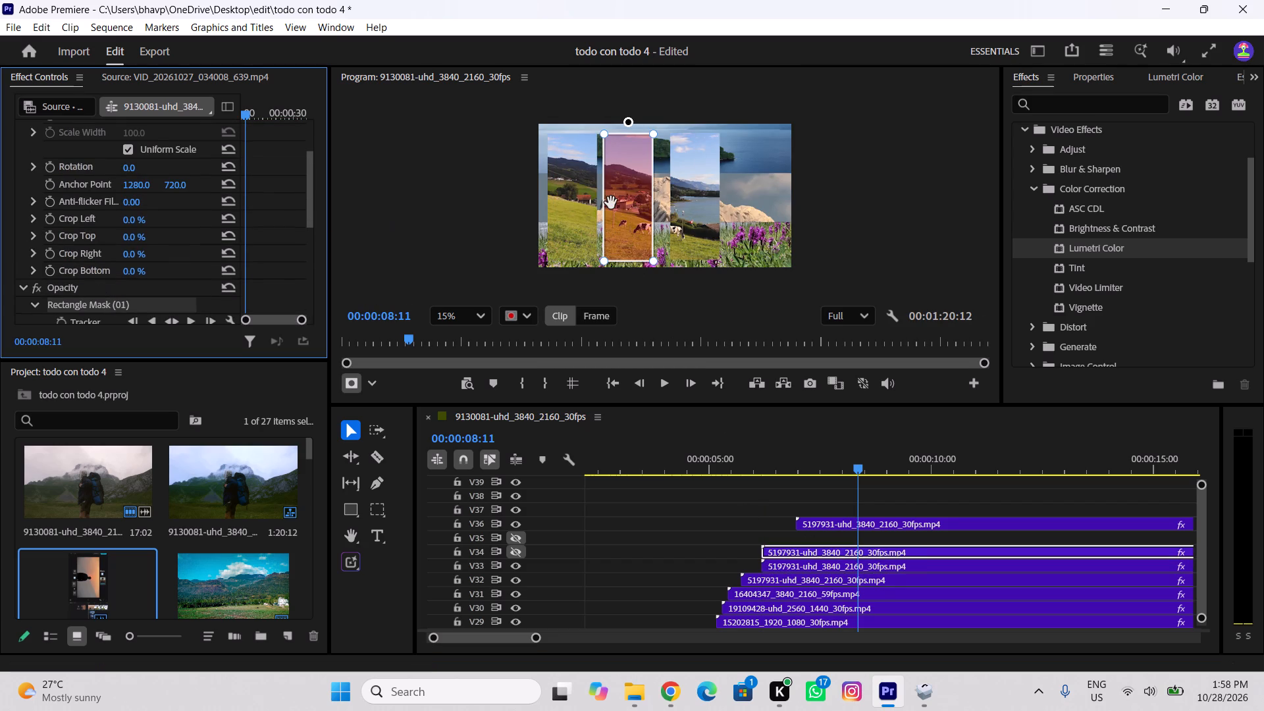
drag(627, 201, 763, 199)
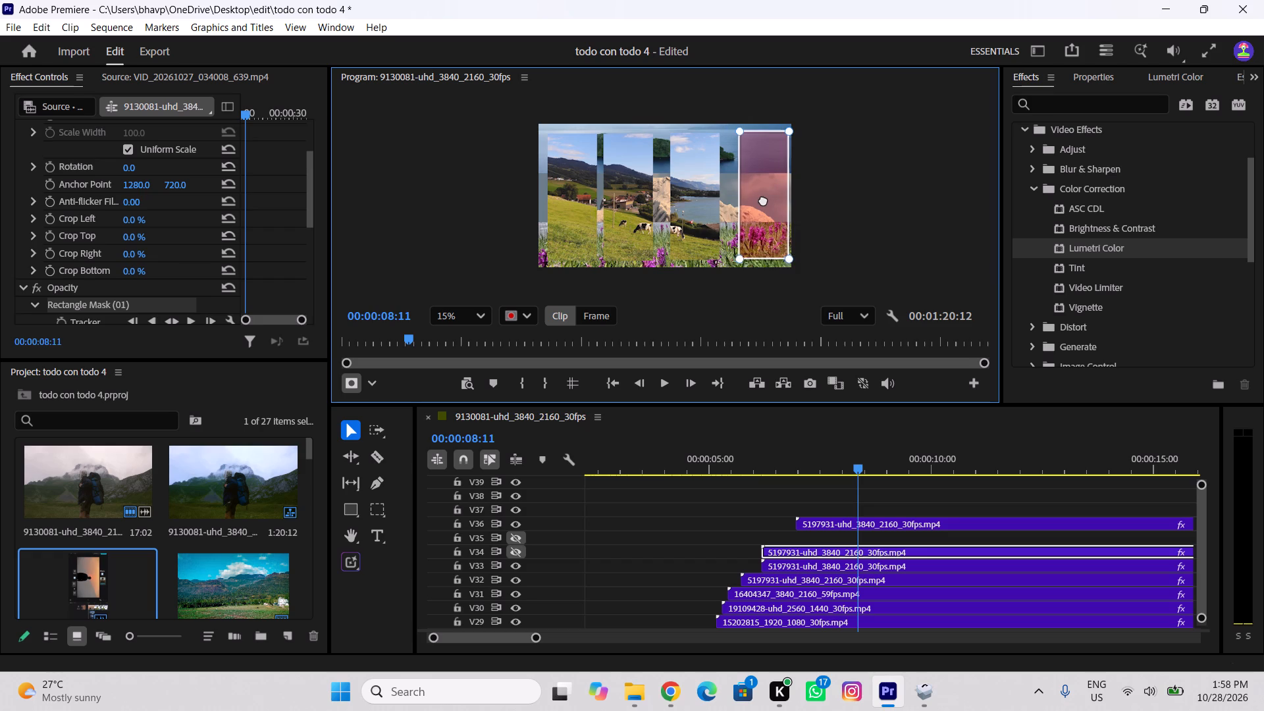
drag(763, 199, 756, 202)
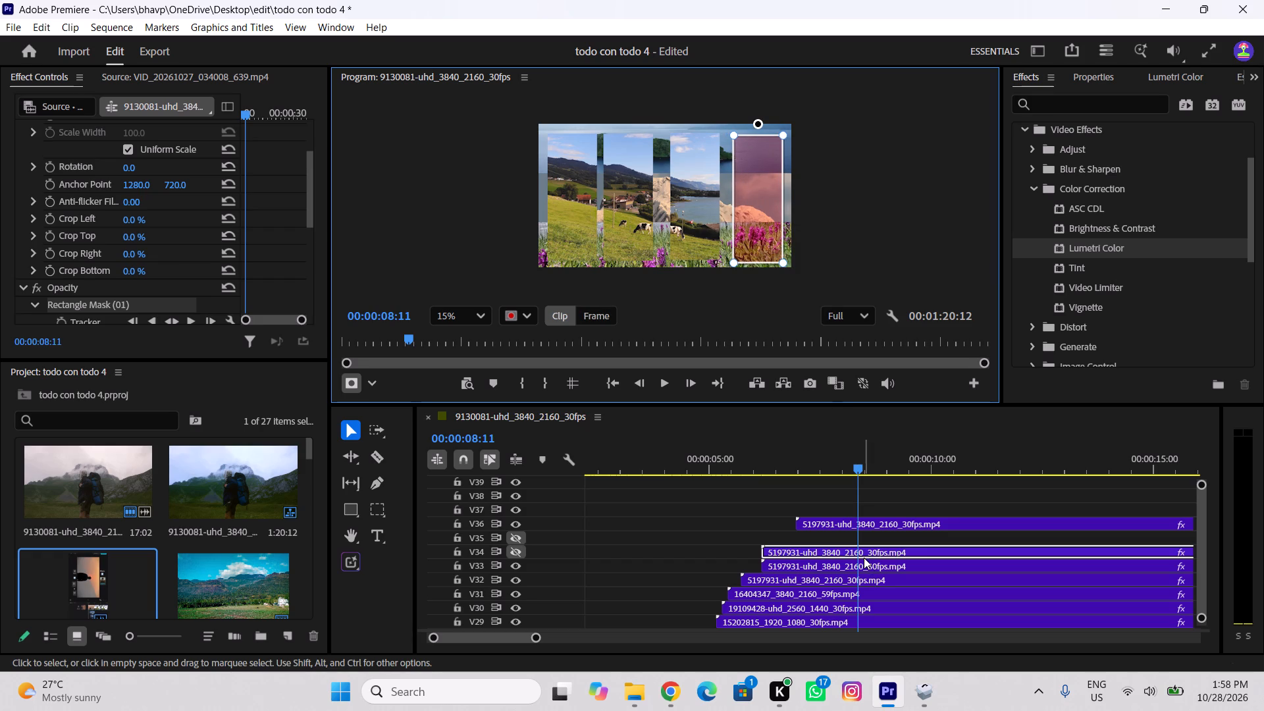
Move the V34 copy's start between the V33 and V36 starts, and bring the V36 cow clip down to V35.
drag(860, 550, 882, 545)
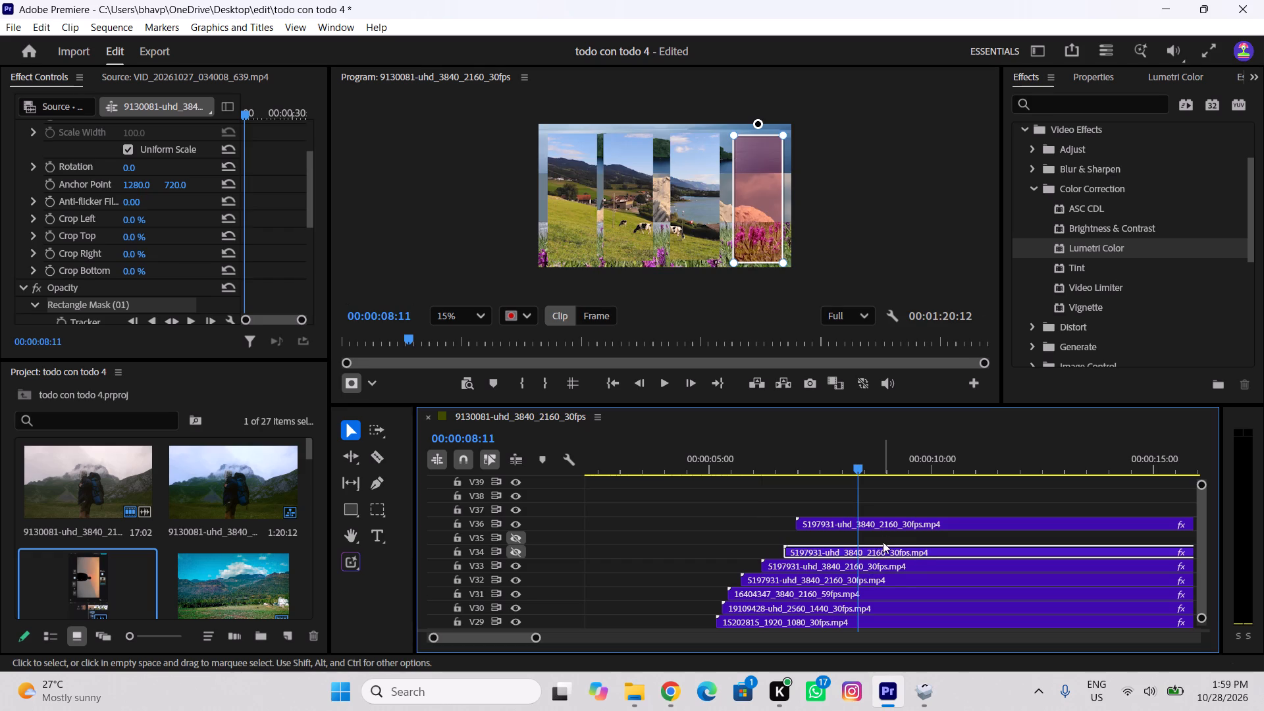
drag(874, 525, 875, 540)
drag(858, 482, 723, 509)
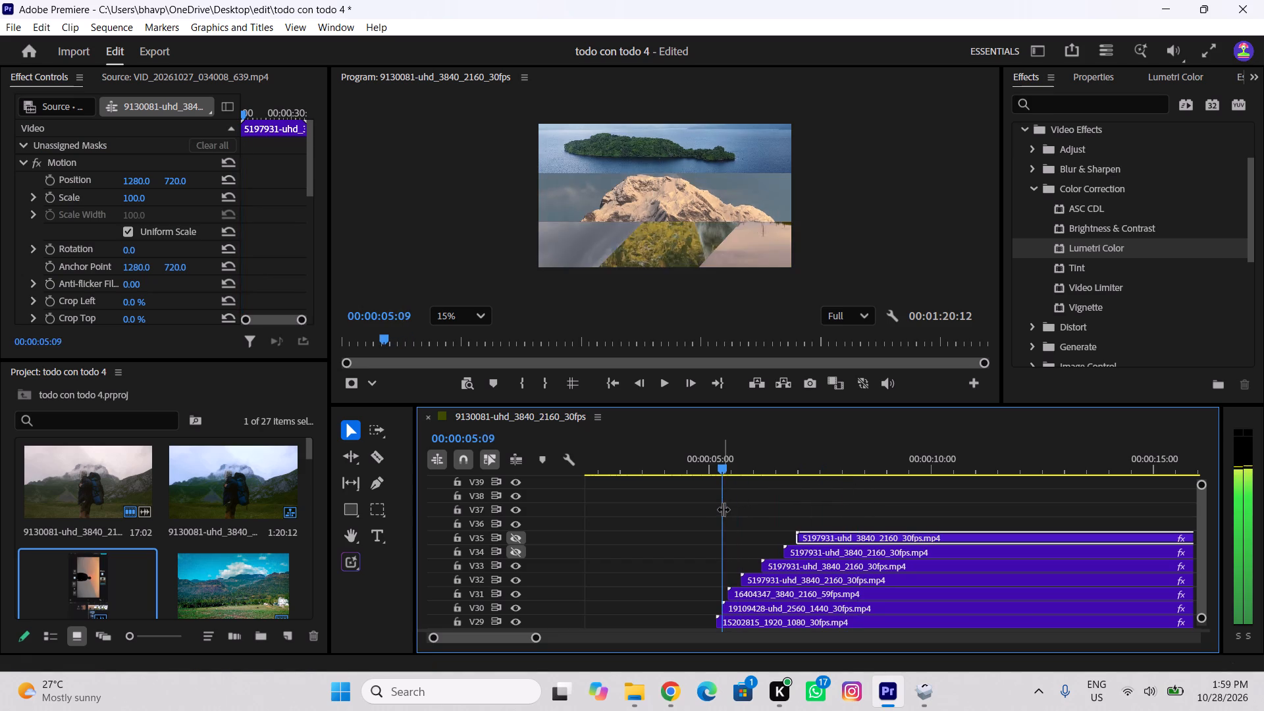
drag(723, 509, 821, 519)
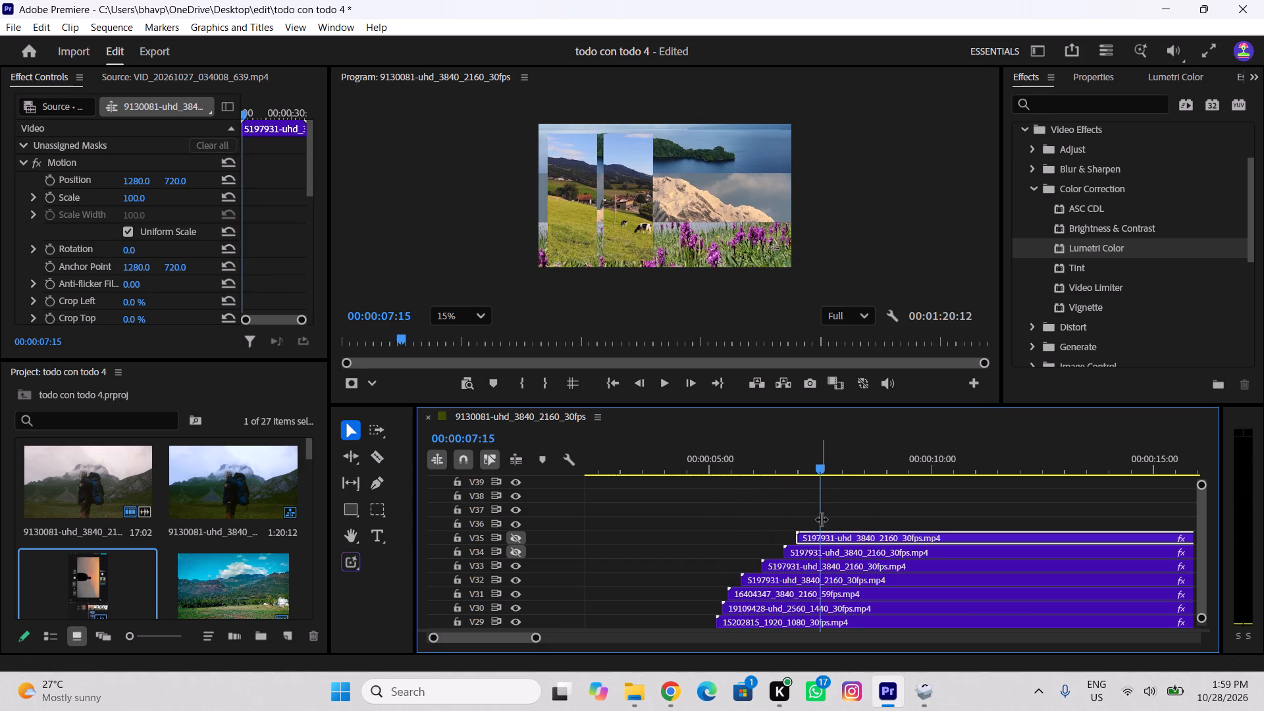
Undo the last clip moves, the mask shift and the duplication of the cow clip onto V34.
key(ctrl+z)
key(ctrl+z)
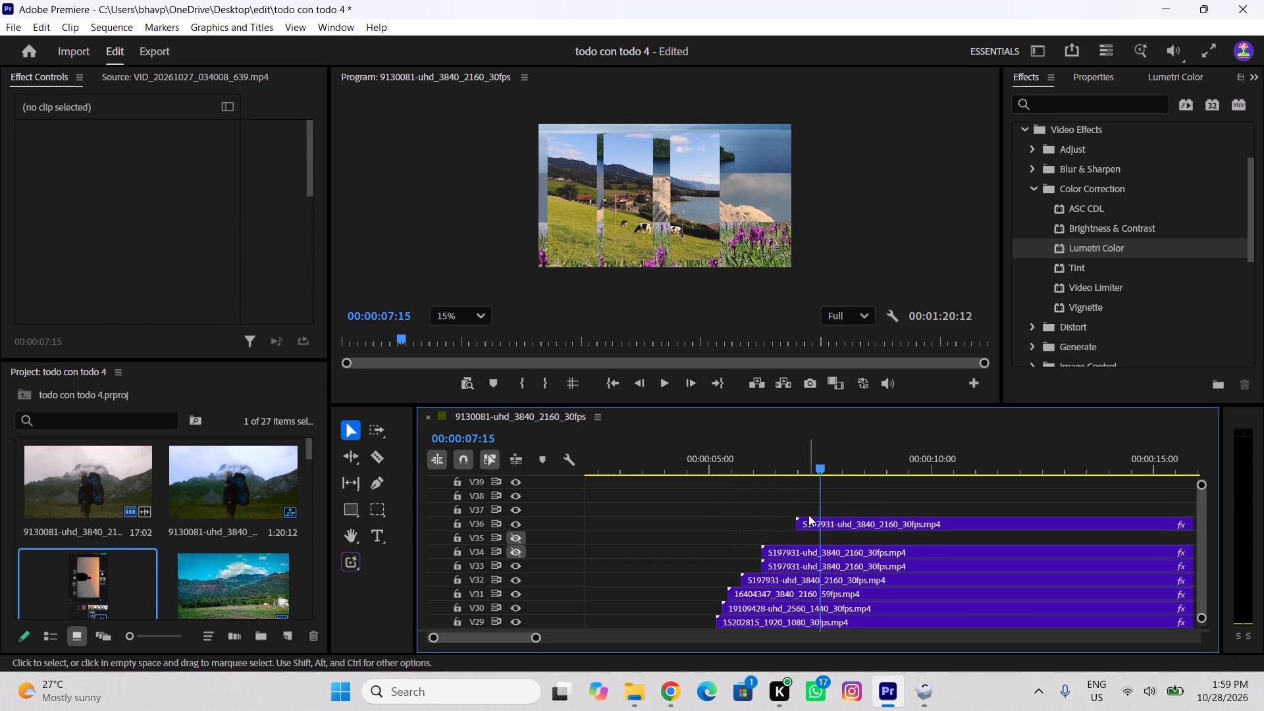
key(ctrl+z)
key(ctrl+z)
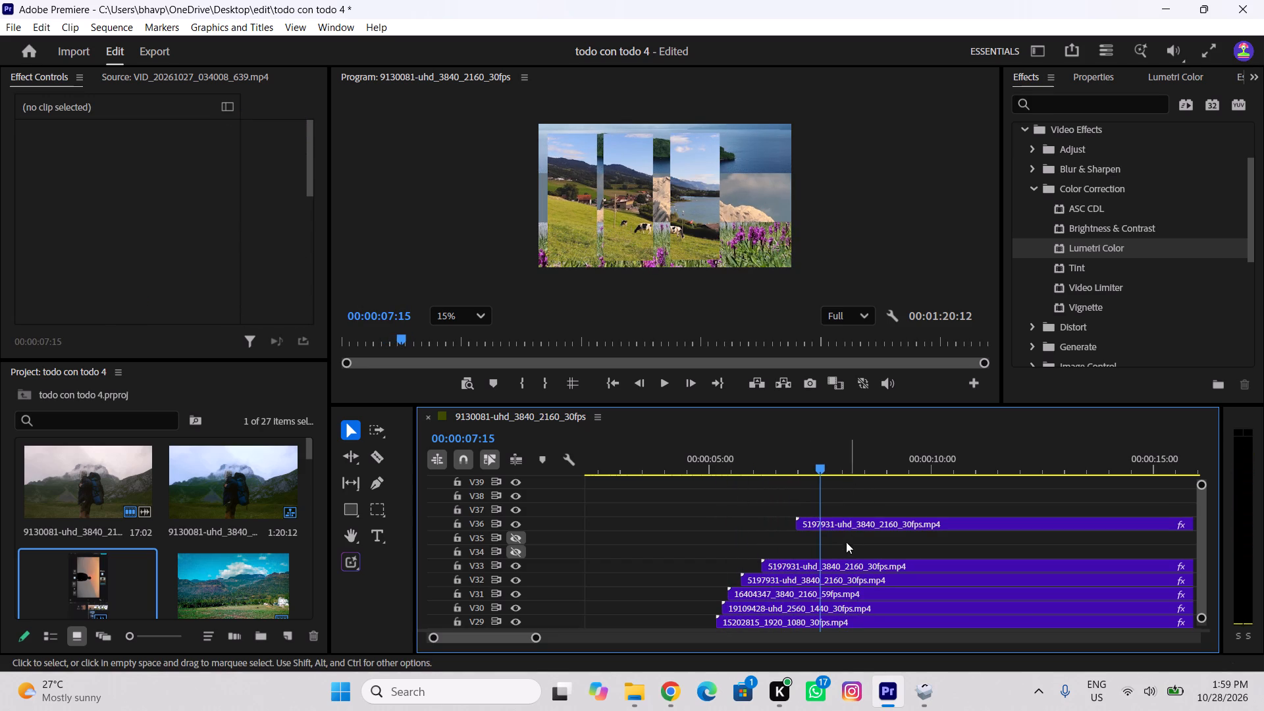
Move the V36 cow clip down to V34, starting at 00:00:06:14.
drag(827, 469, 750, 512)
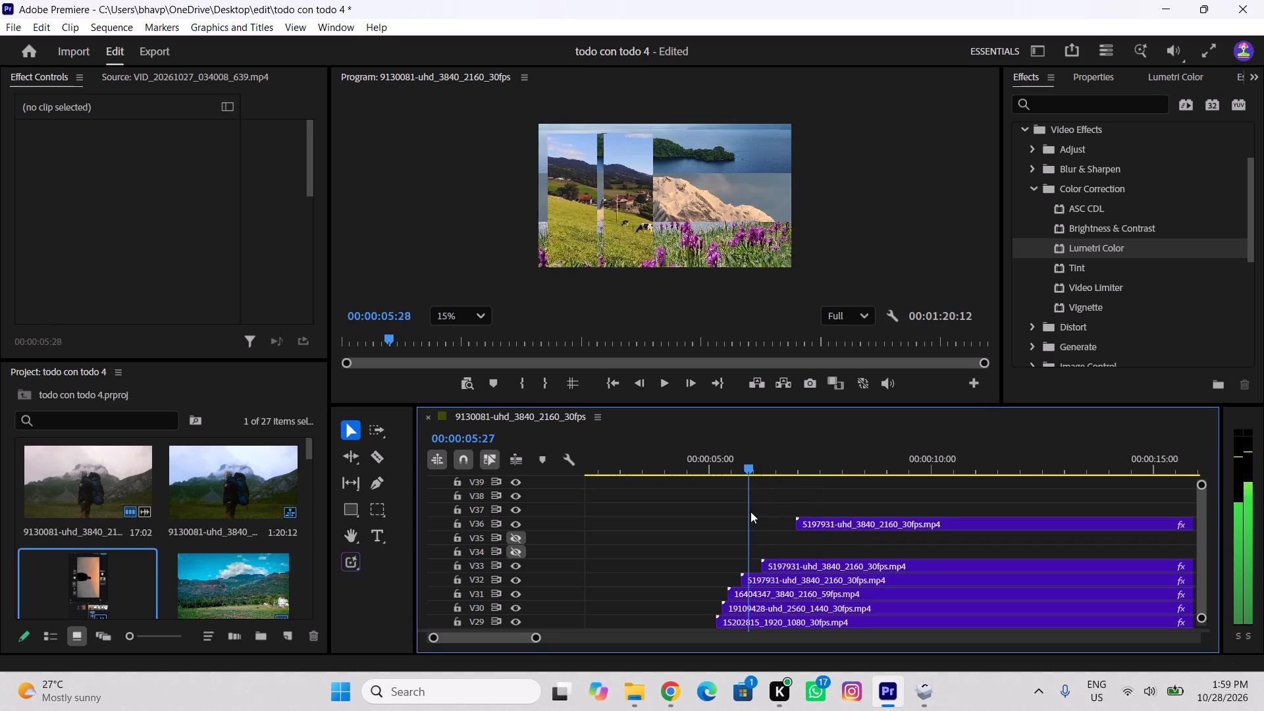
drag(750, 512, 772, 528)
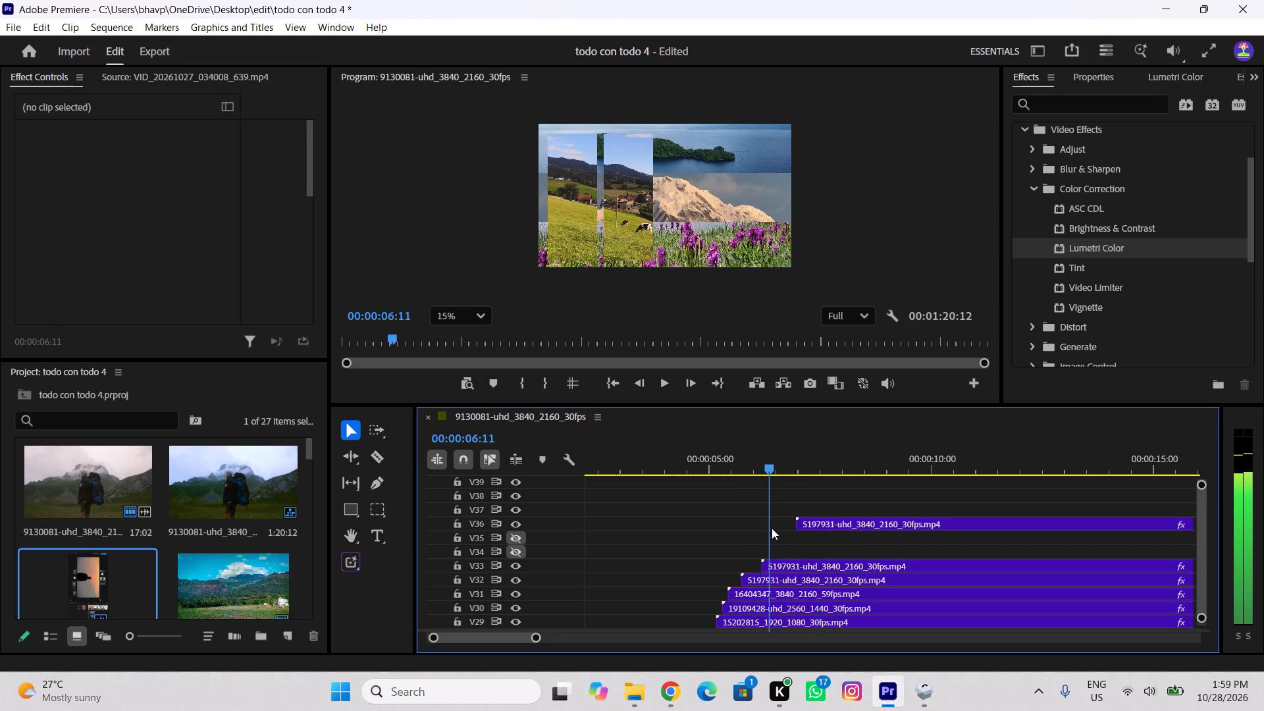
drag(772, 528, 806, 548)
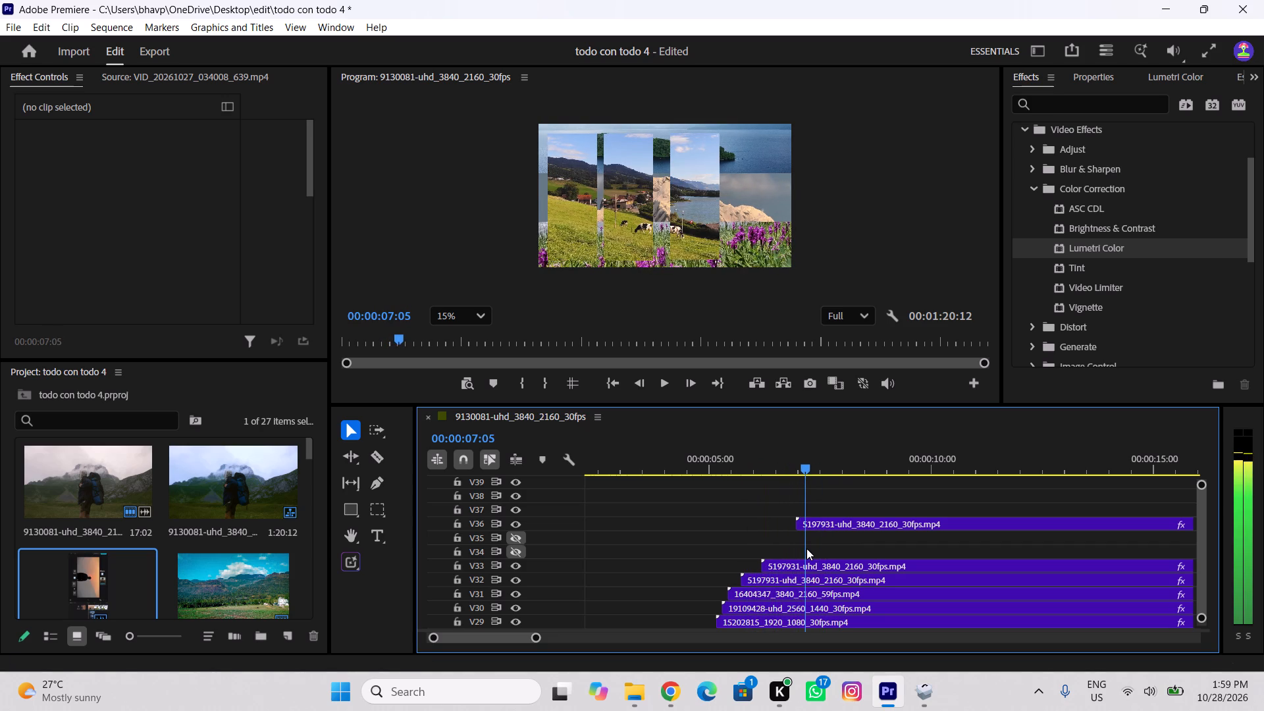
drag(806, 548, 799, 556)
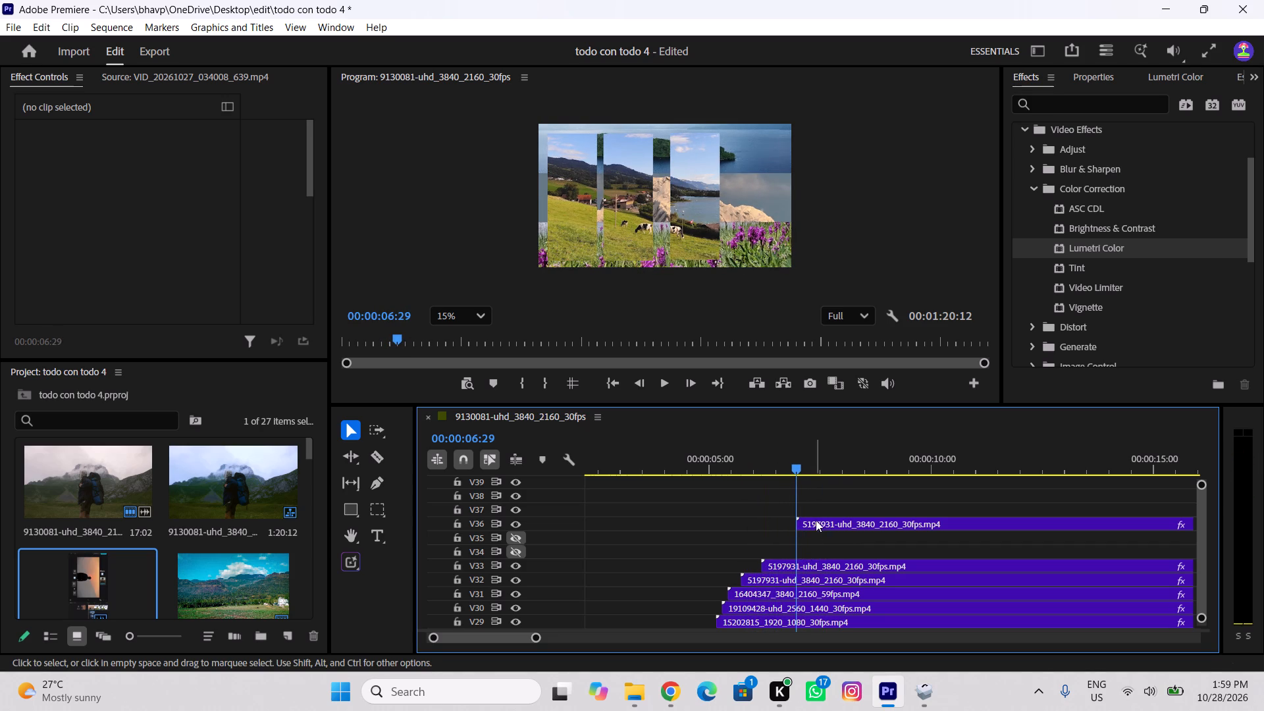
drag(816, 519, 799, 556)
drag(795, 475, 779, 485)
drag(790, 465, 776, 475)
drag(812, 550, 804, 551)
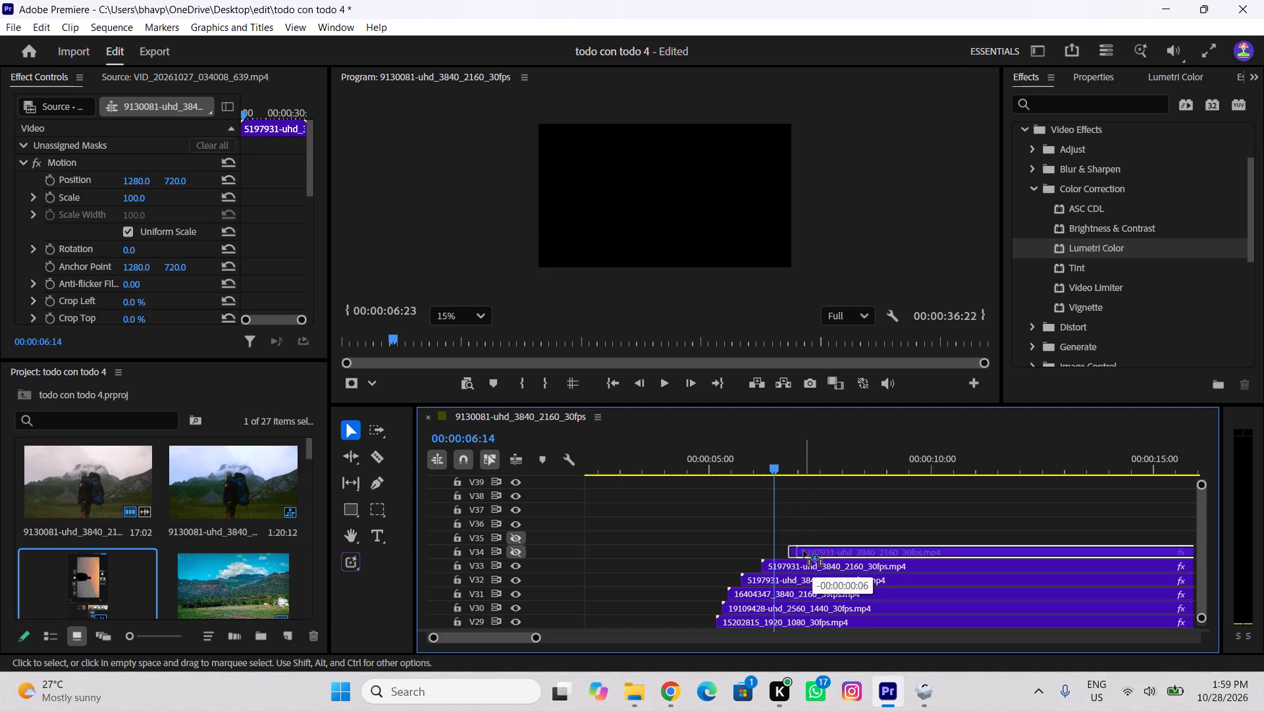
drag(804, 551, 798, 554)
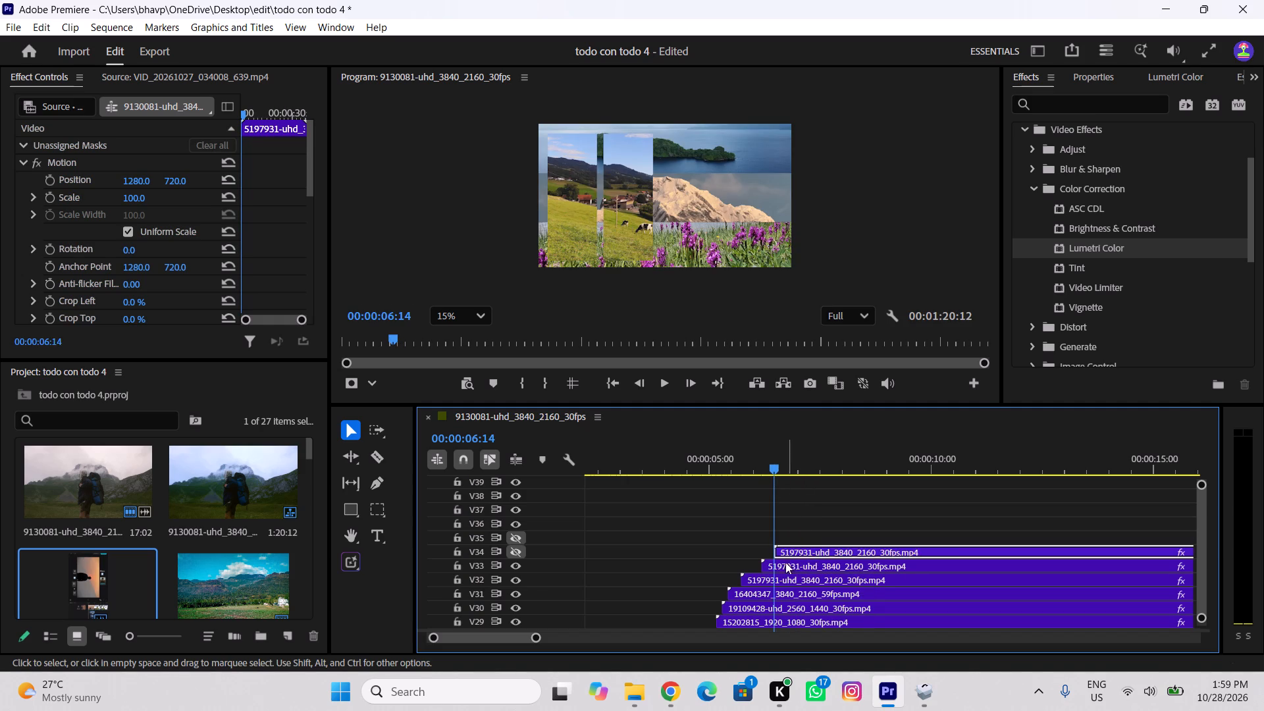
Shift the V33 and V34 cow clips together slightly earlier, so V33 starts just after V32 and V34 just after V33.
drag(764, 540, 791, 561)
drag(796, 554, 787, 558)
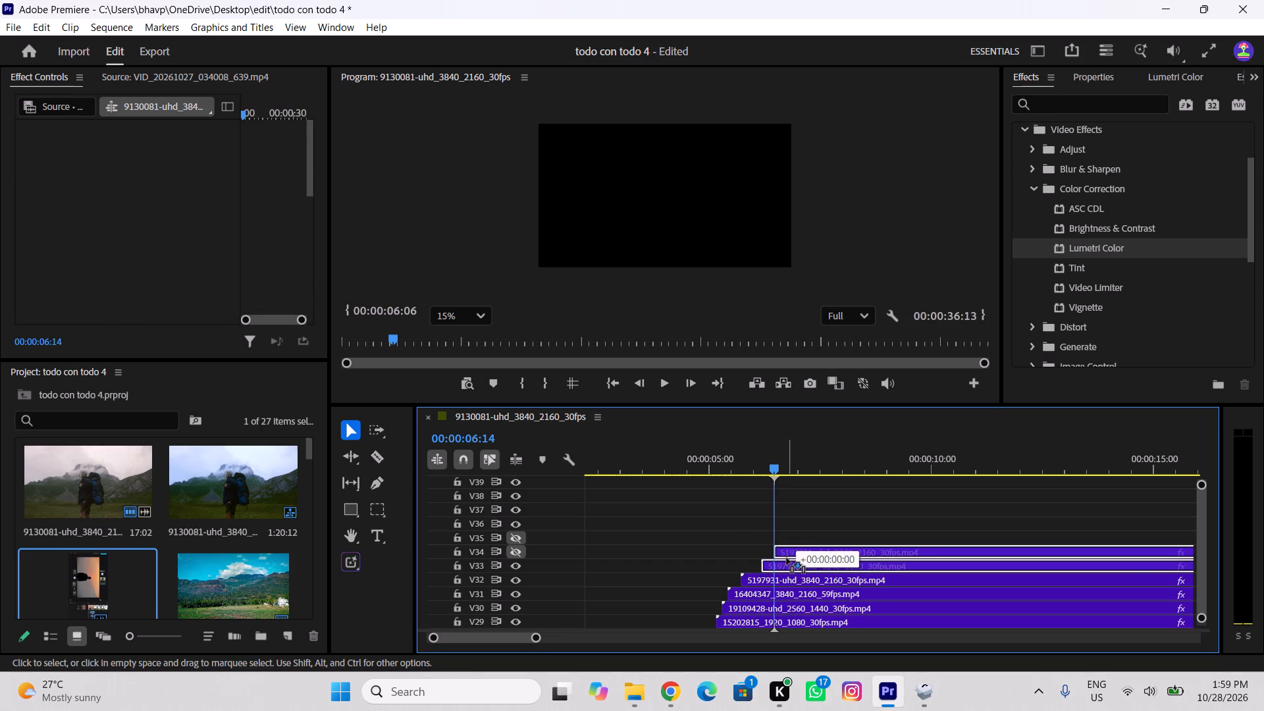
drag(787, 558, 774, 554)
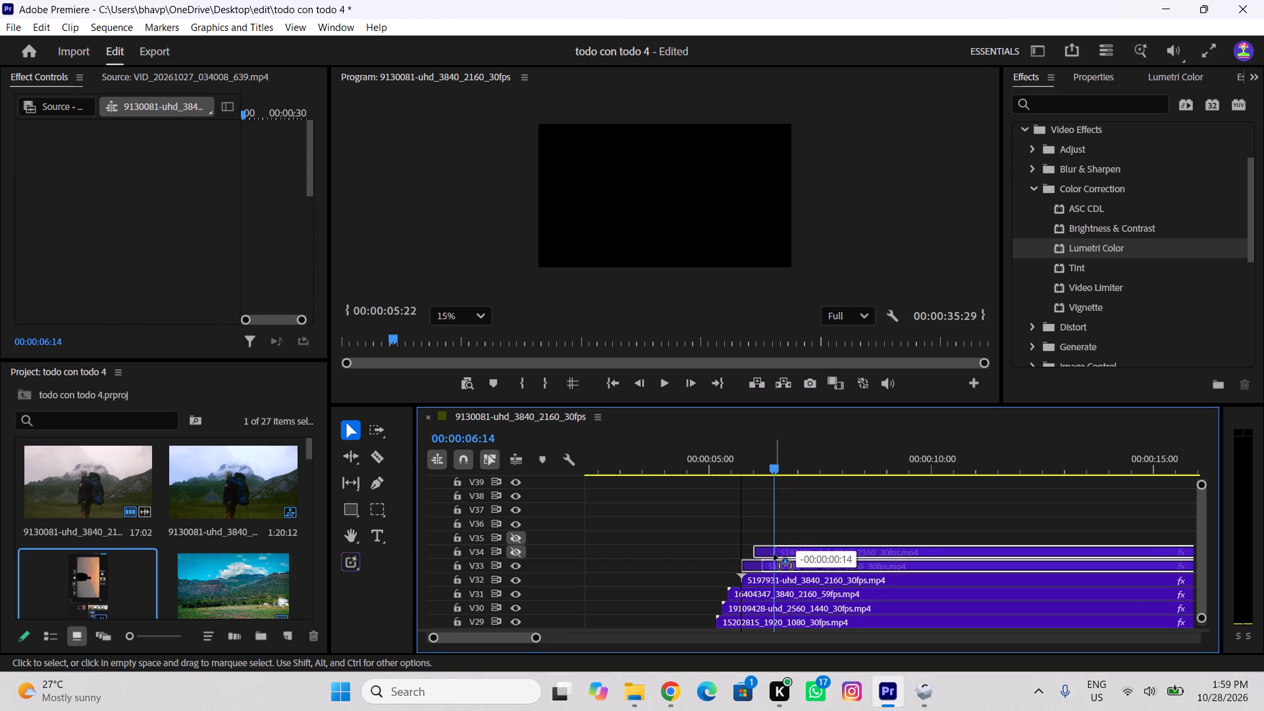
drag(774, 554, 781, 552)
drag(781, 552, 786, 552)
click(787, 514)
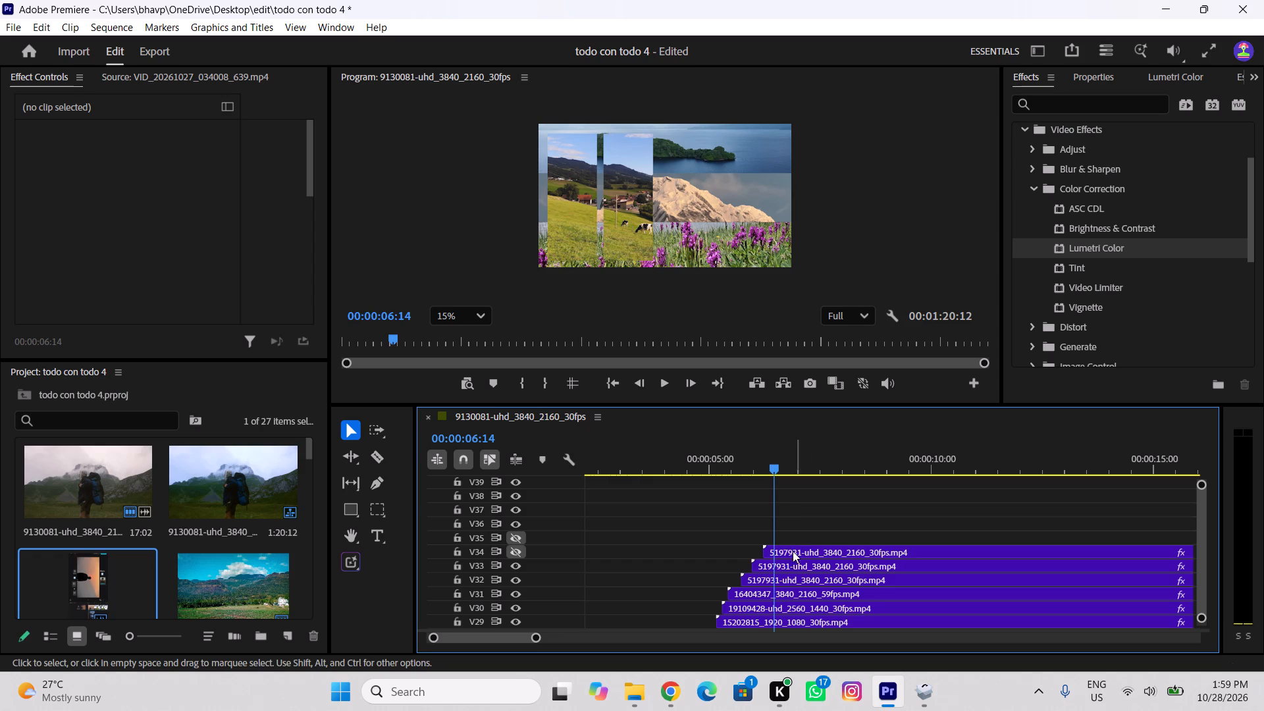
Scrub the timeline across the starts of the V32 to V34 cow clips to check how the strips appear.
drag(779, 465, 760, 492)
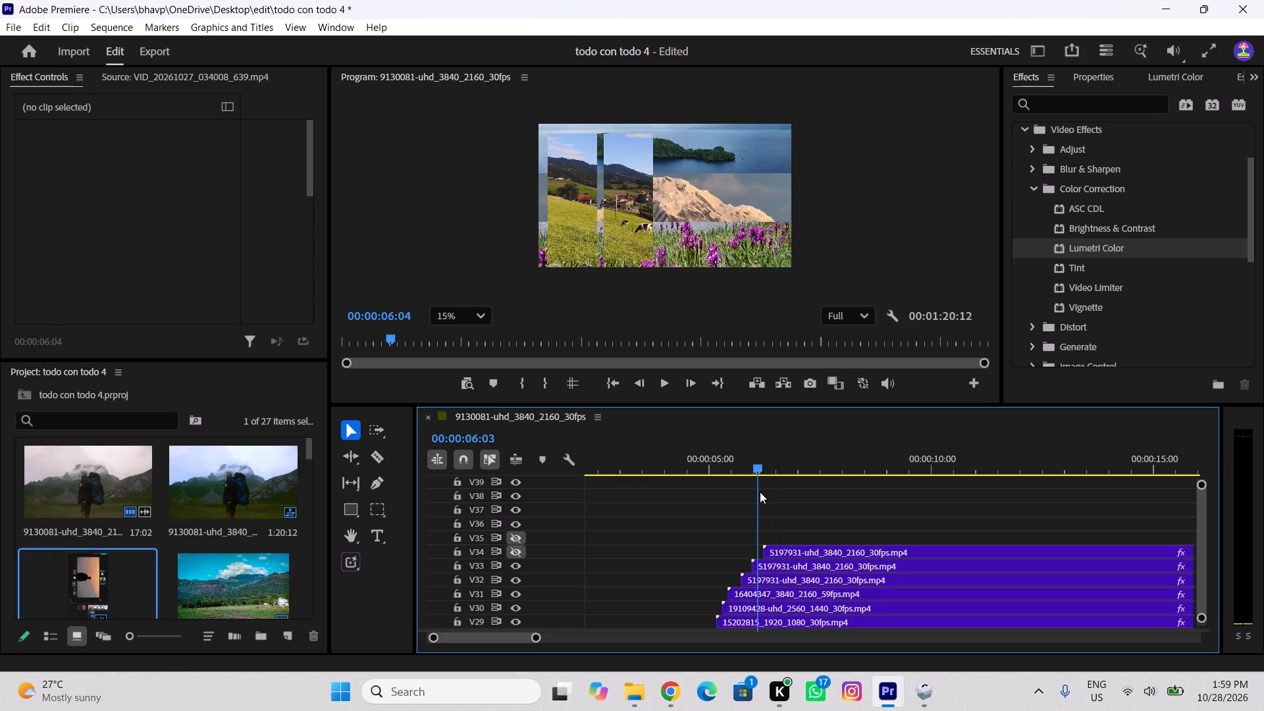
drag(760, 492, 775, 526)
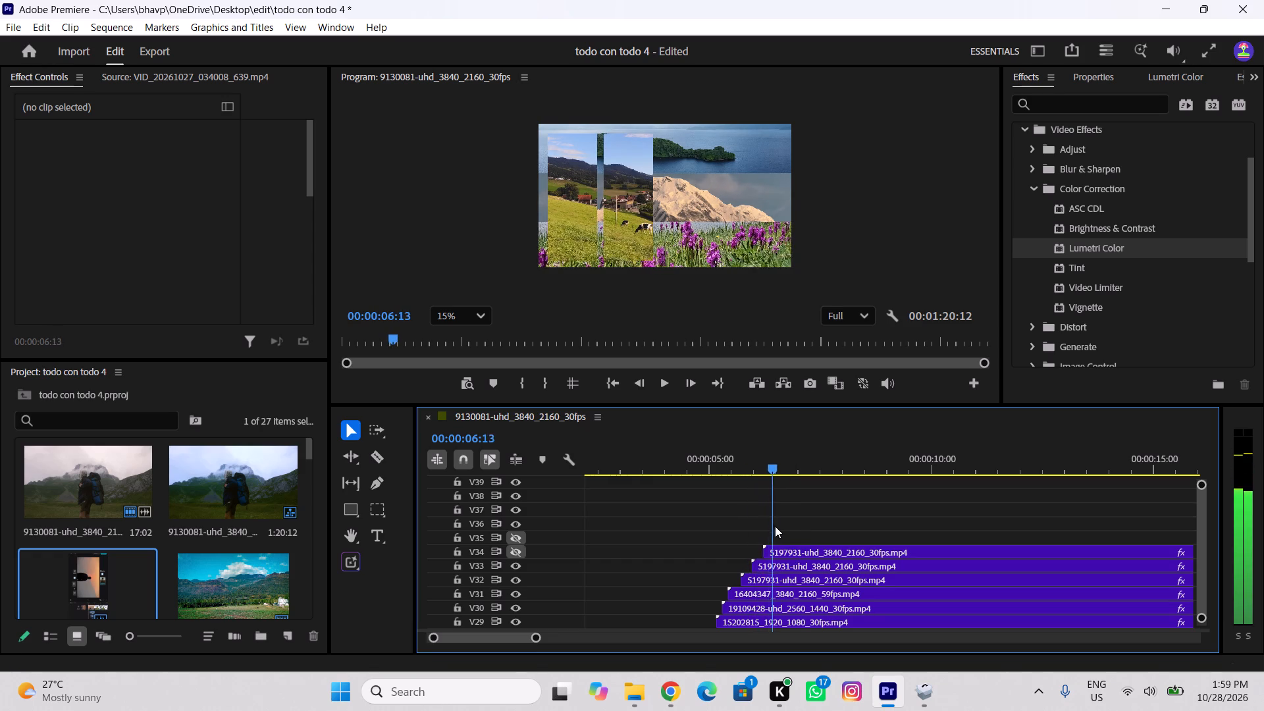
drag(775, 526, 791, 535)
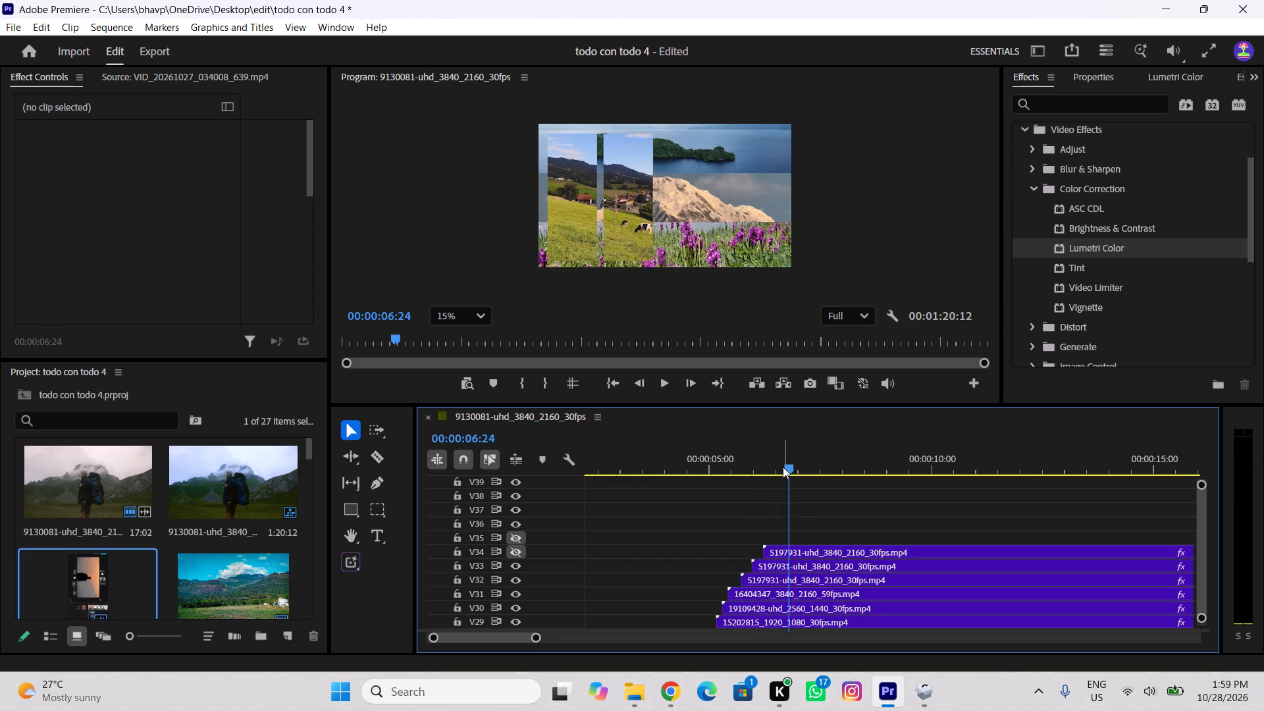
drag(783, 465, 743, 512)
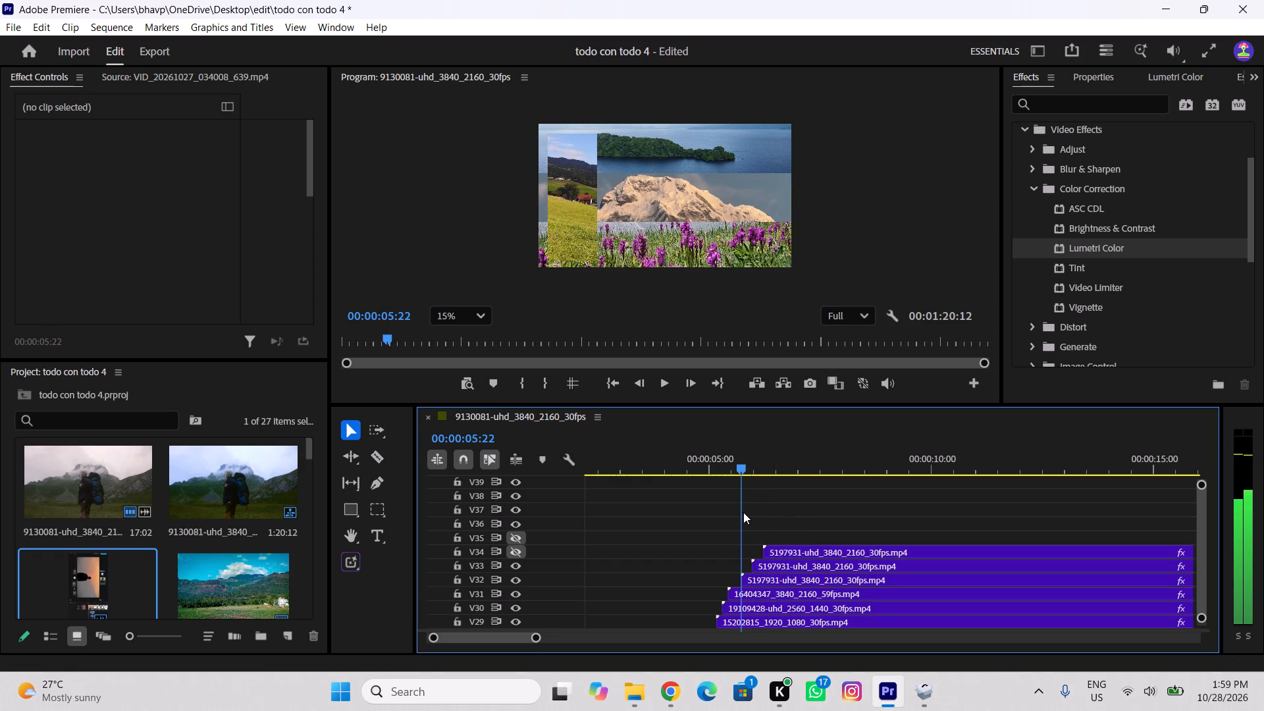
drag(743, 512, 766, 519)
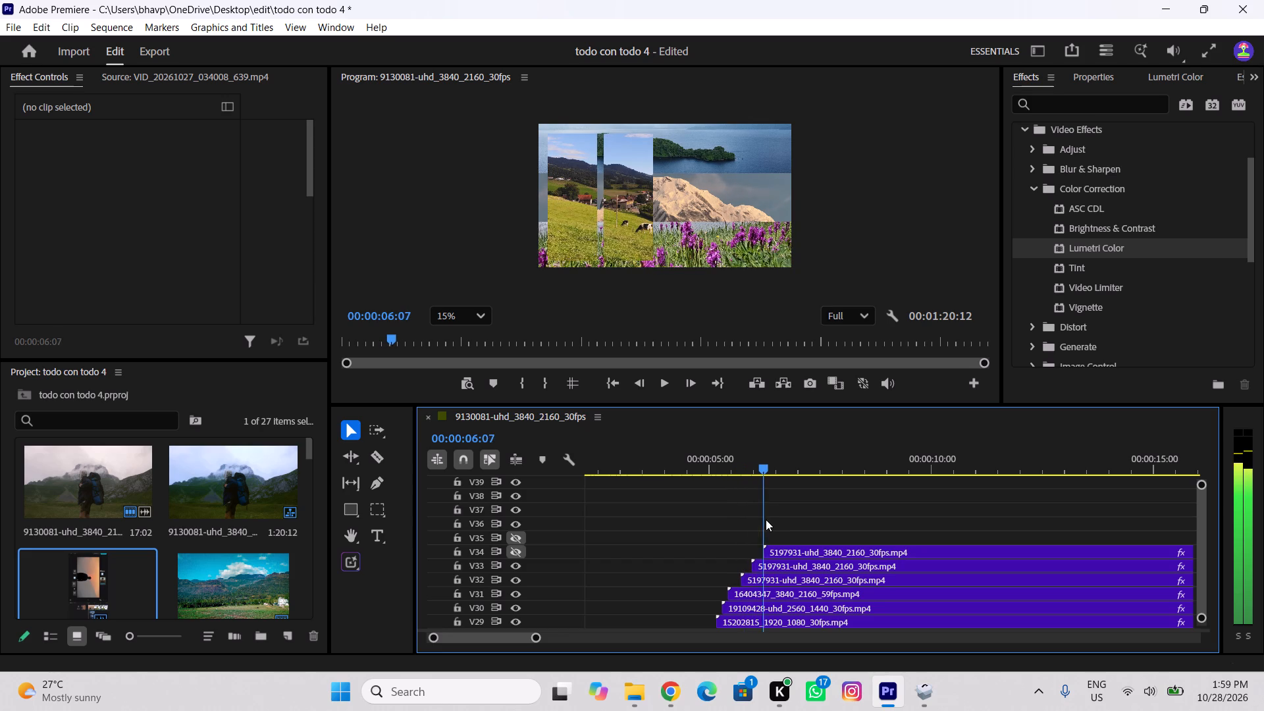
drag(766, 519, 770, 521)
Delete the rectangle mask of the V34 cow clip and the clip itself.
click(785, 545)
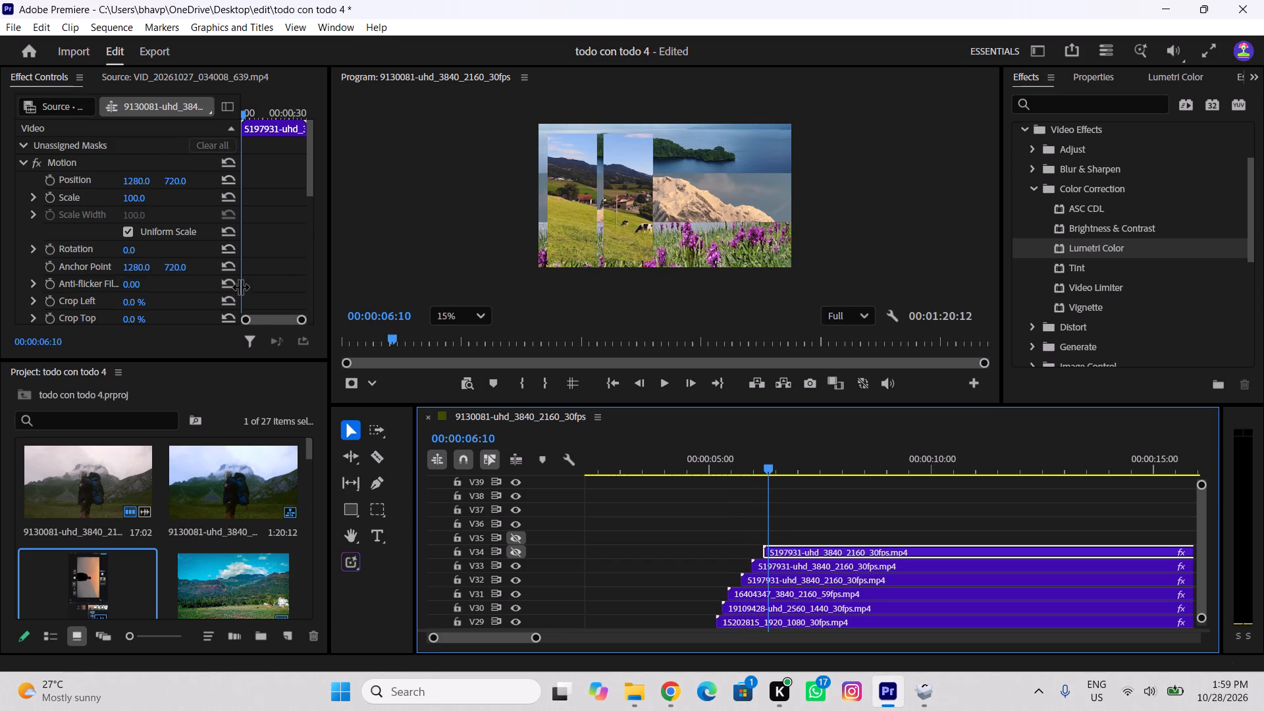
scroll(235, 287, down, 6)
click(162, 290)
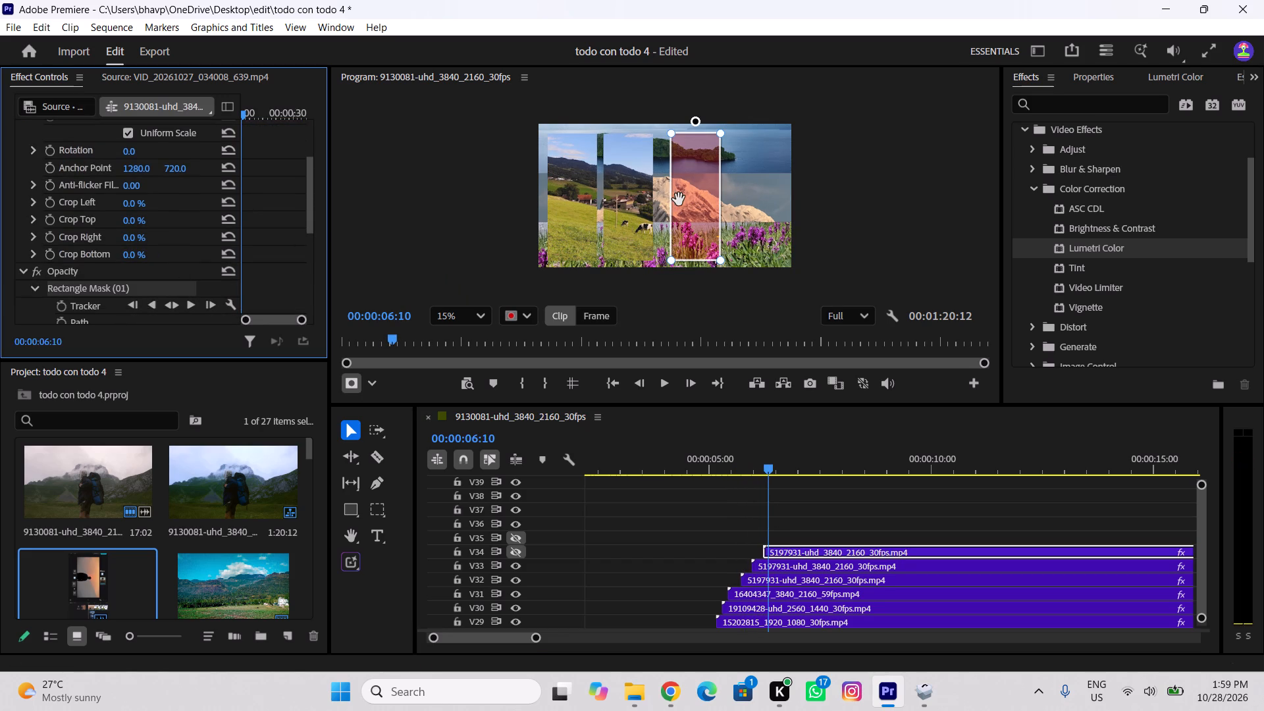
click(689, 206)
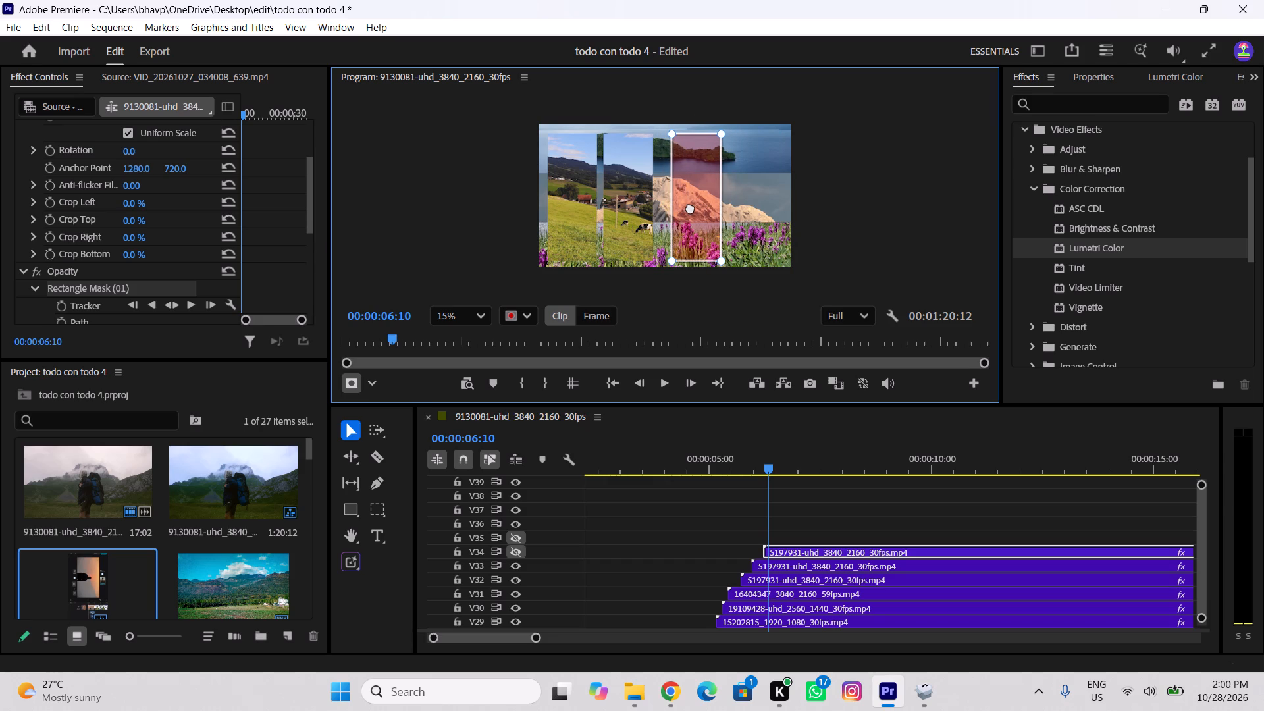
click(641, 205)
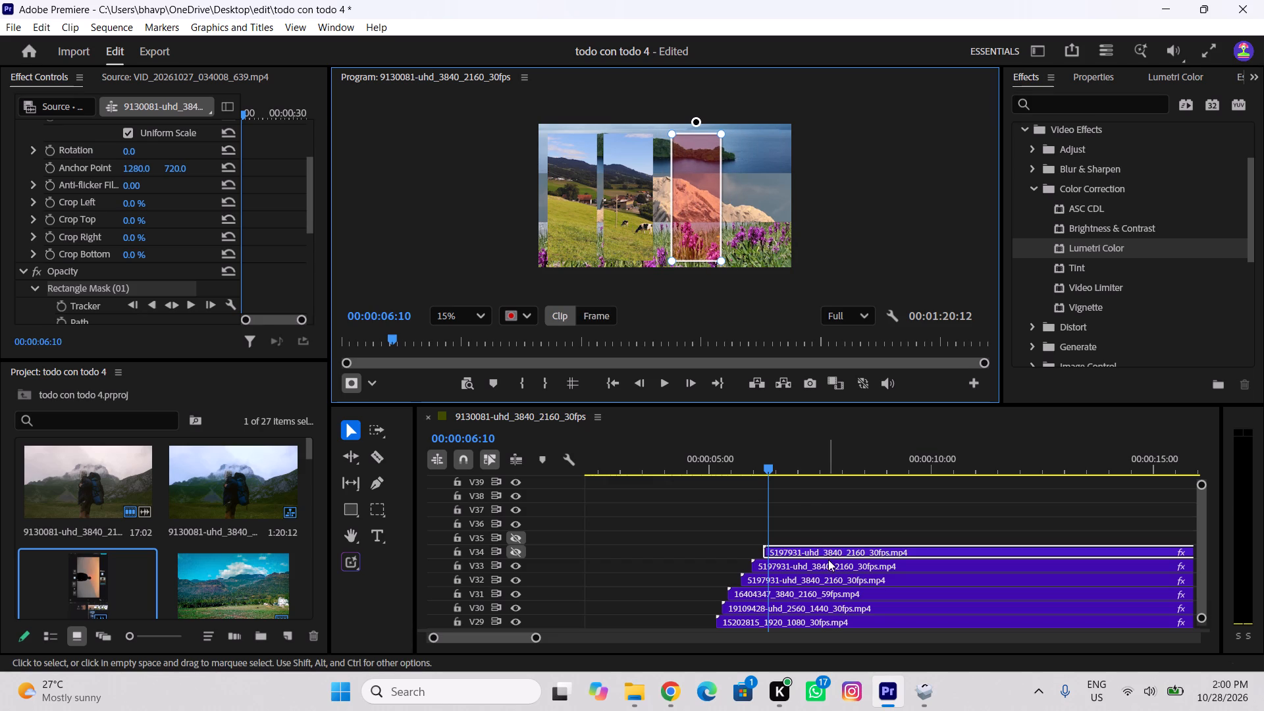
key(Delete)
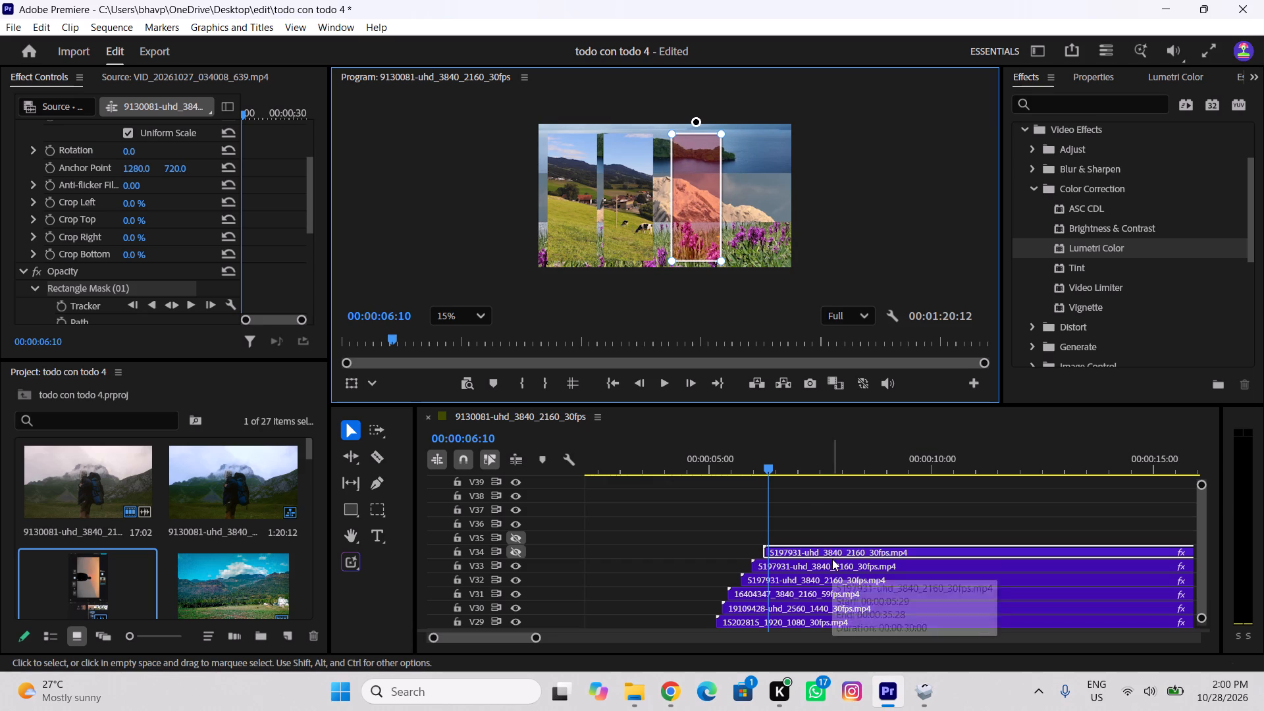
click(829, 550)
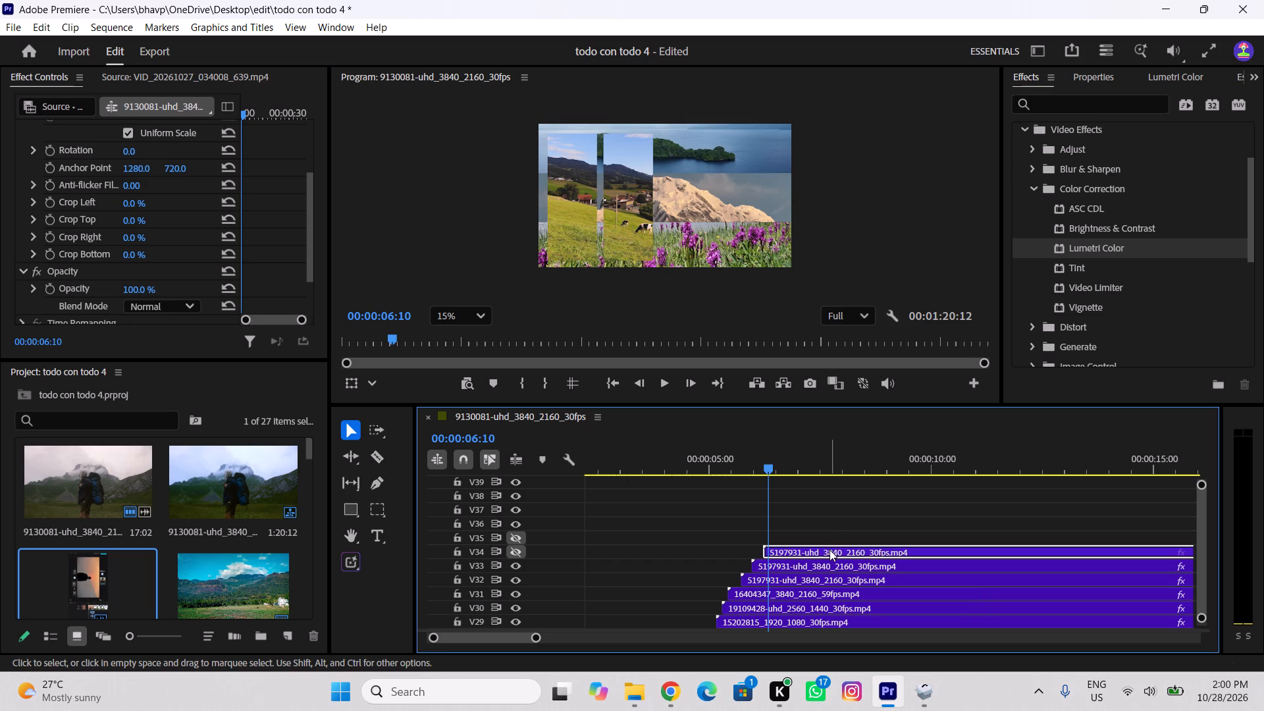
key(Delete)
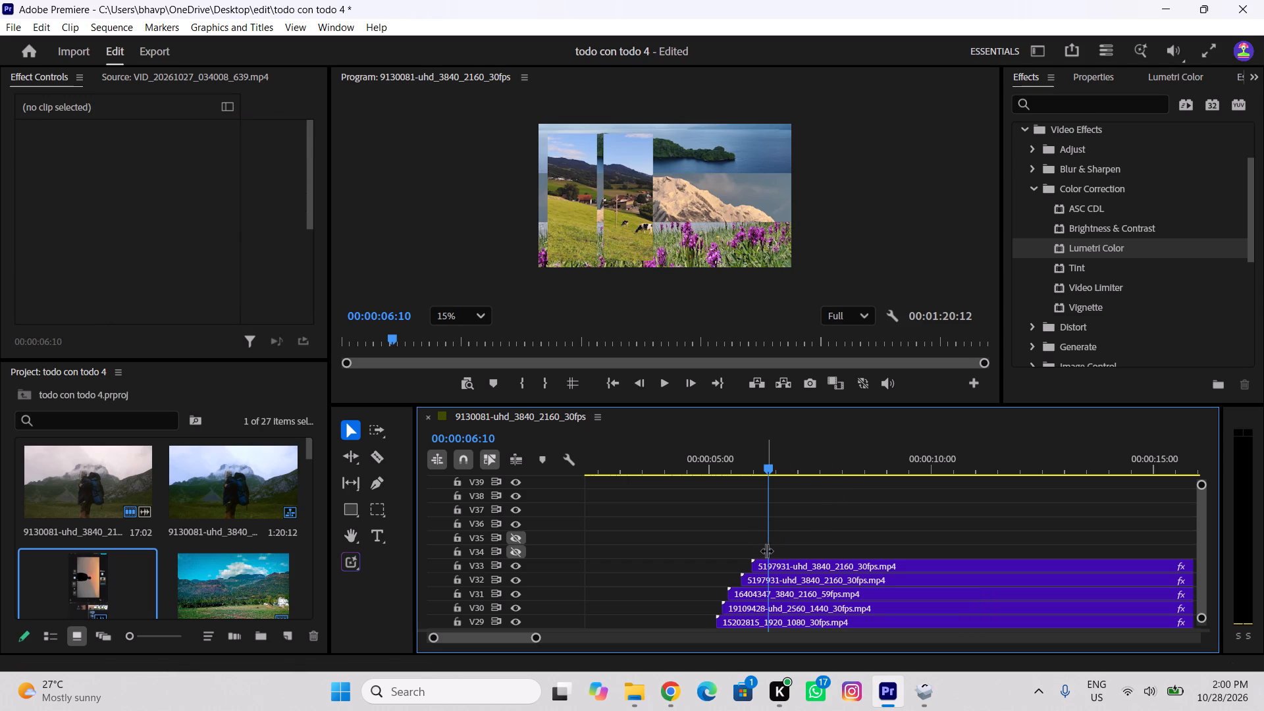
Duplicate the masked V33 cow clip onto V34, with the copy starting at 00:00:06:10.
click(787, 564)
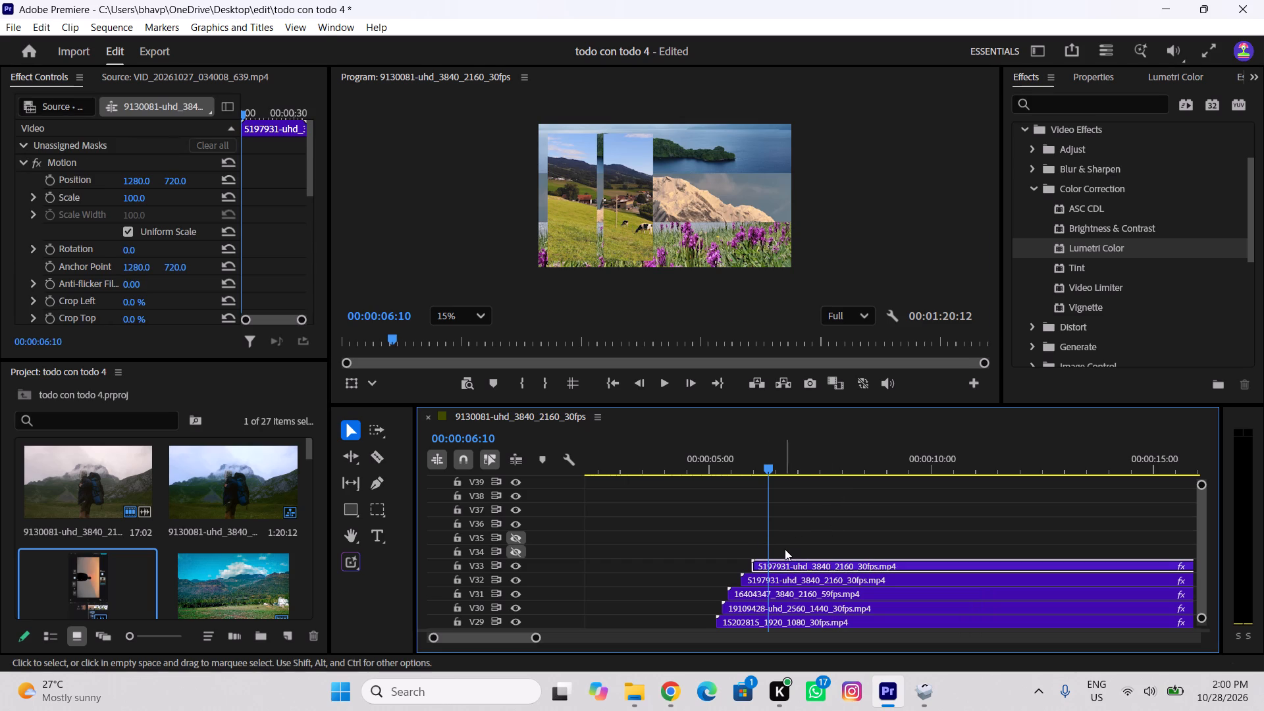
alt+drag(785, 548, 785, 542)
click(800, 566)
alt+drag(800, 566, 799, 561)
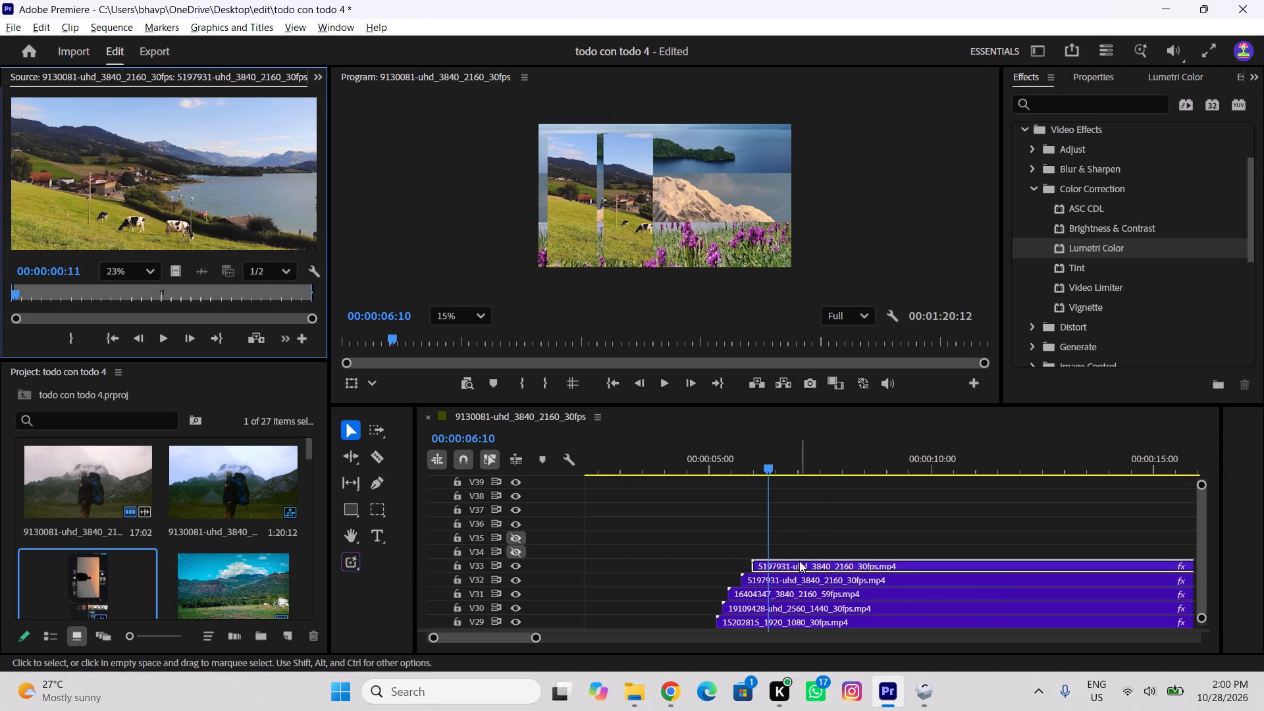
alt+drag(799, 561, 800, 545)
alt+drag(800, 566, 800, 543)
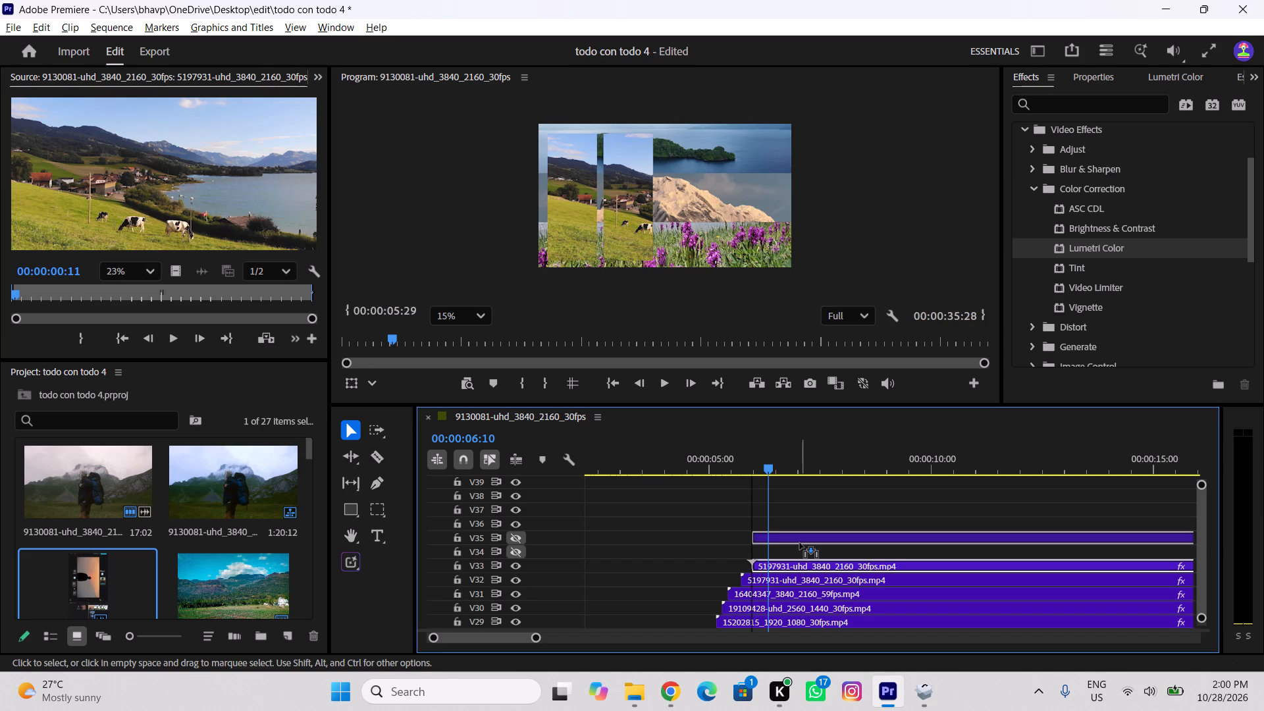
alt+drag(800, 543, 801, 553)
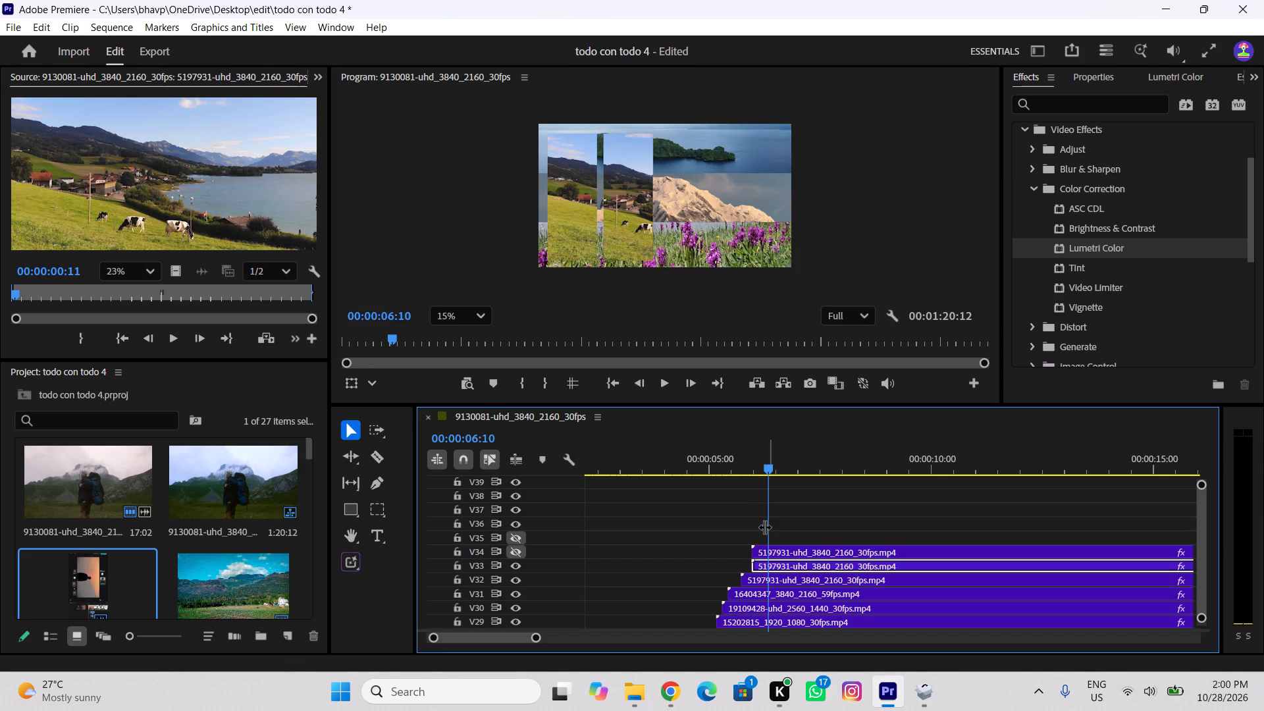
drag(791, 548, 805, 550)
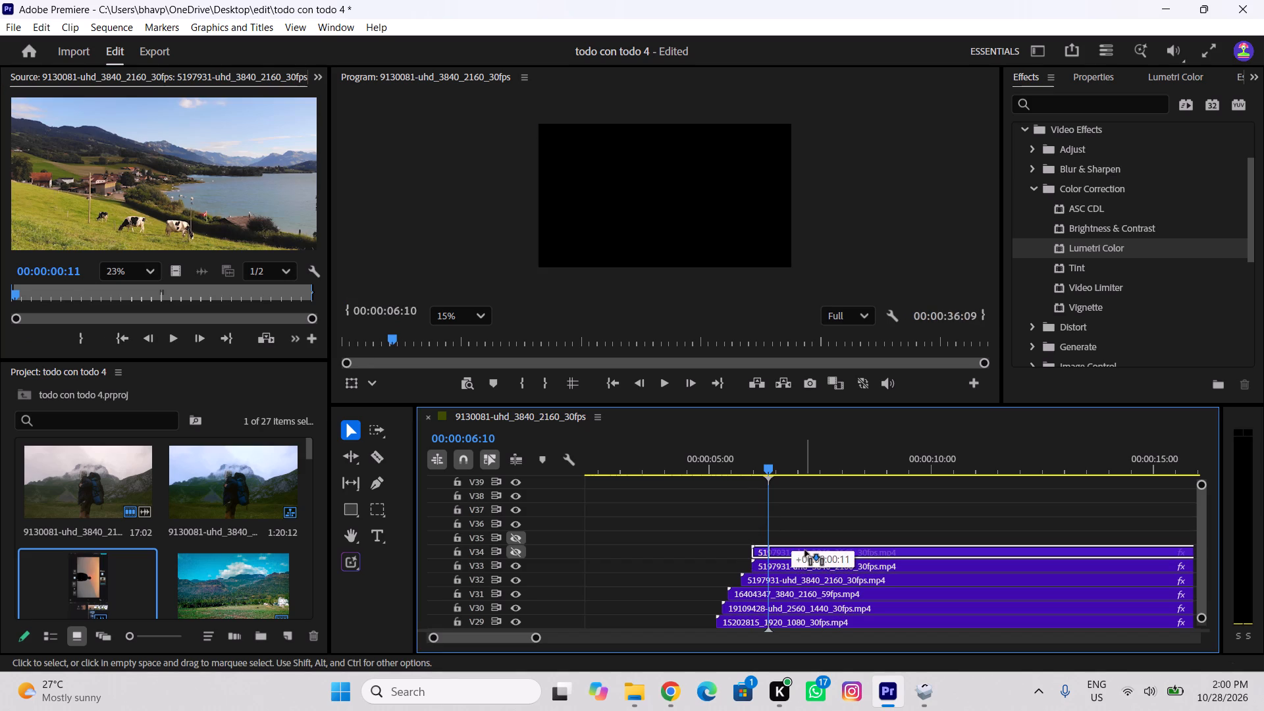
drag(805, 550, 805, 550)
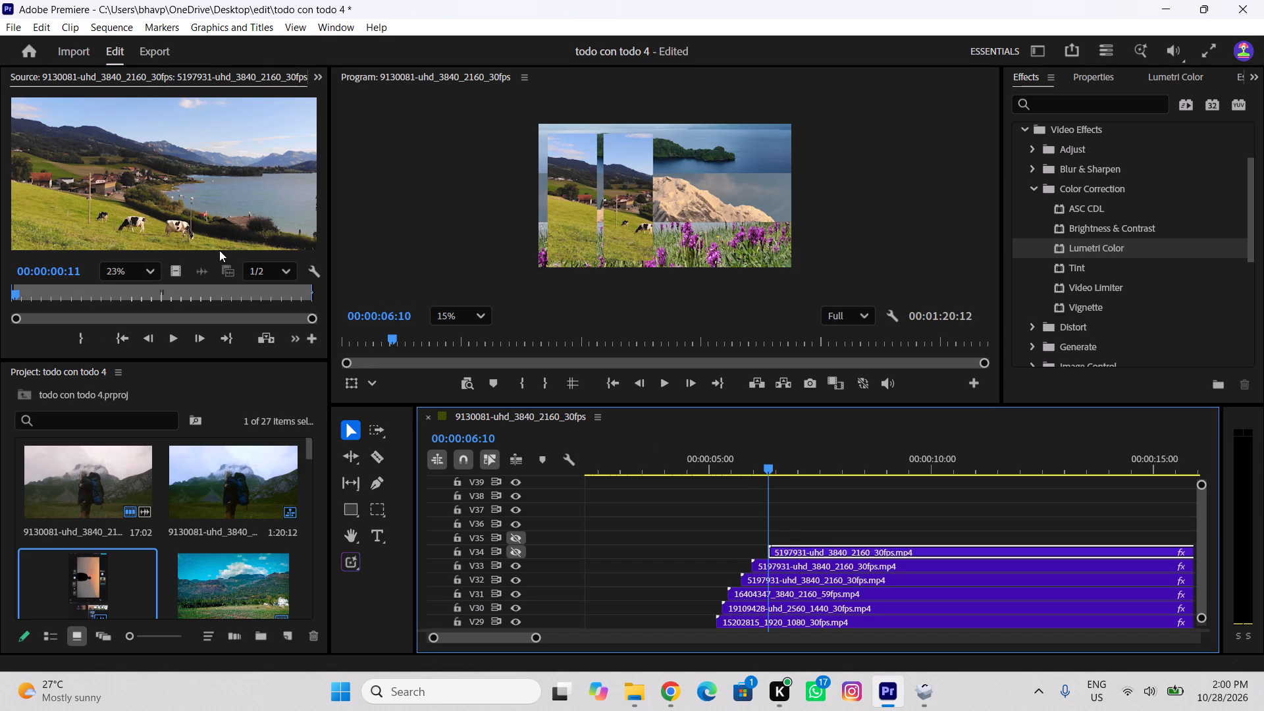
Shift the V34 copy's rectangle mask sideways past the second cow strip, over the mountain, leaving a small gap for a third strip.
click(305, 77)
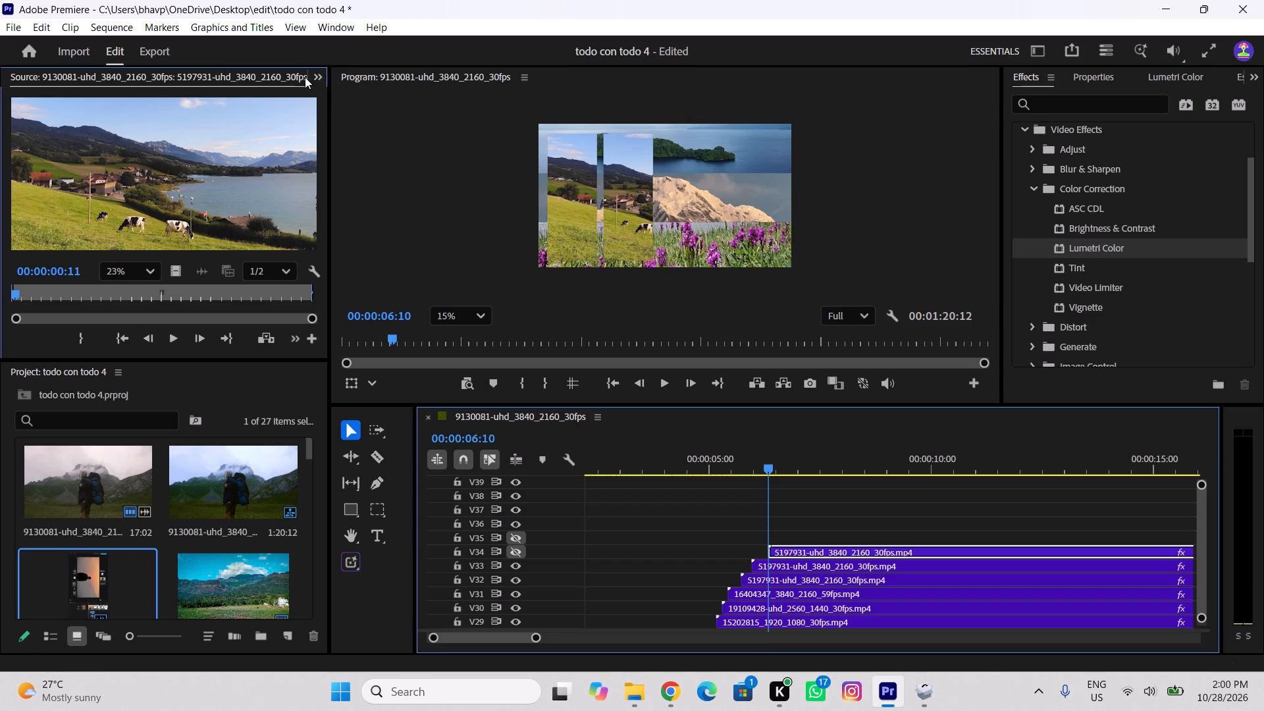
click(320, 80)
click(362, 101)
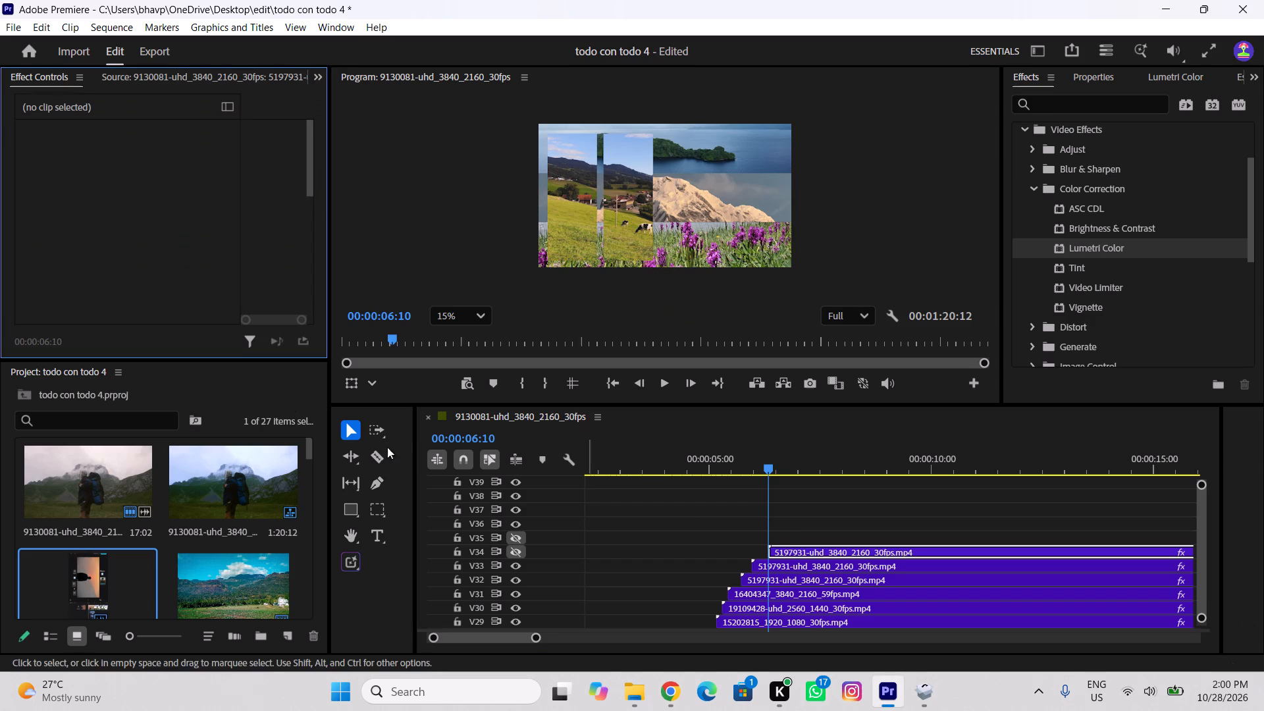
click(882, 546)
scroll(160, 311, down, 2)
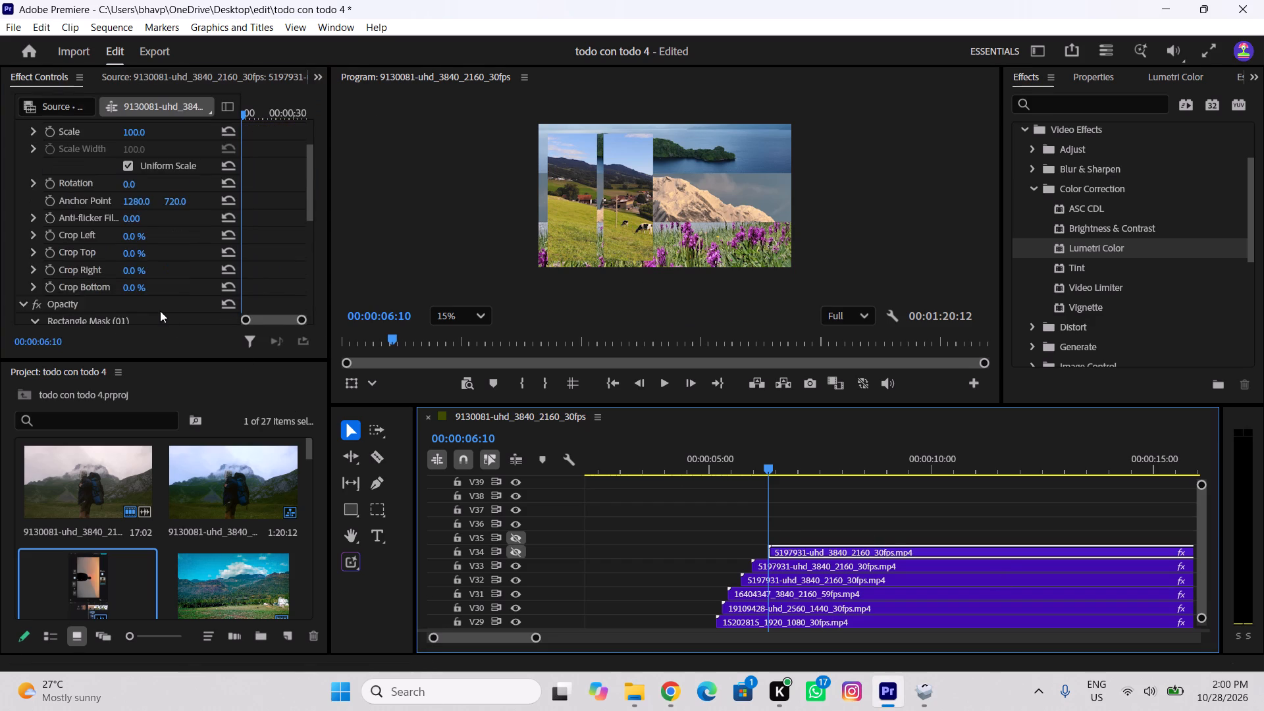
scroll(160, 311, down, 12)
click(118, 155)
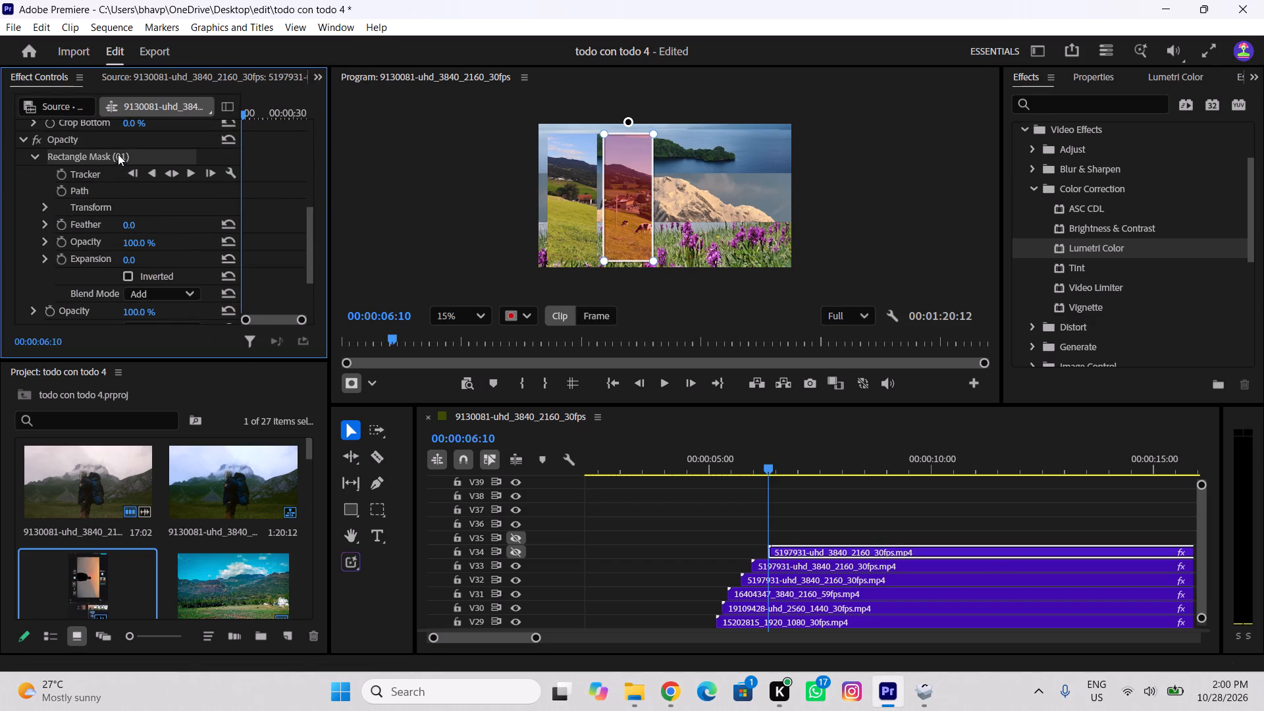
drag(613, 203, 658, 206)
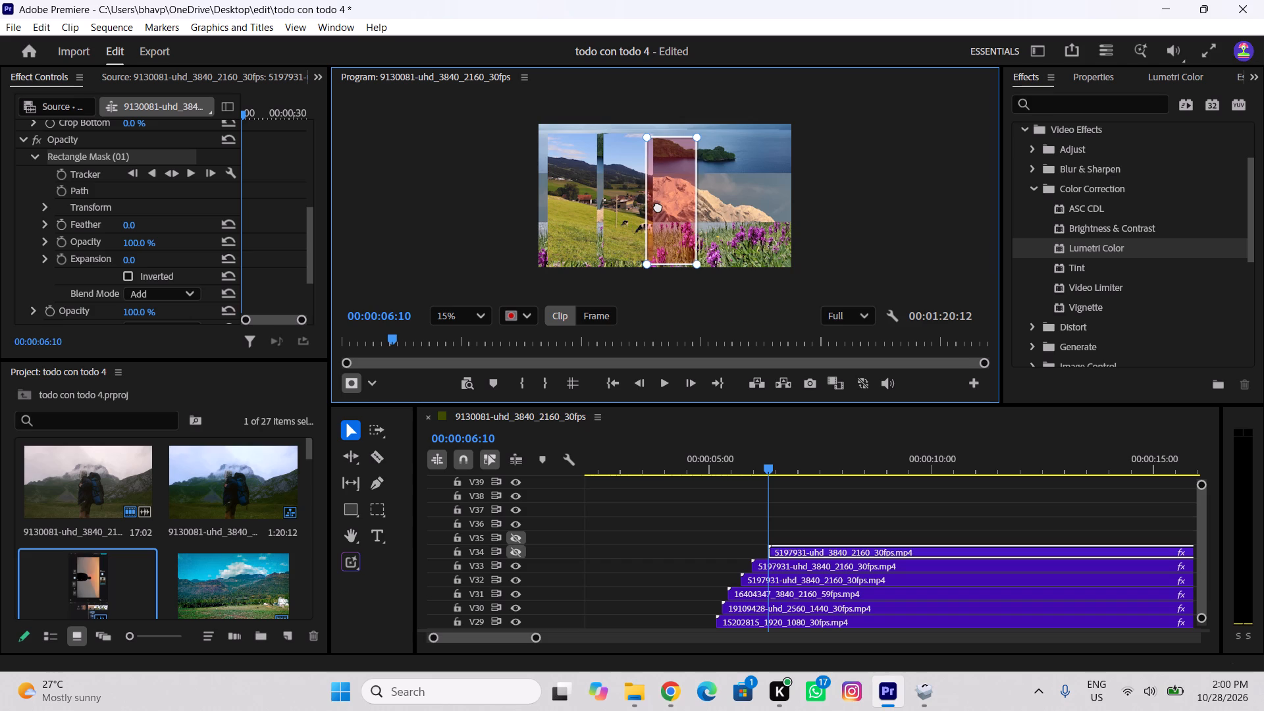
drag(658, 206, 677, 203)
Close the video editor and answer its closing dialog.
click(1263, 0)
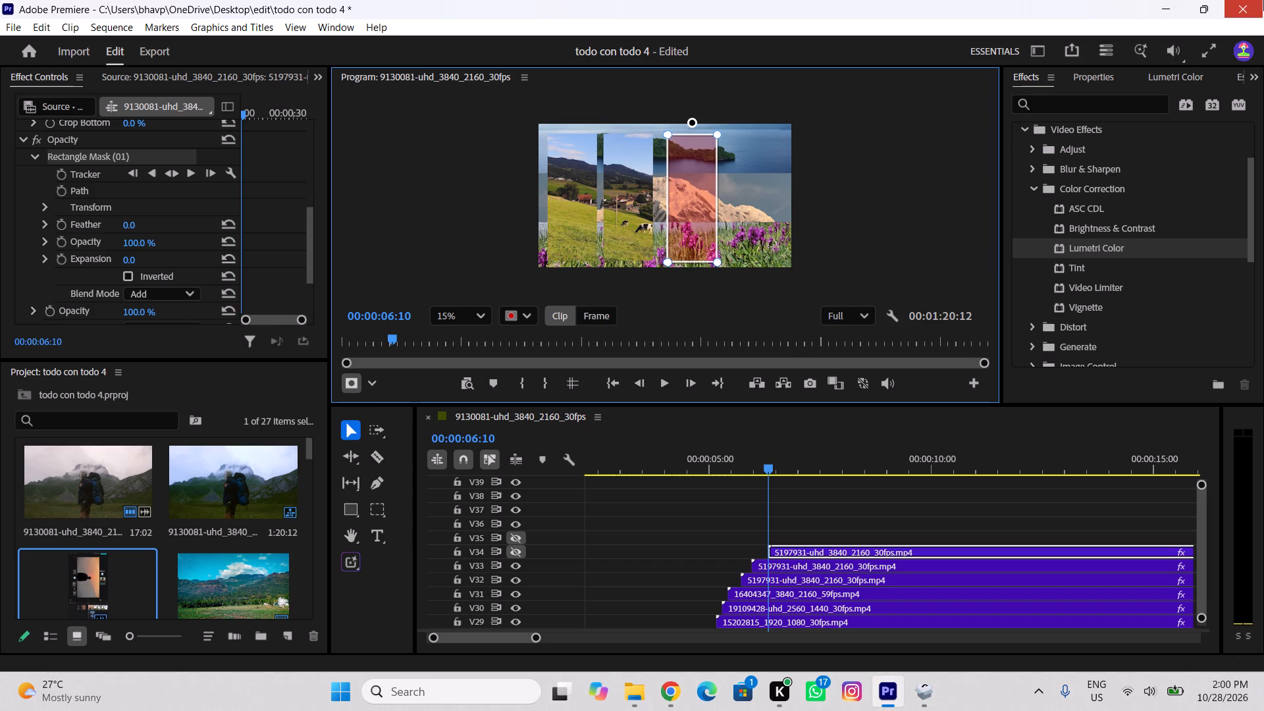
click(679, 399)
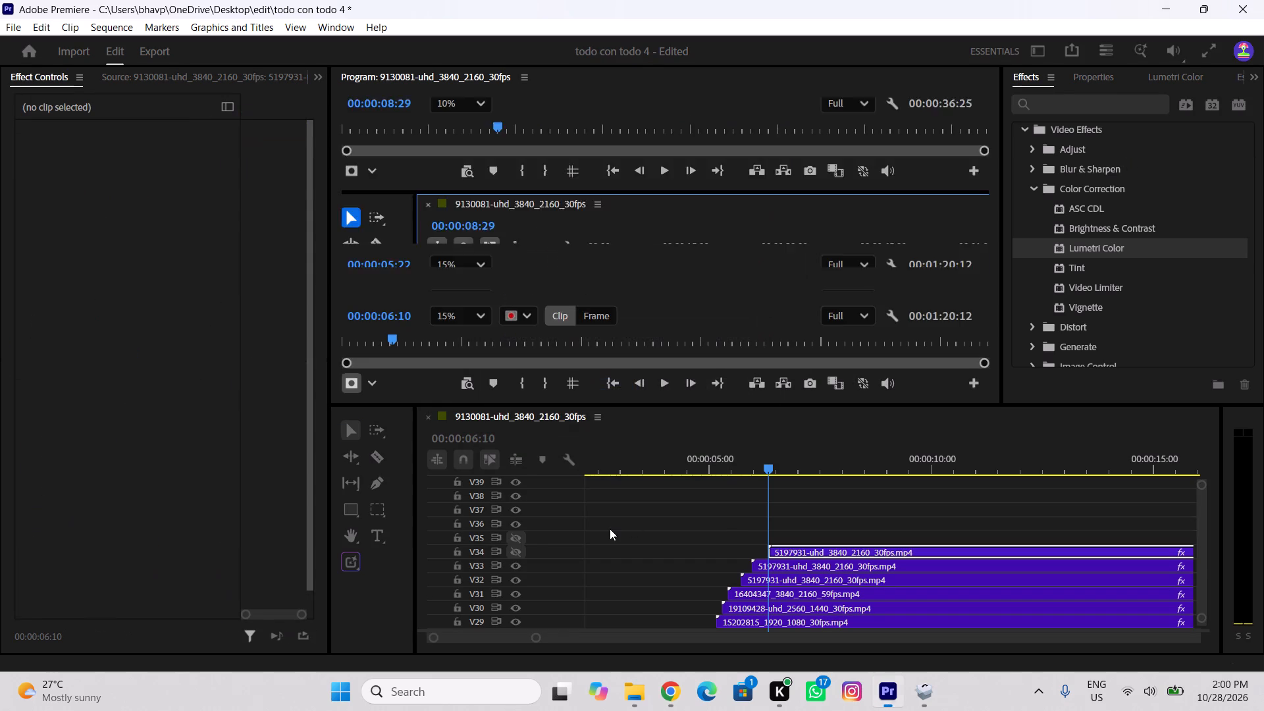